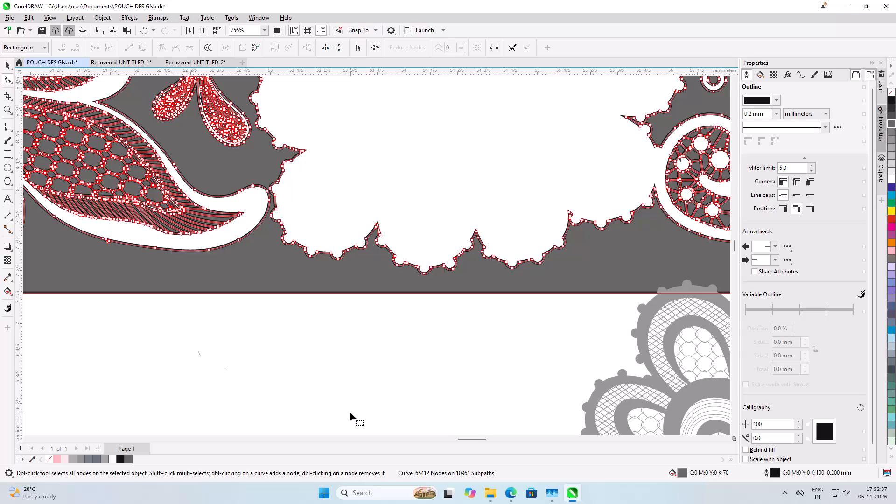
Save the POUCH DESIGN drawing, dismiss the message window, and leave node editing with the lace curve deselected.
{"action": "key", "text": "ctrl+s"}
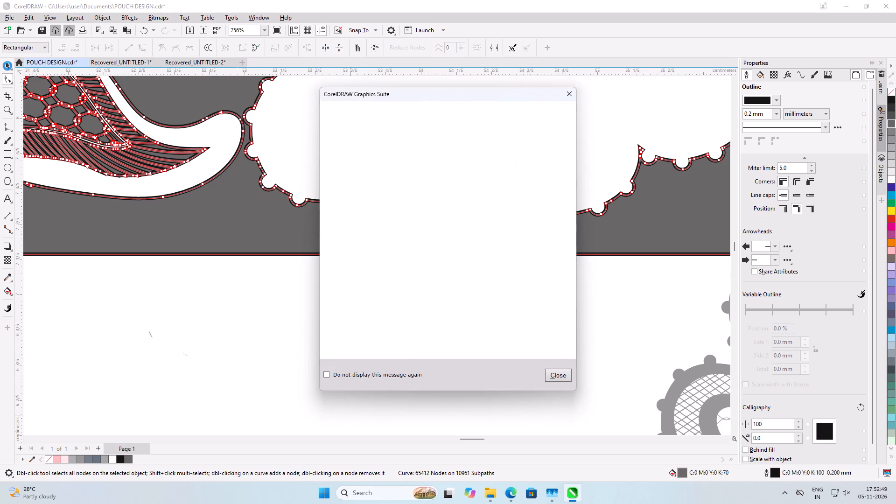
{"action": "left_click", "coordinate": [551, 378]}
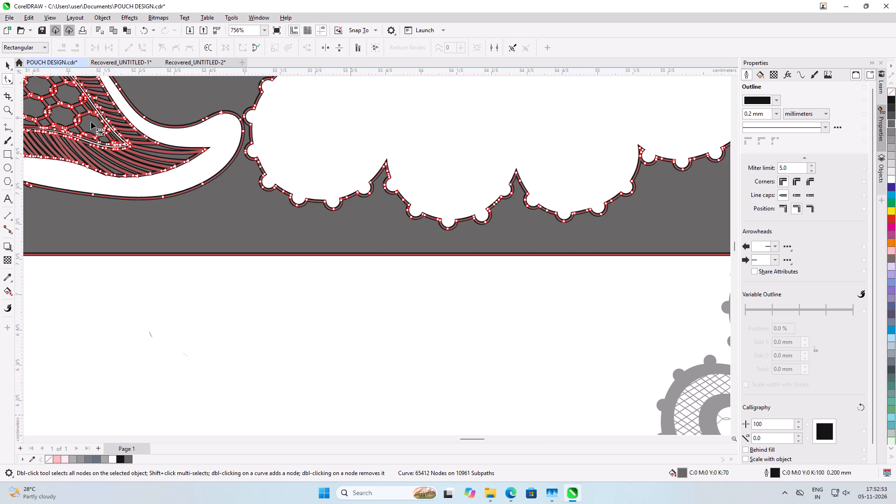
{"action": "left_click", "coordinate": [6, 67]}
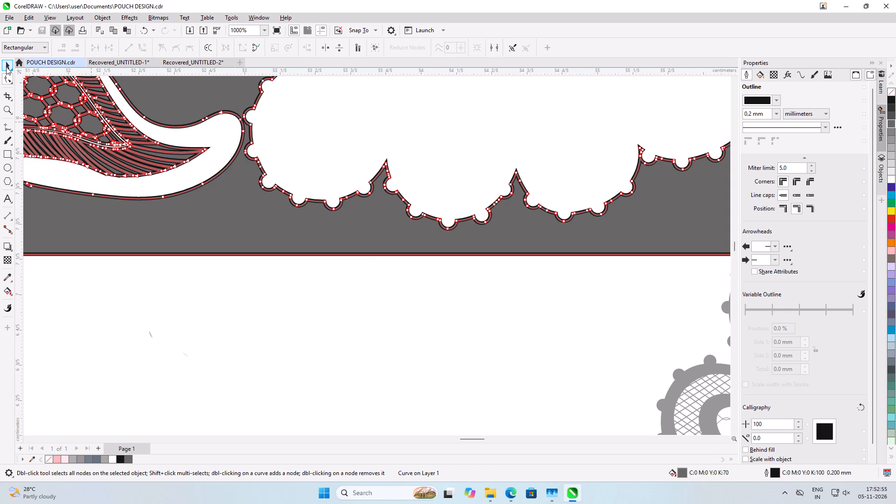
{"action": "left_click", "coordinate": [323, 376]}
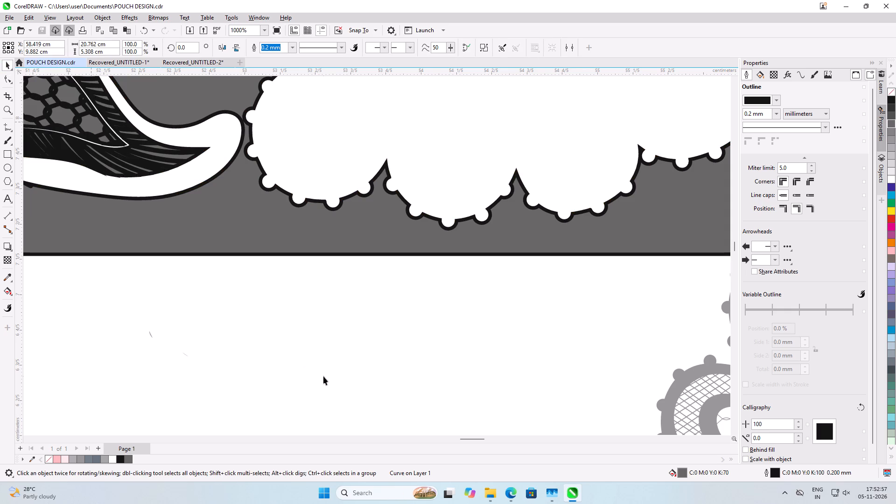
Check the two recovered untitled documents and close CorelDRAW with all its open drawings.
{"action": "left_click", "coordinate": [140, 63]}
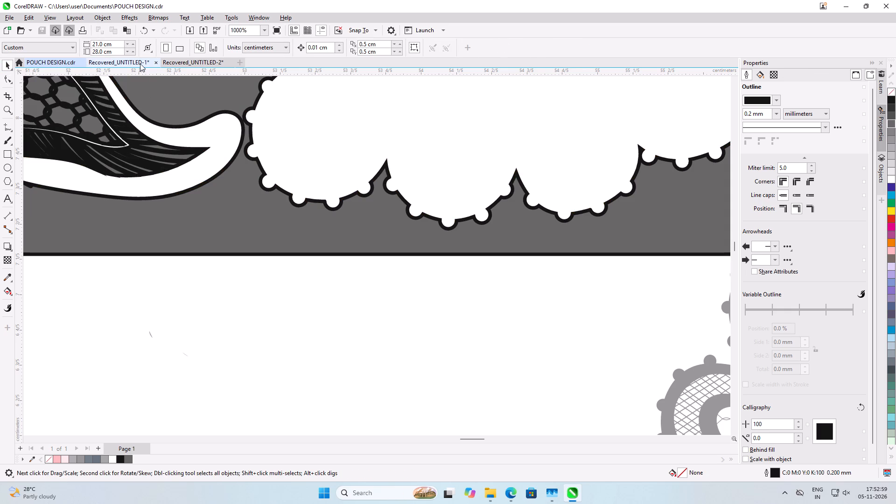
{"action": "left_click", "coordinate": [165, 65]}
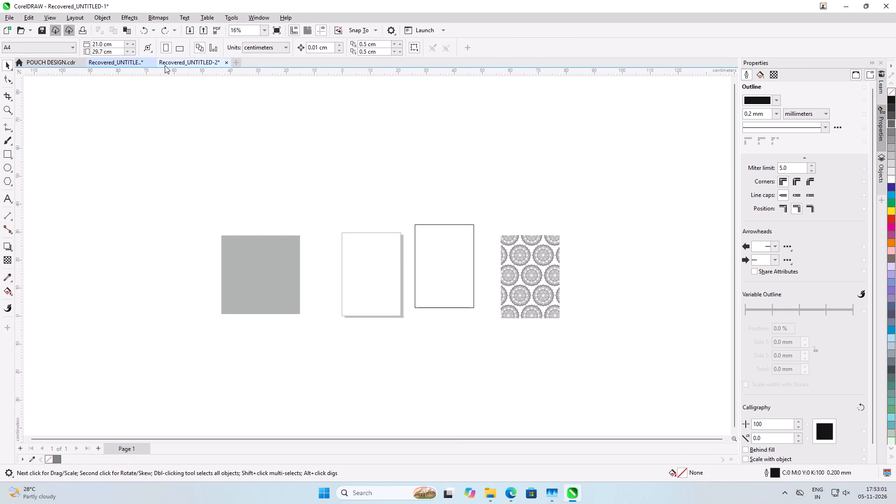
{"action": "left_click", "coordinate": [895, 0]}
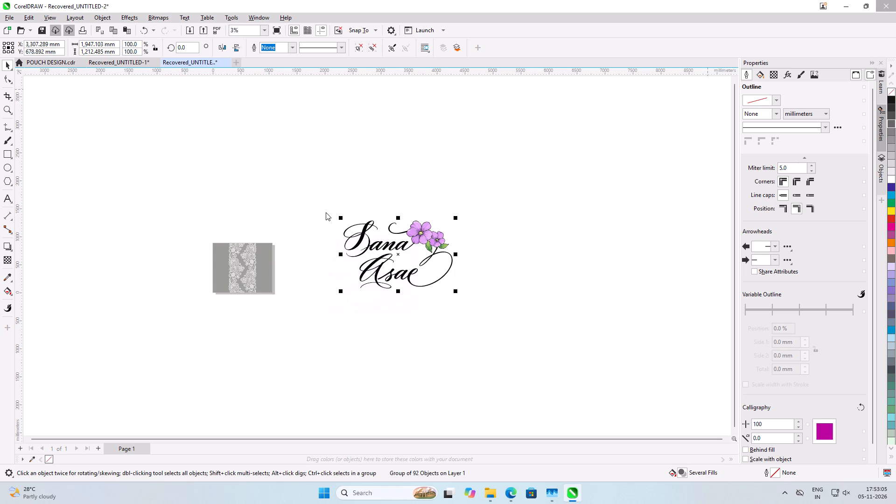
{"action": "left_click", "coordinate": [456, 267]}
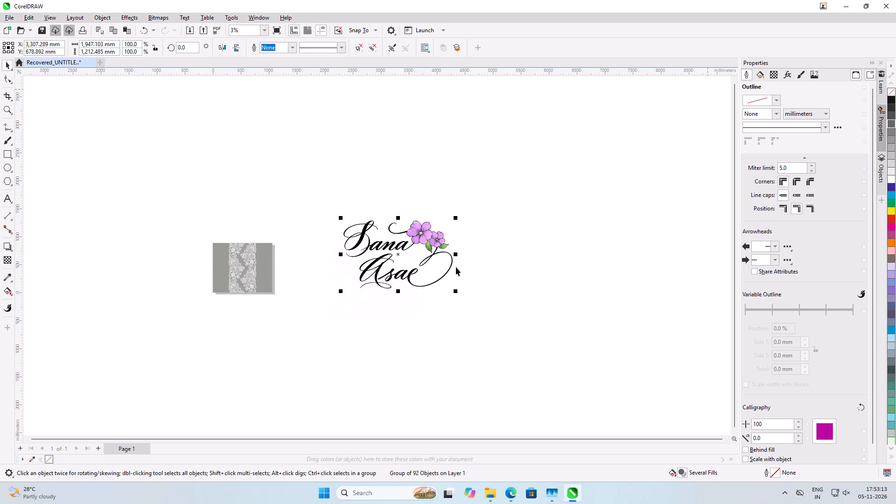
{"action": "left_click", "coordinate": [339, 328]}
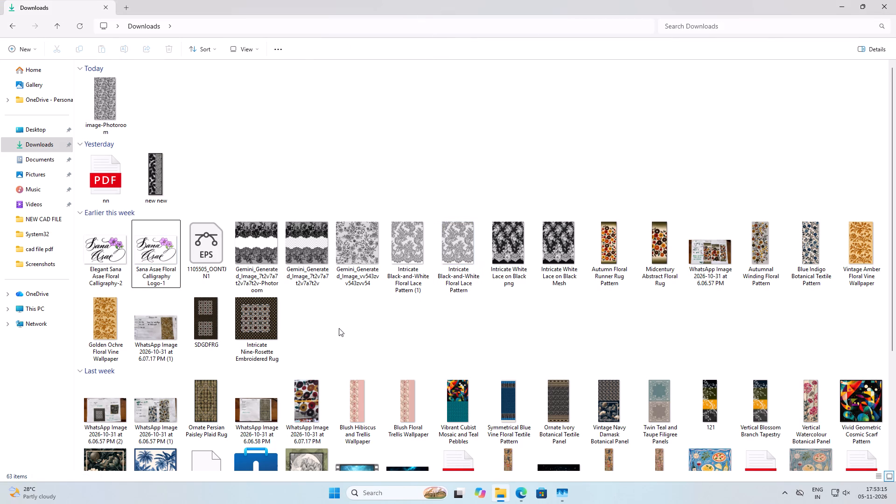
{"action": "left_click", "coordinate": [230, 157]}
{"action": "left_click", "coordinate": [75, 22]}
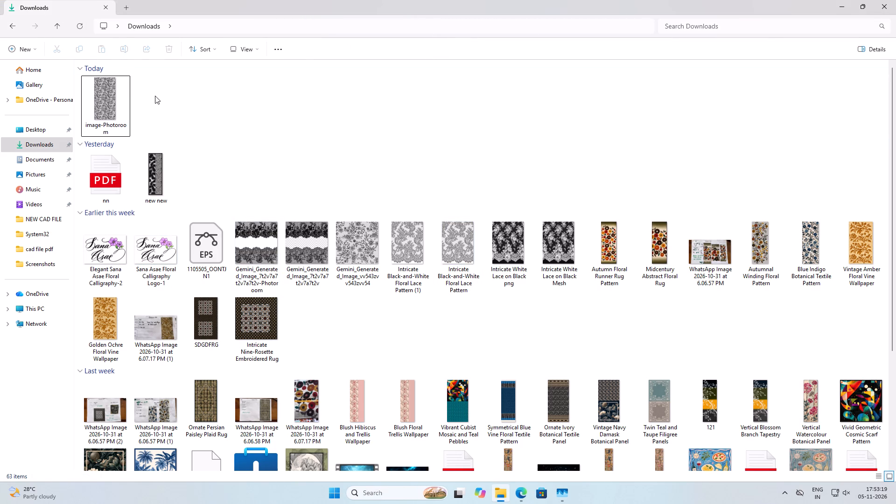
Switch from the Downloads folder to the running Task Manager and close its window.
{"action": "left_click", "coordinate": [155, 96]}
{"action": "scroll", "coordinate": [601, 503], "scroll_direction": "down", "scroll_amount": 1}
{"action": "left_click", "coordinate": [565, 496]}
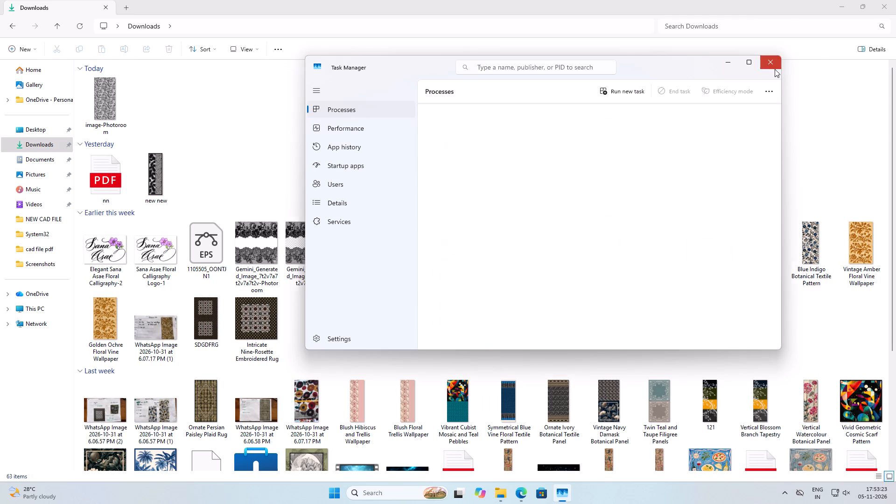
{"action": "left_click", "coordinate": [731, 127]}
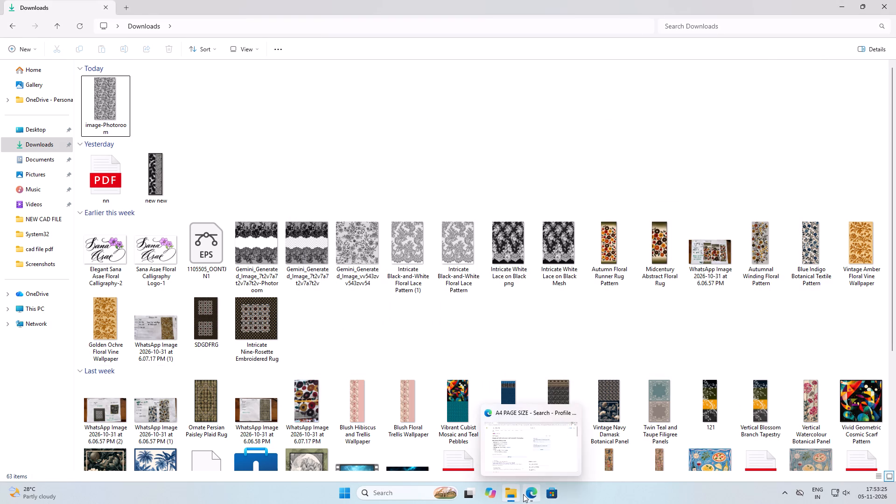
Show the desktop and launch Chrome from the personal profile shortcut.
{"action": "left_click", "coordinate": [895, 503]}
{"action": "left_click", "coordinate": [176, 185]}
{"action": "double_click", "coordinate": [48, 254]}
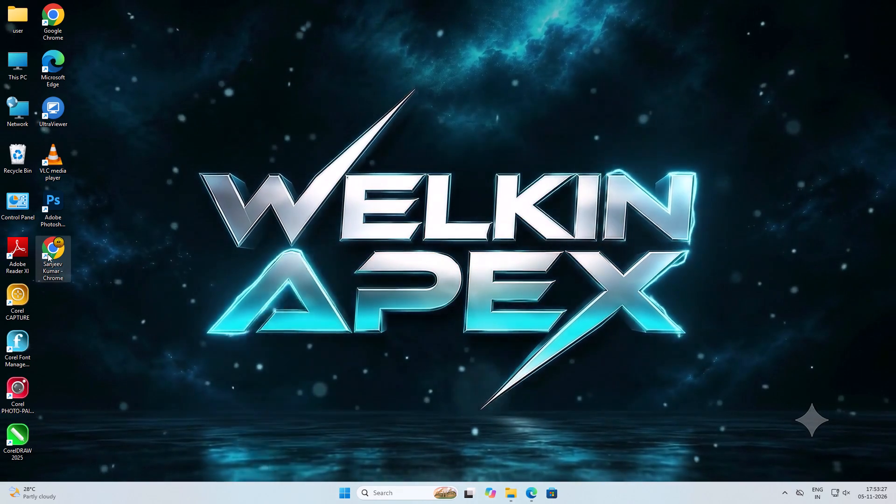
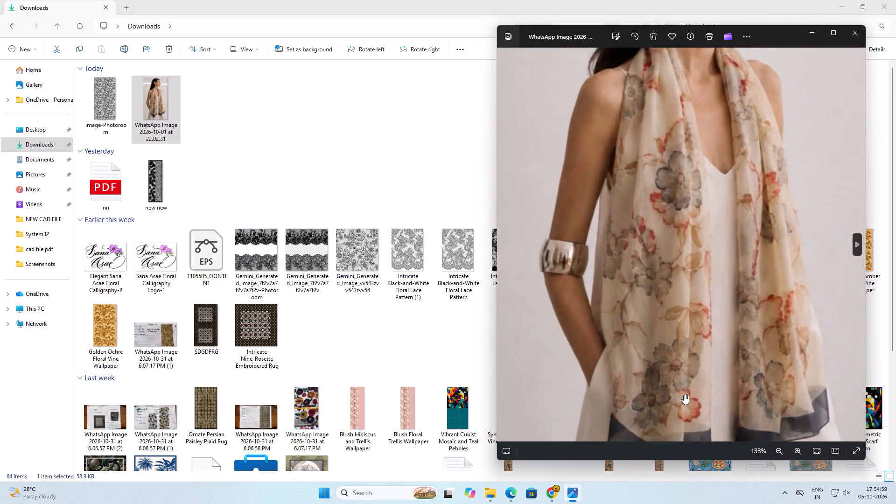
Crop the WhatsApp scarf photo from the top and bottom to about 736 x 716, keeping the floral scarf area below the model's face.
{"action": "scroll", "coordinate": [684, 394], "scroll_direction": "up", "scroll_amount": 5}
{"action": "scroll", "coordinate": [616, 290], "scroll_direction": "down", "scroll_amount": 8}
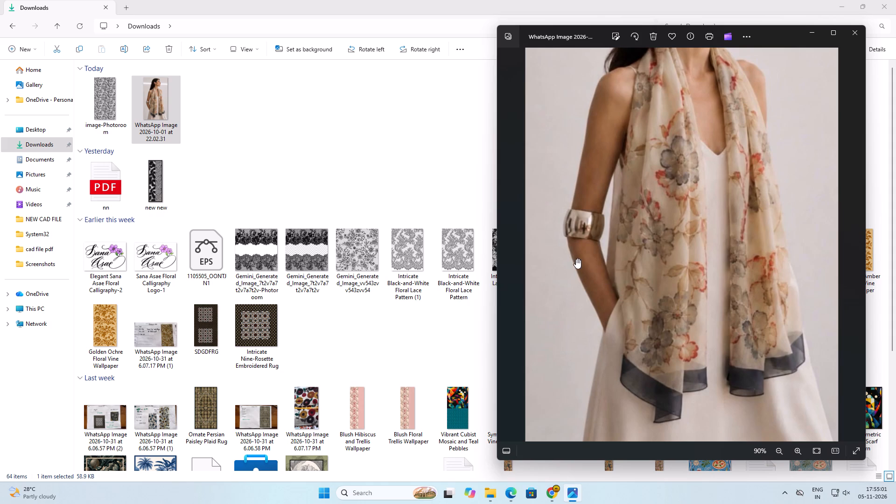
{"action": "scroll", "coordinate": [740, 168], "scroll_direction": "up", "scroll_amount": 1}
{"action": "scroll", "coordinate": [689, 227], "scroll_direction": "down", "scroll_amount": 3}
{"action": "scroll", "coordinate": [719, 112], "scroll_direction": "up", "scroll_amount": 1}
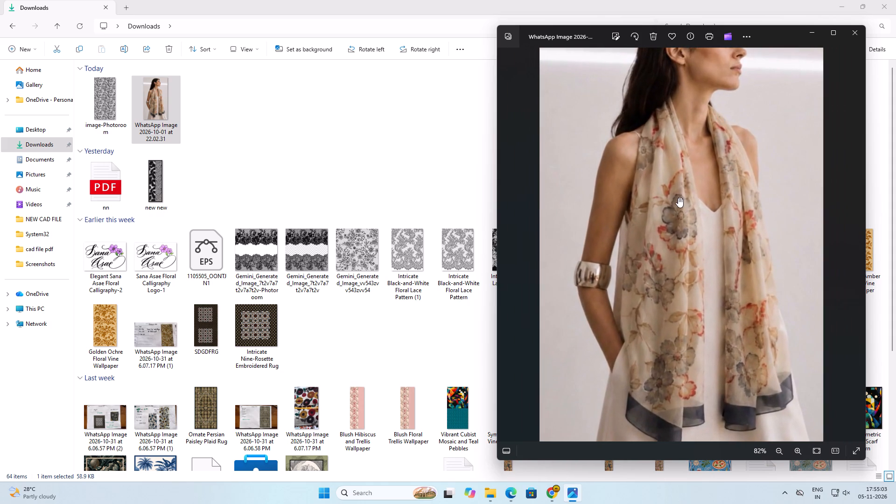
{"action": "scroll", "coordinate": [678, 199], "scroll_direction": "up", "scroll_amount": 1}
{"action": "left_click", "coordinate": [621, 37]}
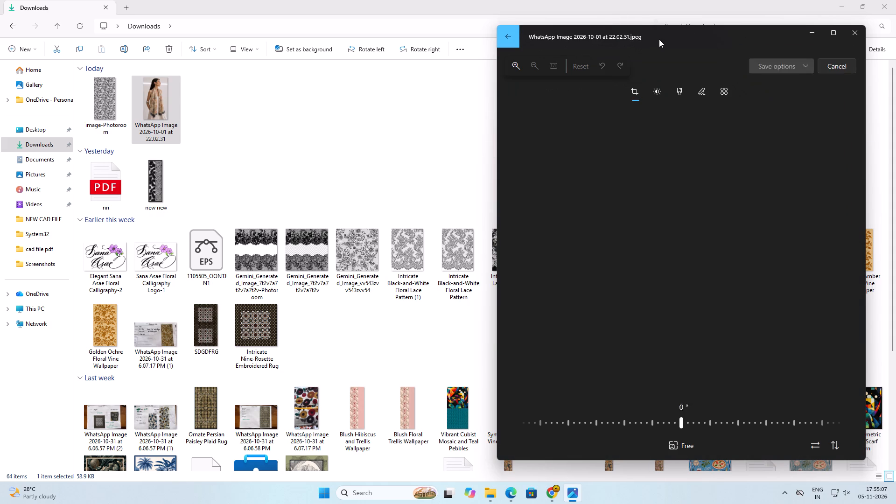
{"action": "left_click_drag", "start_coordinate": [683, 125], "coordinate": [682, 205]}
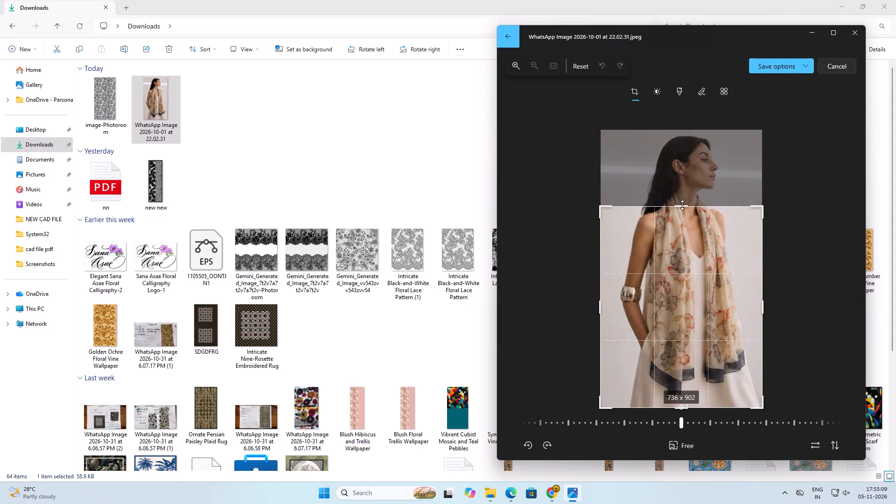
{"action": "left_click_drag", "start_coordinate": [682, 205], "coordinate": [682, 210]}
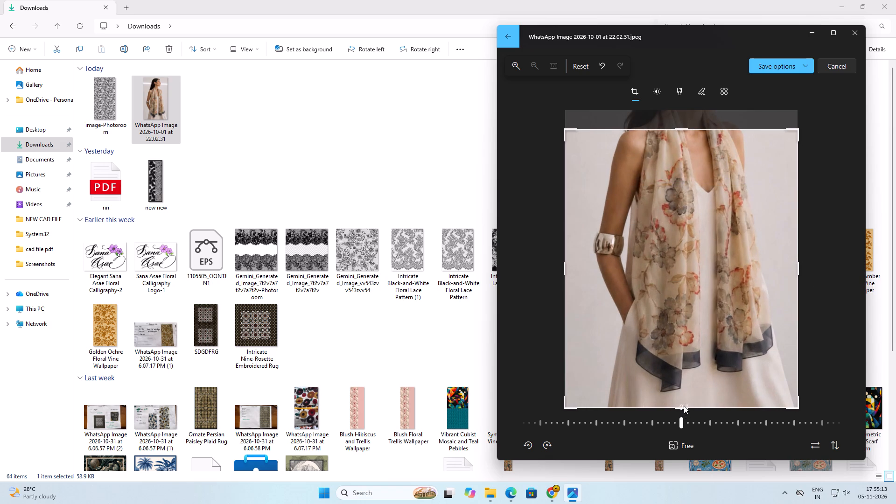
{"action": "left_click_drag", "start_coordinate": [684, 404], "coordinate": [686, 353]}
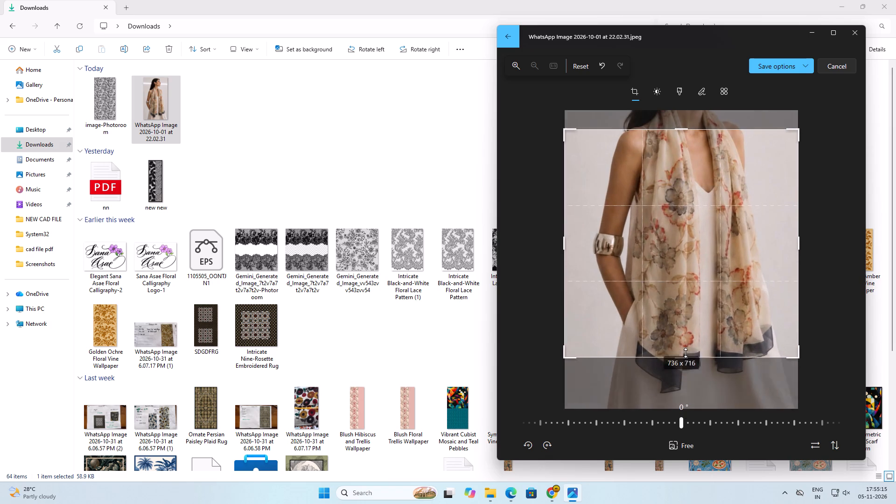
Narrow the crop frame from both sides to the scarf's floral panel over the shoulder, about 230 x 716 pixels.
{"action": "left_click_drag", "start_coordinate": [824, 266], "coordinate": [706, 289]}
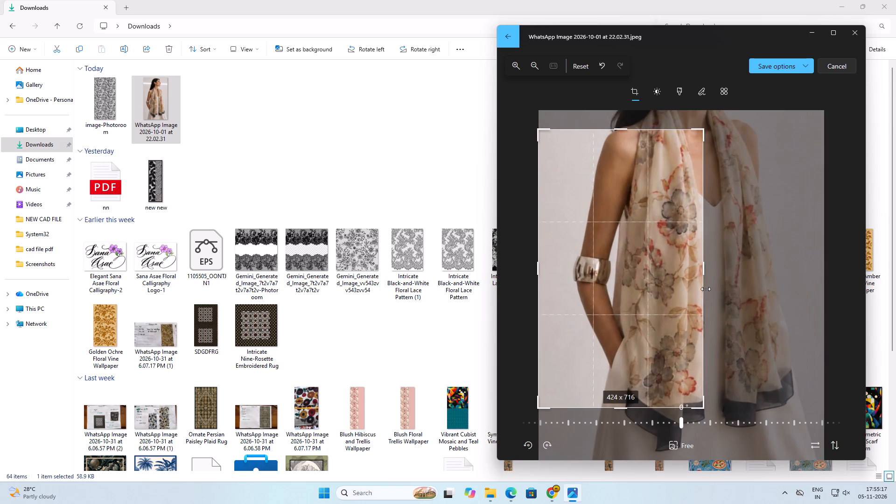
{"action": "left_click_drag", "start_coordinate": [706, 289], "coordinate": [707, 289]}
{"action": "left_click_drag", "start_coordinate": [593, 274], "coordinate": [671, 289]}
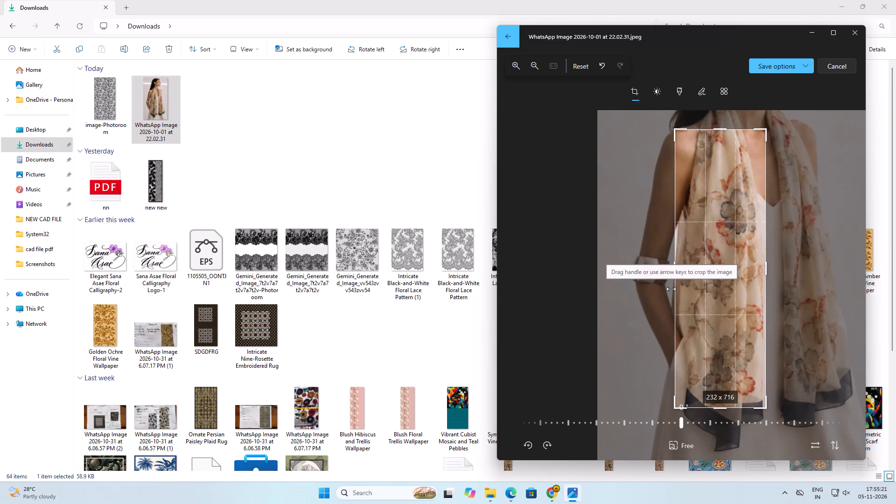
{"action": "left_click_drag", "start_coordinate": [671, 289], "coordinate": [672, 289]}
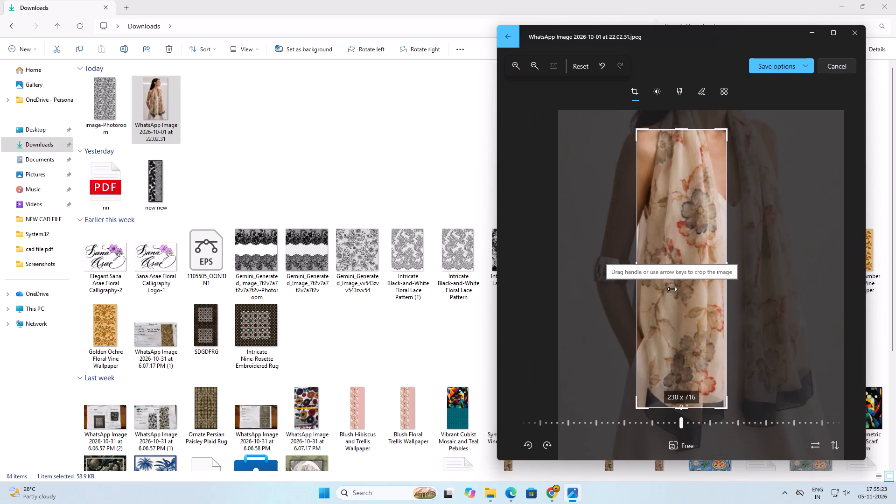
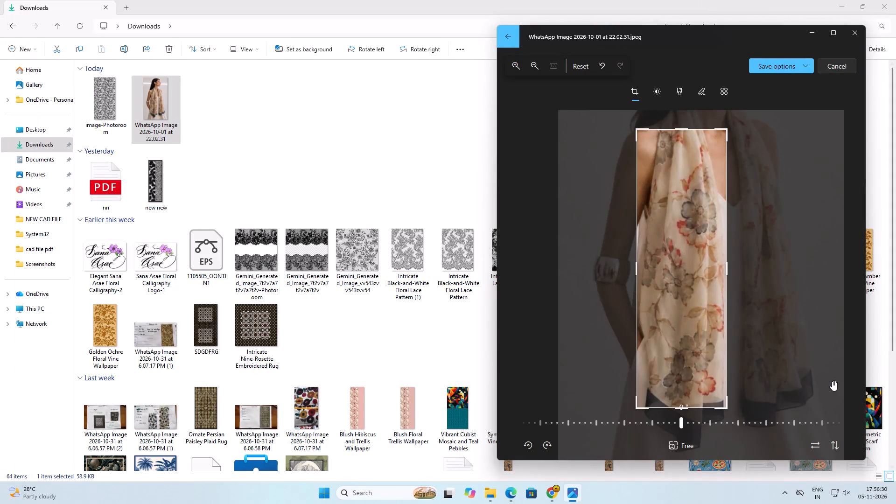
Save the cropped scarf photo as a JPEG copy named IMAGE FOR CAD in the Downloads folder.
{"action": "left_click", "coordinate": [783, 71]}
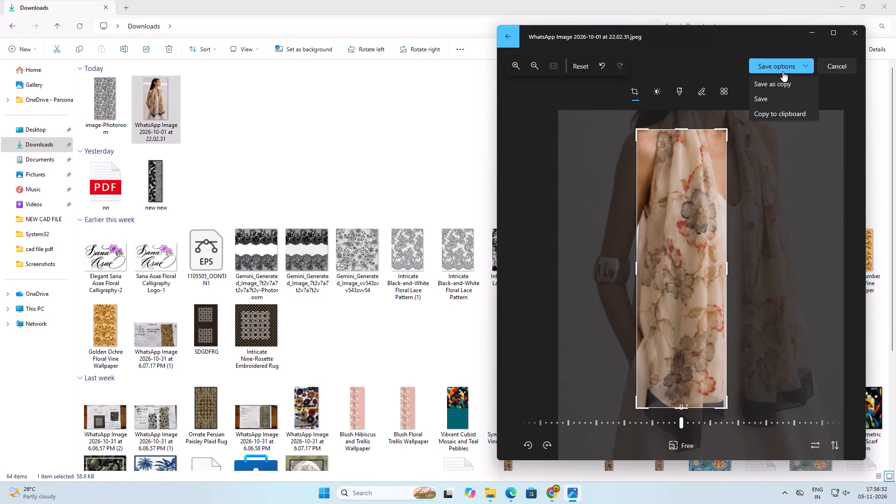
{"action": "left_click", "coordinate": [772, 88]}
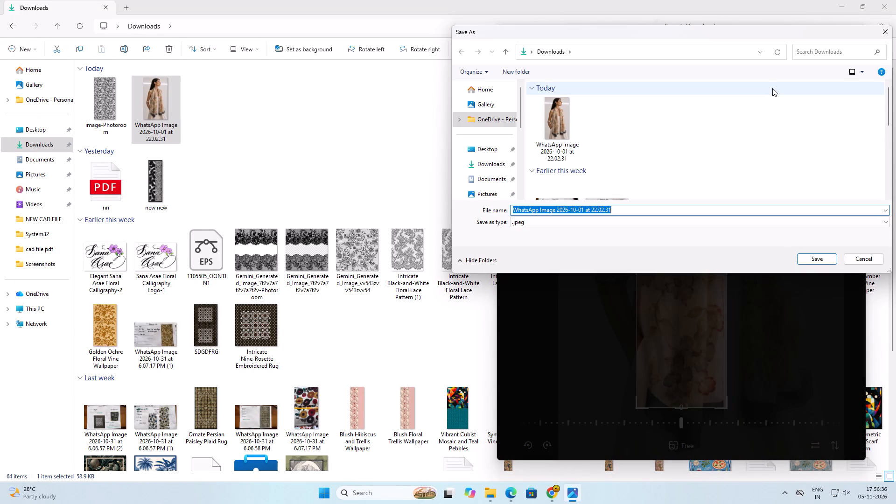
{"action": "type", "text": "IMAGE"}
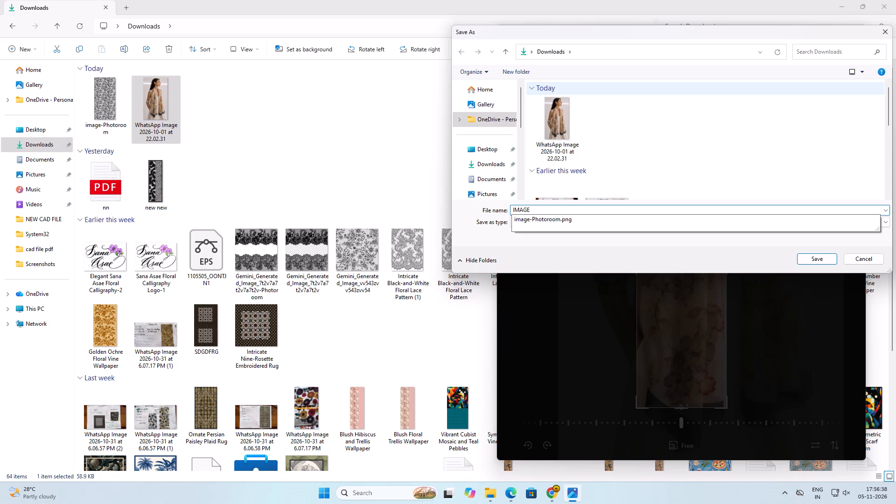
{"action": "key", "text": "space"}
{"action": "type", "text": "FOR"}
{"action": "key", "text": "space"}
{"action": "type", "text": "CAD"}
{"action": "key", "text": "space"}
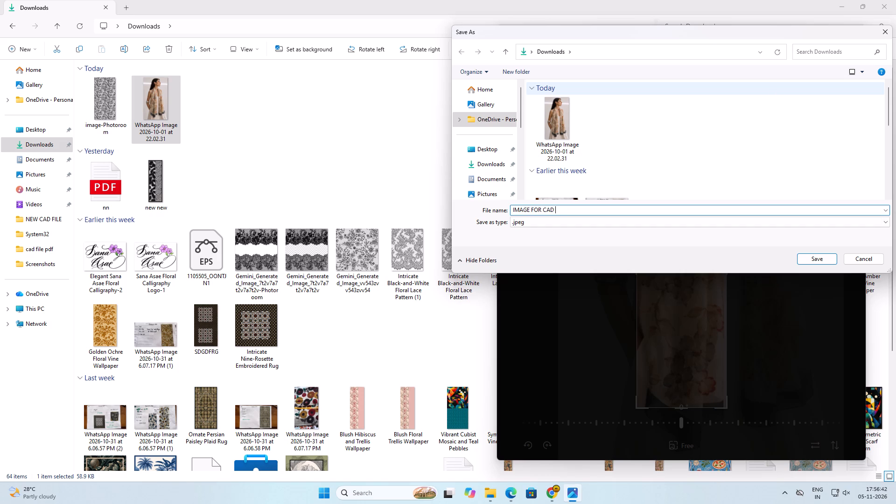
{"action": "key", "text": "Return"}
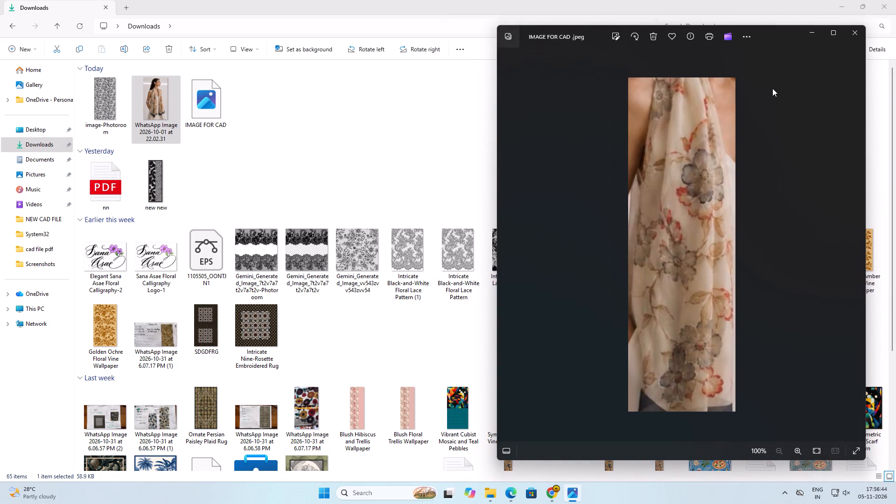
Open the IMAGE FOR CAD picture from the Downloads folder to check the saved crop, and close that viewer window.
{"action": "left_click", "coordinate": [480, 116]}
{"action": "left_click", "coordinate": [620, 103]}
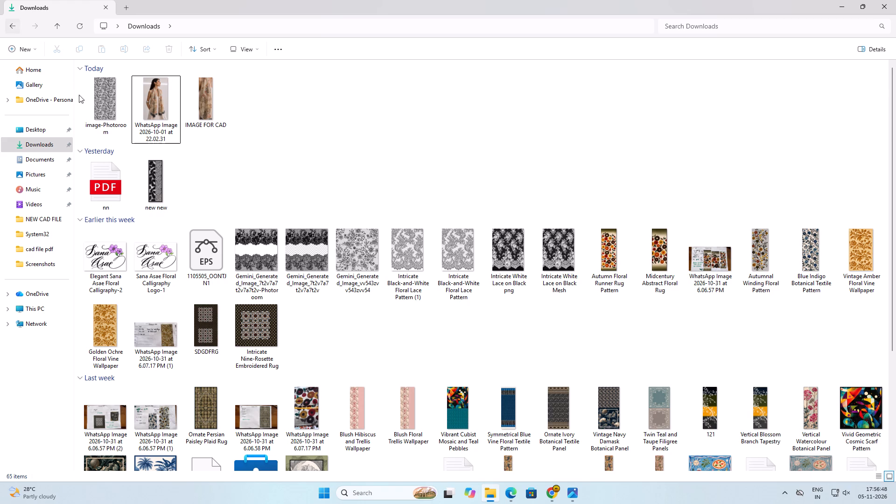
{"action": "left_click", "coordinate": [301, 128]}
{"action": "left_click", "coordinate": [298, 131]}
{"action": "double_click", "coordinate": [205, 113]}
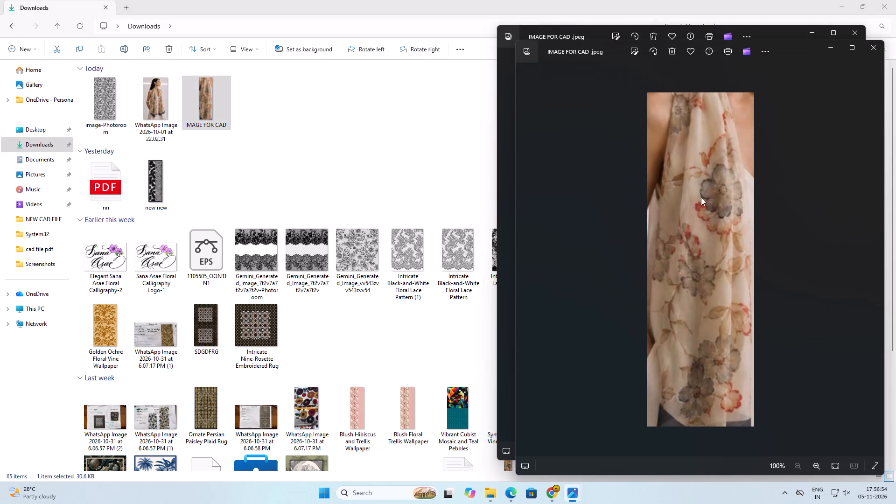
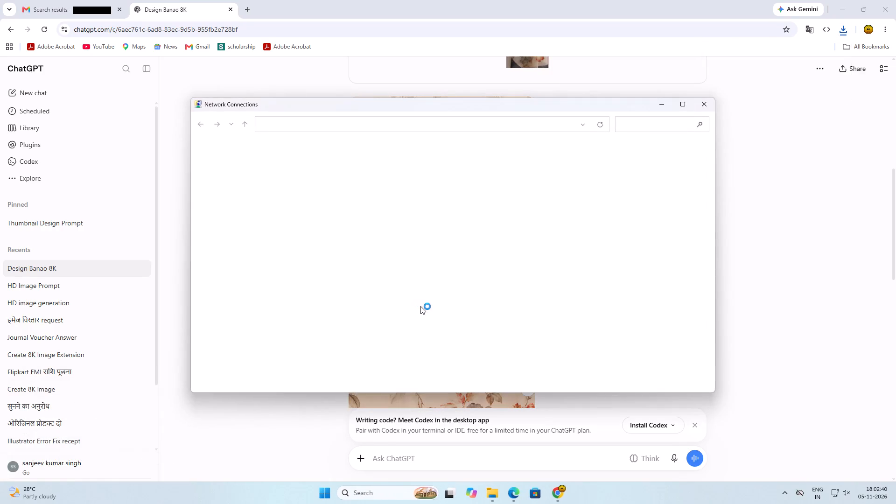
Disable the Ethernet connection from its status window and minimise the Network Connections window.
{"action": "double_click", "coordinate": [261, 168]}
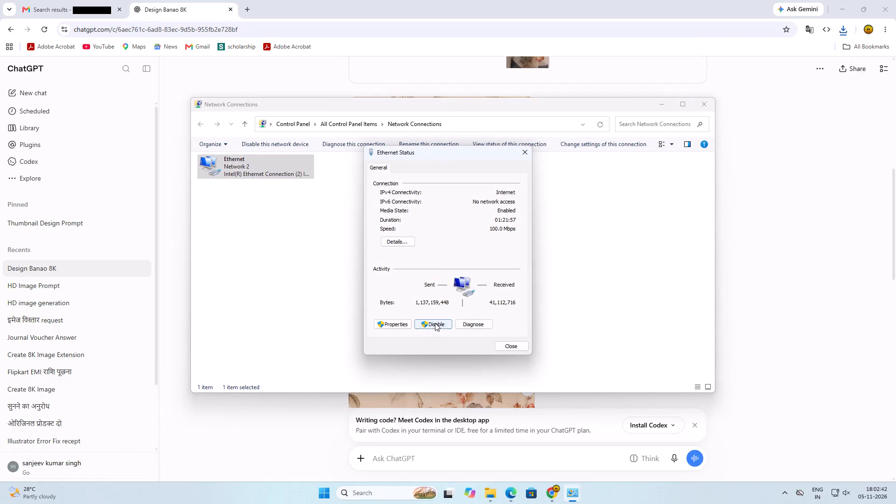
{"action": "left_click", "coordinate": [435, 323]}
{"action": "left_click", "coordinate": [582, 315]}
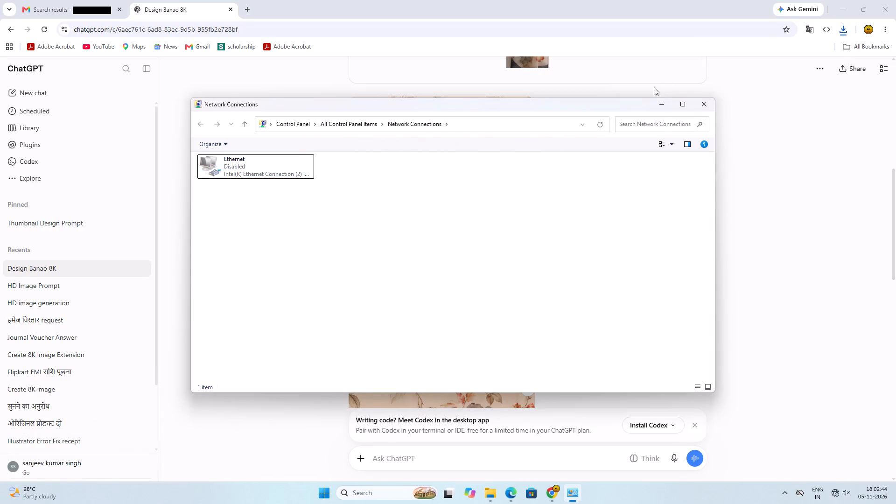
{"action": "left_click", "coordinate": [659, 110]}
Search the computer for "CORE" and launch CorelDRAW.
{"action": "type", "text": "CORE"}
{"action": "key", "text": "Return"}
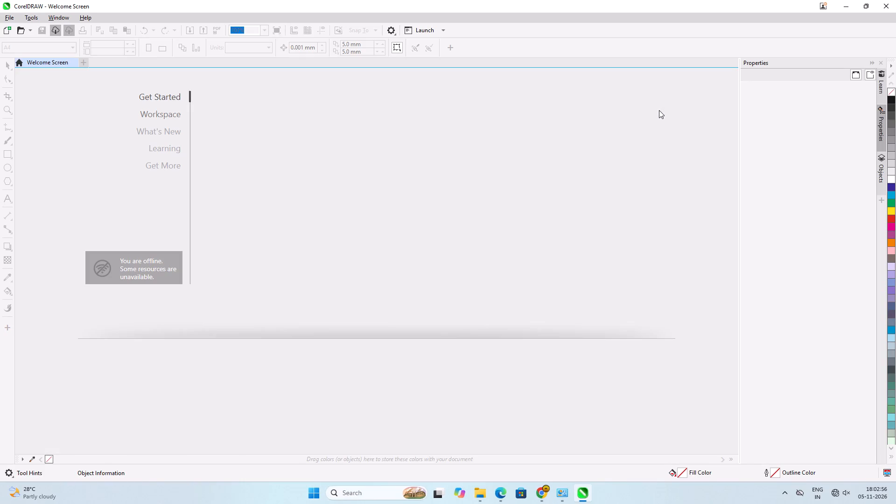
In CorelDRAW, create a new document 70 cm wide and 190 cm high.
{"action": "left_click", "coordinate": [262, 110]}
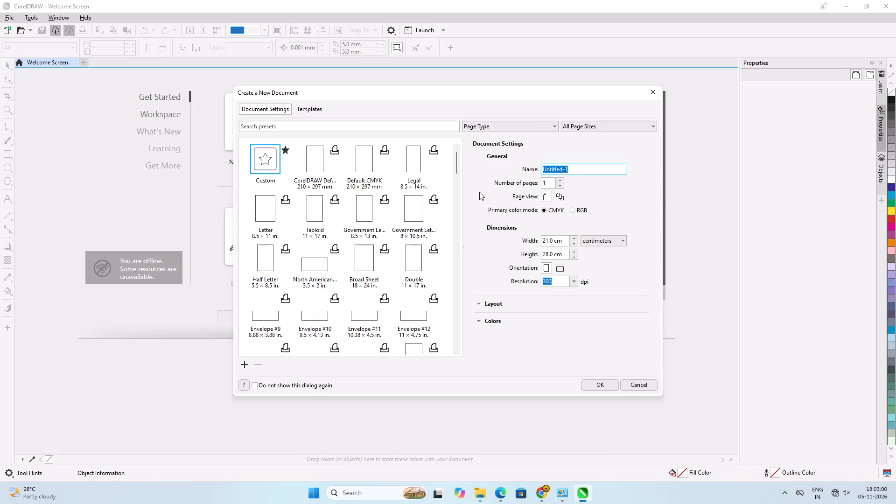
{"action": "left_click_drag", "start_coordinate": [553, 241], "coordinate": [528, 245]}
{"action": "type", "text": "70"}
{"action": "key", "text": "Tab"}
{"action": "key", "text": "Tab"}
{"action": "type", "text": "190"}
{"action": "key", "text": "Return"}
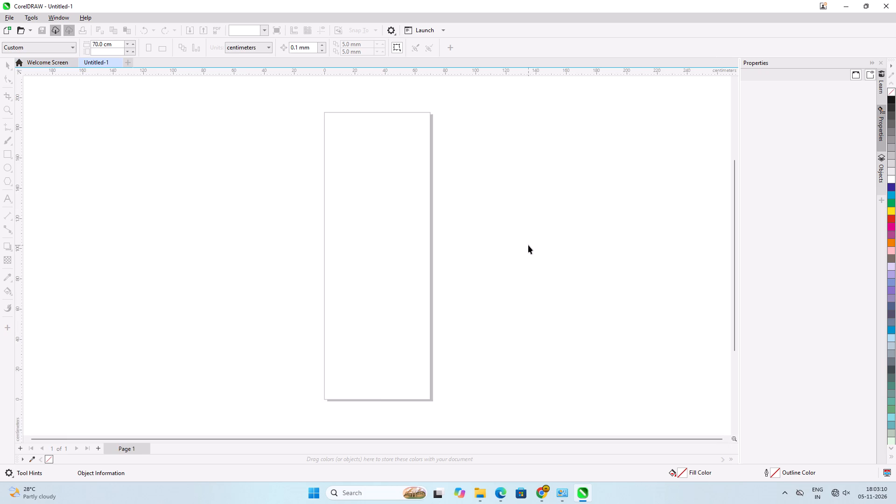
Import the generated floral pattern image at its original size, placed at the page's top-left corner.
{"action": "key", "text": "ctrl+i"}
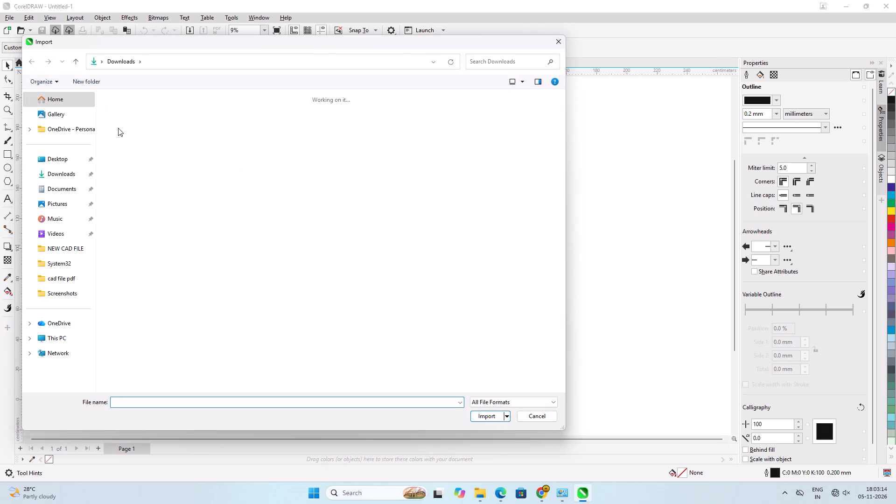
{"action": "double_click", "coordinate": [119, 126]}
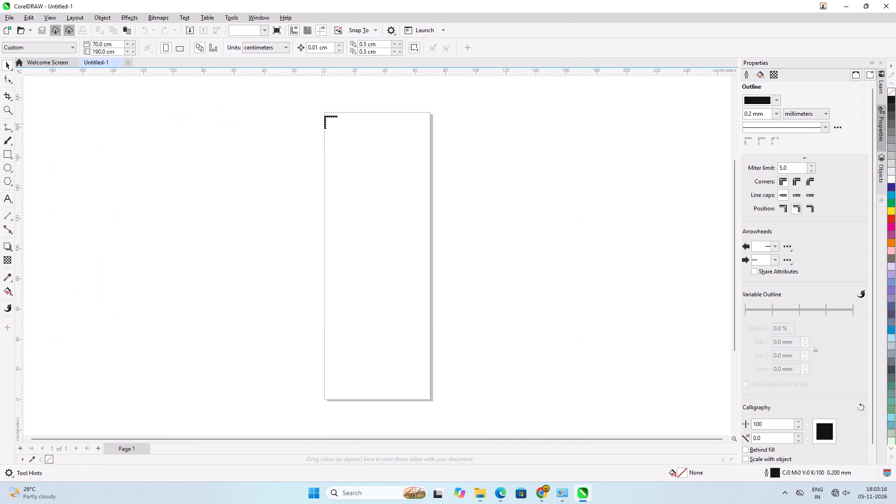
{"action": "left_click", "coordinate": [324, 113]}
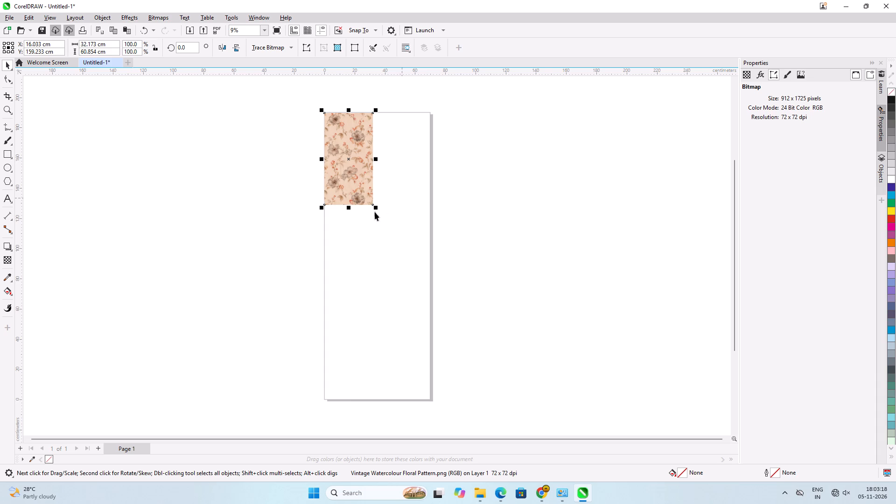
Scale the floral image up proportionally to nearly the page width, about 69.8 by 132 cm.
{"action": "left_click_drag", "start_coordinate": [378, 210], "coordinate": [429, 326]}
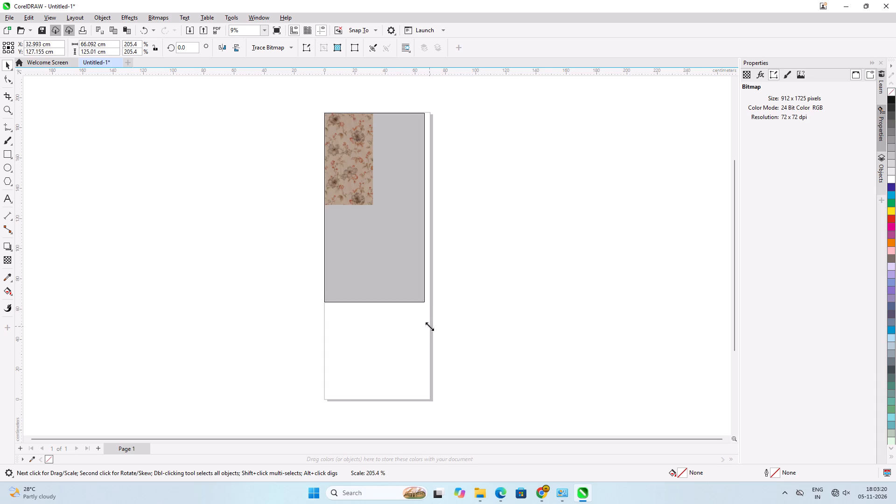
{"action": "left_click_drag", "start_coordinate": [429, 326], "coordinate": [435, 346]}
{"action": "left_click", "coordinate": [461, 332]}
{"action": "left_click", "coordinate": [187, 239]}
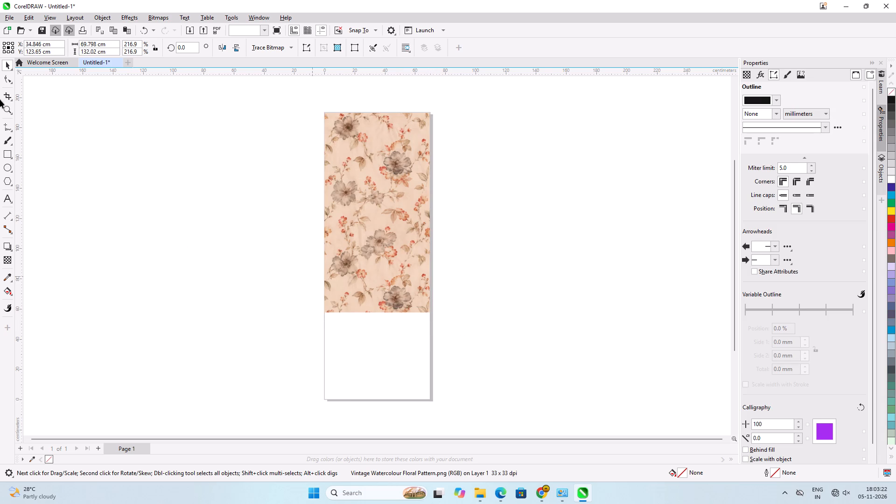
Create a rectangle frame matching the full 70 by 190 cm page.
{"action": "double_click", "coordinate": [7, 153]}
{"action": "left_click", "coordinate": [130, 152]}
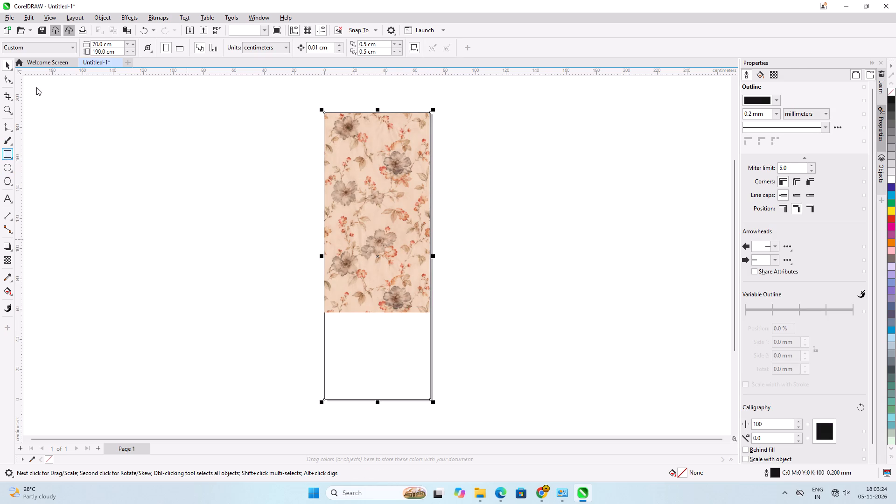
{"action": "left_click", "coordinate": [9, 72]}
{"action": "left_click", "coordinate": [113, 149]}
{"action": "left_click", "coordinate": [7, 63]}
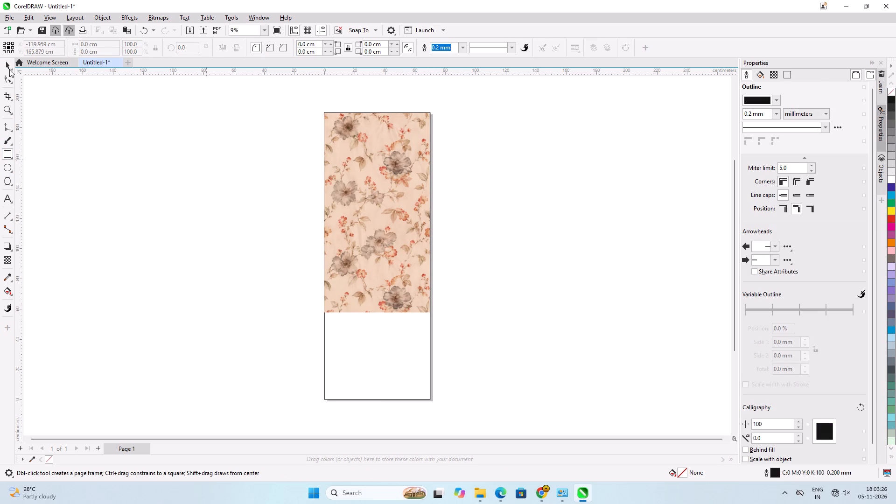
{"action": "left_click", "coordinate": [76, 146]}
Align the floral image with the page frame, centred horizontally and flush with its top edge.
{"action": "left_click", "coordinate": [374, 197]}
{"action": "left_click", "coordinate": [400, 349], "text": "shift"}
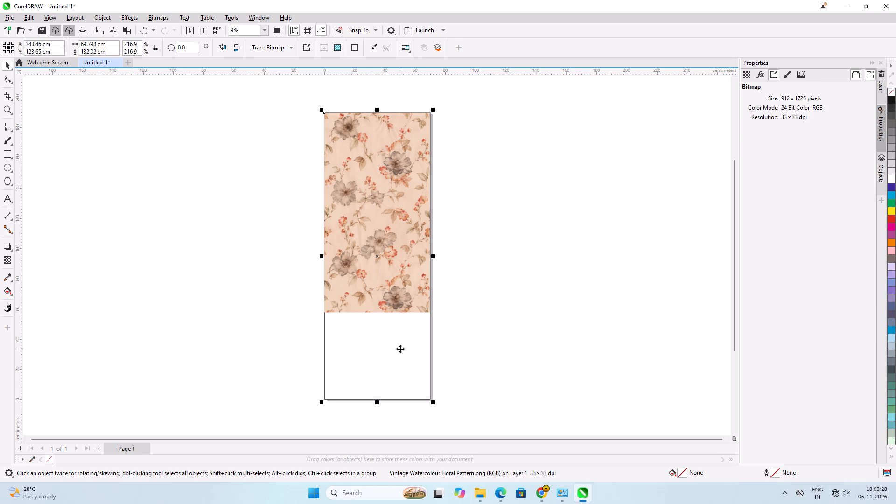
{"action": "key", "text": "c"}
{"action": "key", "text": "e"}
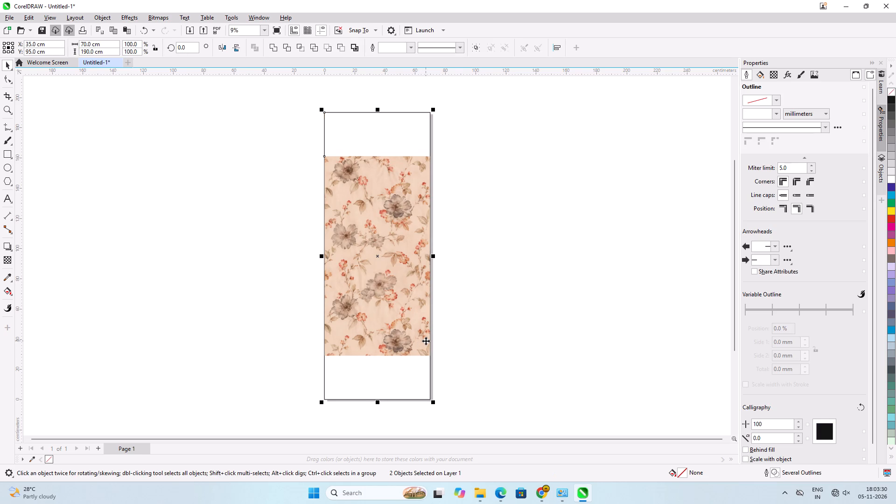
{"action": "key", "text": "t"}
{"action": "left_click", "coordinate": [562, 251]}
Enlarge the floral image slightly from its bottom-right corner so its side reaches the page frame's right edge.
{"action": "scroll", "coordinate": [405, 349], "scroll_direction": "up", "scroll_amount": 6}
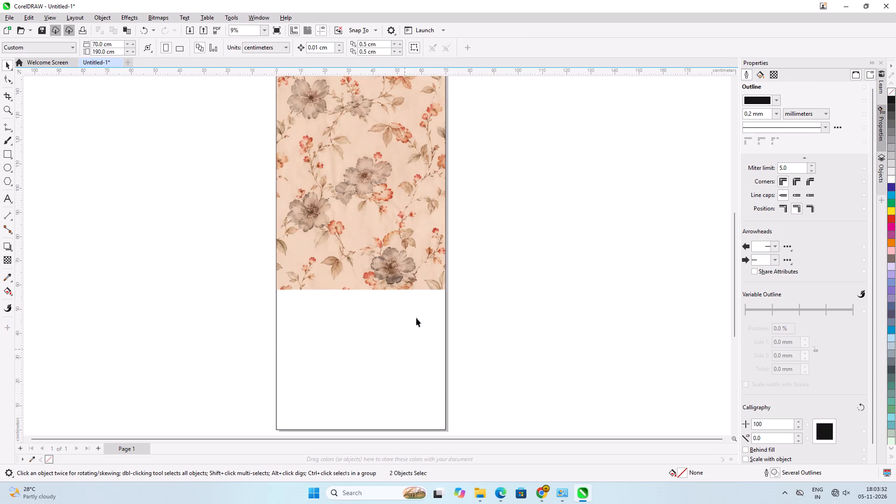
{"action": "scroll", "coordinate": [416, 318], "scroll_direction": "up", "scroll_amount": 15}
{"action": "scroll", "coordinate": [462, 248], "scroll_direction": "up", "scroll_amount": 4}
{"action": "scroll", "coordinate": [479, 191], "scroll_direction": "down", "scroll_amount": 8}
{"action": "scroll", "coordinate": [482, 232], "scroll_direction": "up", "scroll_amount": 7}
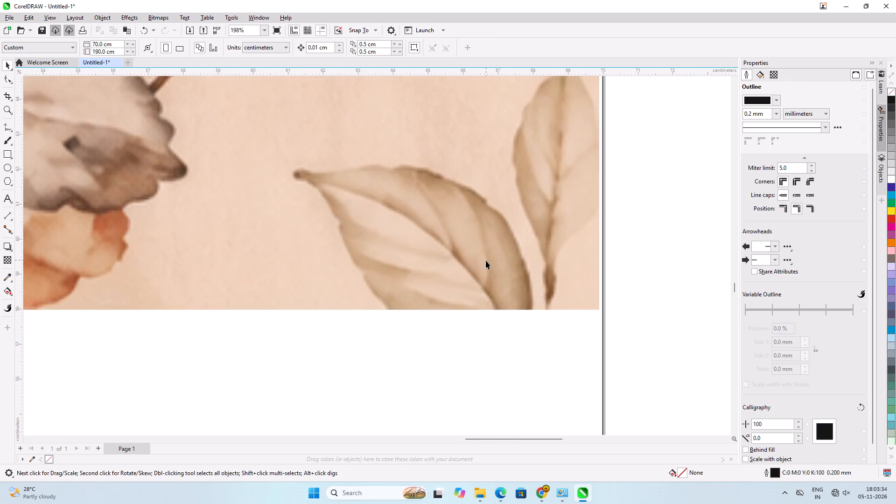
{"action": "scroll", "coordinate": [486, 260], "scroll_direction": "up", "scroll_amount": 7}
{"action": "left_click", "coordinate": [532, 290]}
{"action": "scroll", "coordinate": [521, 194], "scroll_direction": "down", "scroll_amount": 5}
{"action": "scroll", "coordinate": [557, 301], "scroll_direction": "up", "scroll_amount": 10}
{"action": "scroll", "coordinate": [718, 226], "scroll_direction": "up", "scroll_amount": 3}
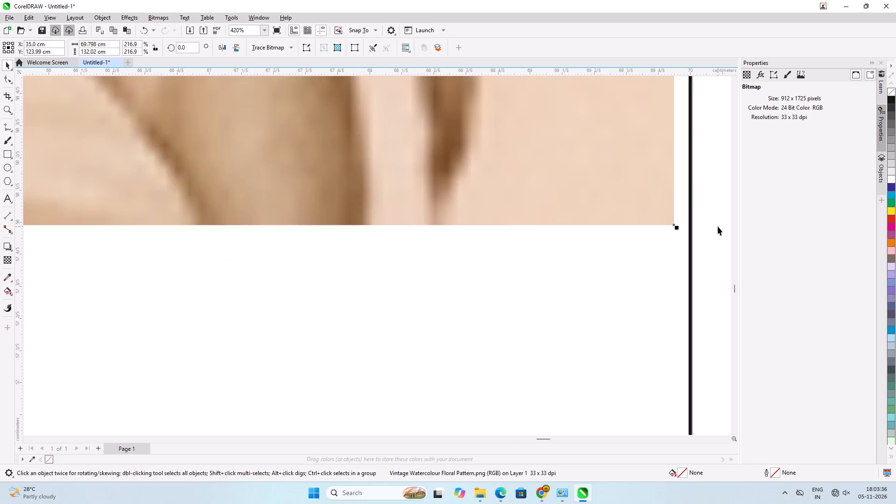
{"action": "scroll", "coordinate": [718, 226], "scroll_direction": "up", "scroll_amount": 9}
{"action": "scroll", "coordinate": [653, 229], "scroll_direction": "up", "scroll_amount": 2}
{"action": "left_click_drag", "start_coordinate": [491, 224], "coordinate": [642, 395]}
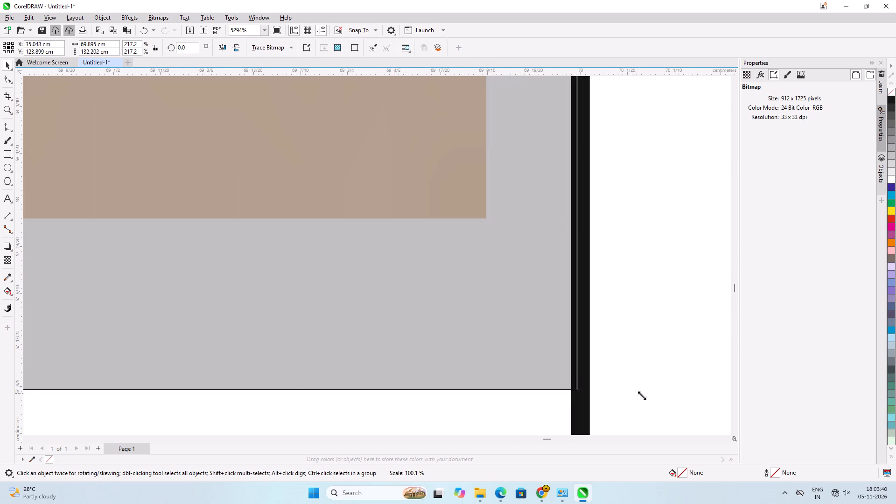
{"action": "left_click_drag", "start_coordinate": [642, 395], "coordinate": [647, 401]}
Centre the enlarged floral image horizontally on the page frame.
{"action": "scroll", "coordinate": [578, 262], "scroll_direction": "down", "scroll_amount": 8}
{"action": "scroll", "coordinate": [500, 173], "scroll_direction": "down", "scroll_amount": 2}
{"action": "scroll", "coordinate": [500, 173], "scroll_direction": "up", "scroll_amount": 1}
{"action": "scroll", "coordinate": [500, 173], "scroll_direction": "down", "scroll_amount": 8}
{"action": "left_click", "coordinate": [502, 319], "text": "shift"}
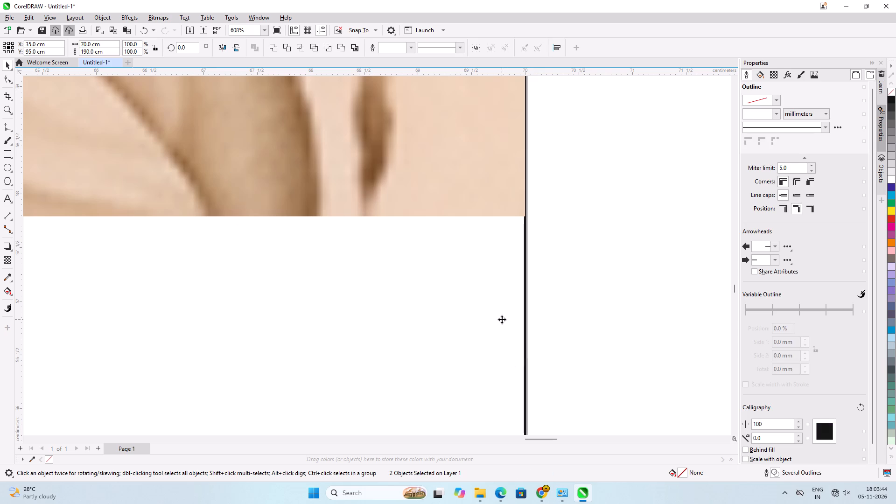
{"action": "key", "text": "c"}
{"action": "left_click", "coordinate": [595, 247]}
Enlarge the floral image proportionally from its bottom-right corner to a width of 70 cm.
{"action": "left_click", "coordinate": [508, 206]}
{"action": "scroll", "coordinate": [544, 212], "scroll_direction": "up", "scroll_amount": 4}
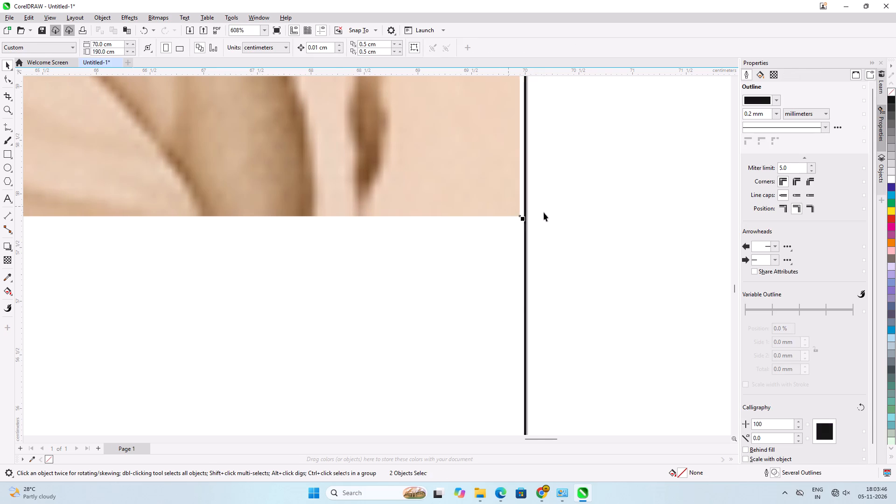
{"action": "scroll", "coordinate": [544, 212], "scroll_direction": "up", "scroll_amount": 6}
{"action": "left_click_drag", "start_coordinate": [487, 226], "coordinate": [583, 298]}
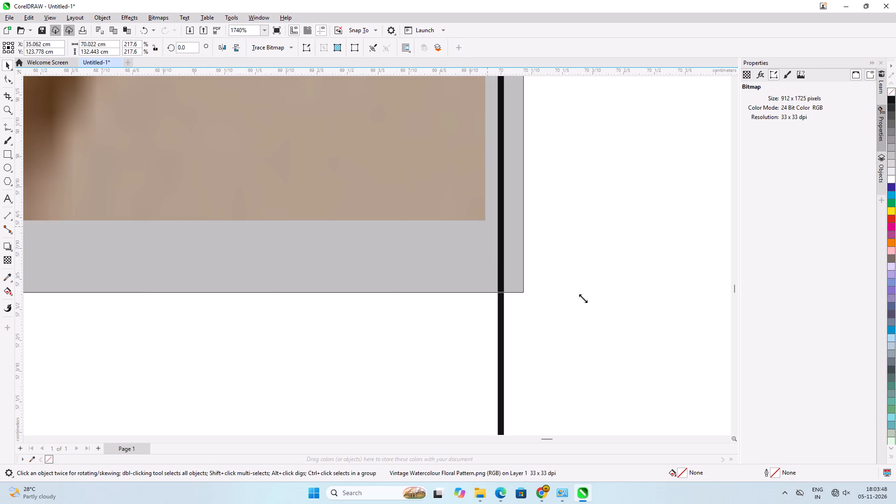
{"action": "left_click_drag", "start_coordinate": [583, 298], "coordinate": [567, 285]}
Centre the 70 cm wide floral image horizontally on the page frame.
{"action": "left_click", "coordinate": [486, 315], "text": "shift"}
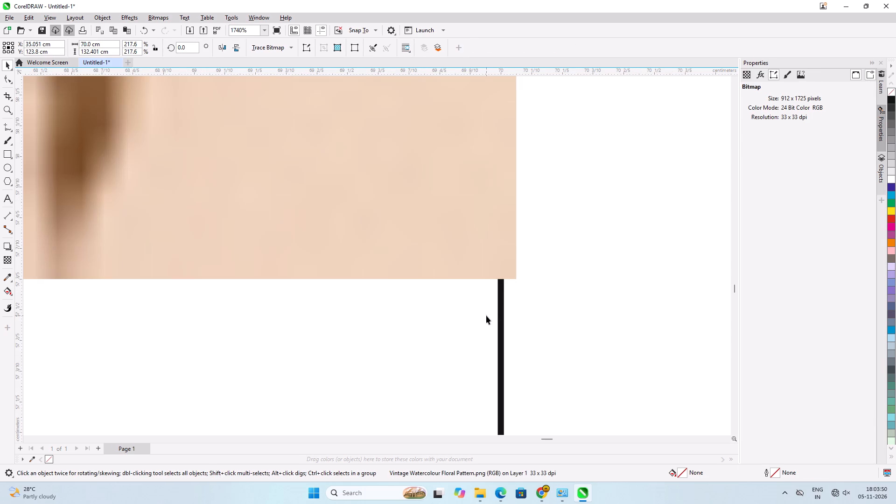
{"action": "key", "text": "c"}
{"action": "double_click", "coordinate": [568, 283]}
Duplicate the floral image lower down and move the copy sideways, clear of the page's right edge.
{"action": "scroll", "coordinate": [556, 232], "scroll_direction": "down", "scroll_amount": 8}
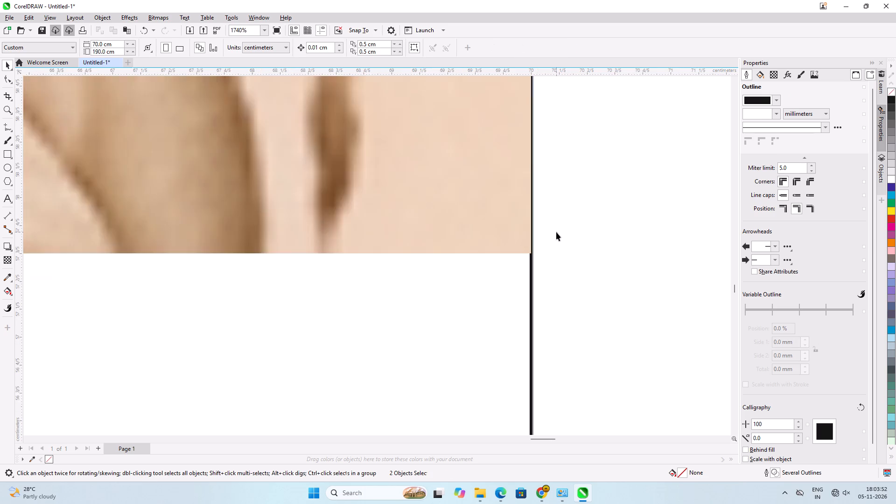
{"action": "scroll", "coordinate": [556, 232], "scroll_direction": "down", "scroll_amount": 20}
{"action": "scroll", "coordinate": [556, 232], "scroll_direction": "down", "scroll_amount": 9}
{"action": "scroll", "coordinate": [497, 183], "scroll_direction": "up", "scroll_amount": 1}
{"action": "scroll", "coordinate": [497, 183], "scroll_direction": "down", "scroll_amount": 2}
{"action": "scroll", "coordinate": [468, 233], "scroll_direction": "down", "scroll_amount": 8}
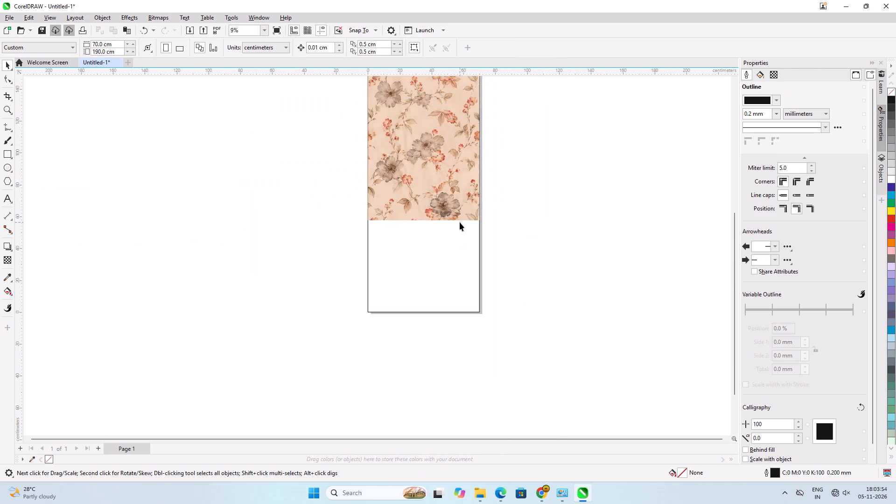
{"action": "scroll", "coordinate": [460, 222], "scroll_direction": "down", "scroll_amount": 2}
{"action": "scroll", "coordinate": [478, 167], "scroll_direction": "up", "scroll_amount": 6}
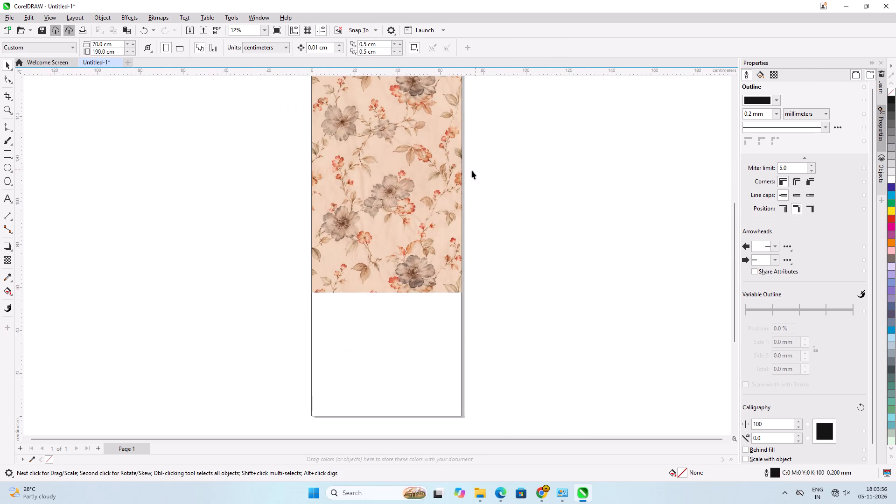
{"action": "scroll", "coordinate": [462, 175], "scroll_direction": "down", "scroll_amount": 4}
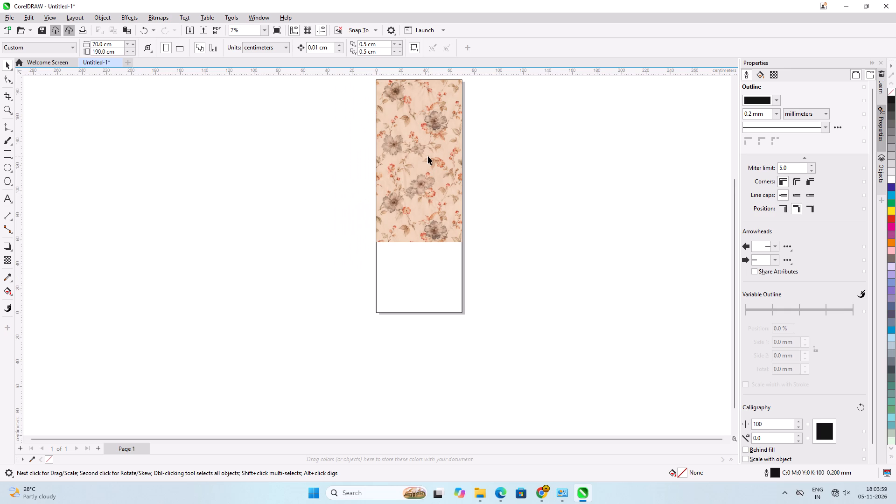
{"action": "left_click_drag", "start_coordinate": [428, 155], "coordinate": [427, 235]}
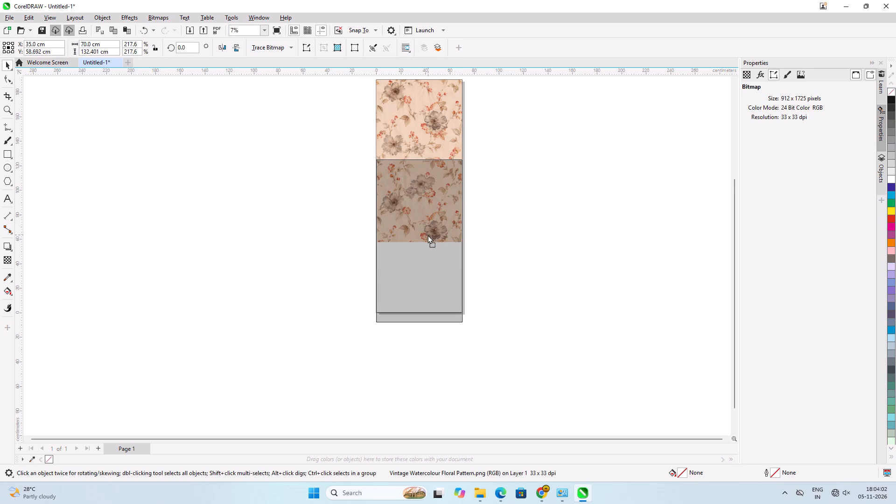
{"action": "left_click_drag", "start_coordinate": [427, 235], "coordinate": [427, 259]}
{"action": "right_click", "coordinate": [427, 259], "text": "shift"}
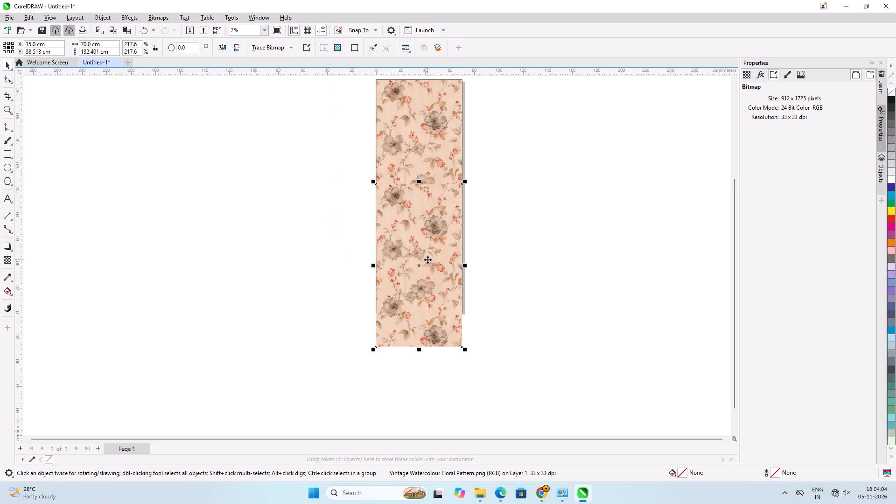
{"action": "left_click_drag", "start_coordinate": [426, 267], "coordinate": [526, 267]}
{"action": "left_click", "coordinate": [648, 269]}
Place a horizontal guideline along the bottom edge of the original floral image, at about 57.6 cm.
{"action": "scroll", "coordinate": [648, 269], "scroll_direction": "up", "scroll_amount": 7}
{"action": "scroll", "coordinate": [605, 266], "scroll_direction": "up", "scroll_amount": 5}
{"action": "scroll", "coordinate": [281, 242], "scroll_direction": "down", "scroll_amount": 4}
{"action": "scroll", "coordinate": [84, 235], "scroll_direction": "up", "scroll_amount": 3}
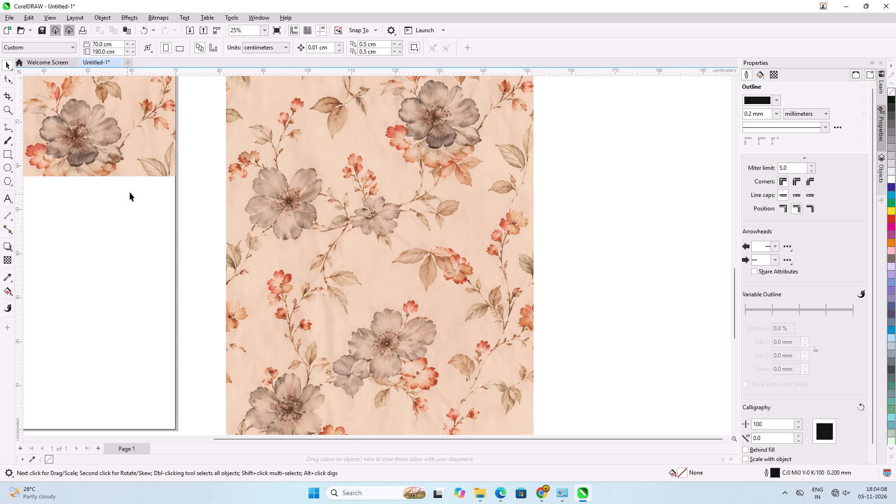
{"action": "scroll", "coordinate": [134, 189], "scroll_direction": "up", "scroll_amount": 2}
{"action": "left_click_drag", "start_coordinate": [239, 73], "coordinate": [241, 161]}
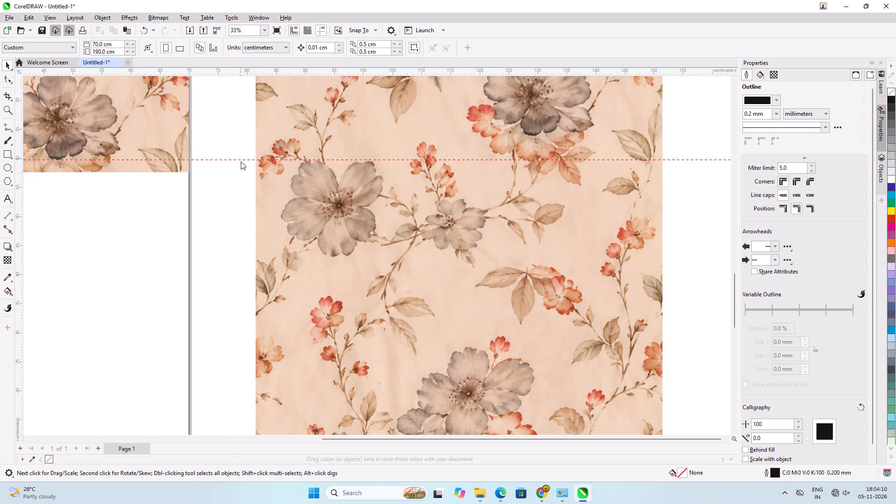
{"action": "left_click_drag", "start_coordinate": [241, 161], "coordinate": [250, 171]}
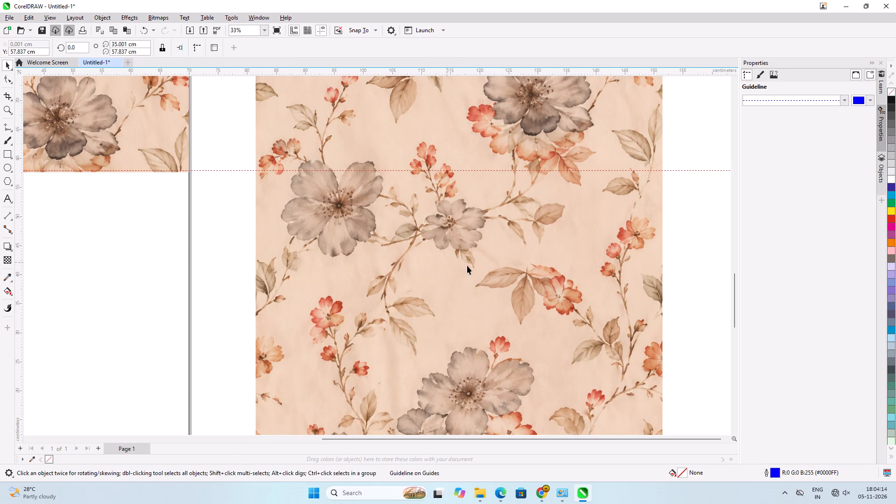
{"action": "scroll", "coordinate": [112, 172], "scroll_direction": "up", "scroll_amount": 4}
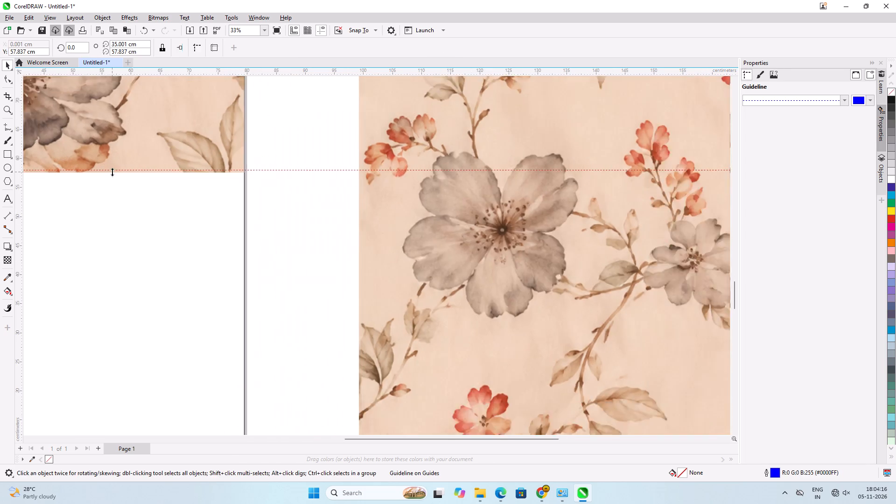
{"action": "scroll", "coordinate": [112, 172], "scroll_direction": "up", "scroll_amount": 11}
{"action": "left_click_drag", "start_coordinate": [521, 184], "coordinate": [519, 194]}
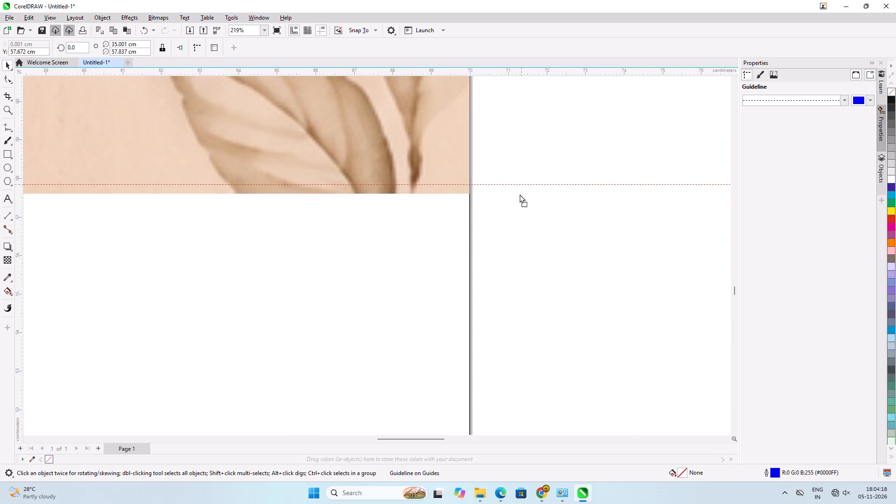
{"action": "left_click_drag", "start_coordinate": [519, 194], "coordinate": [512, 193]}
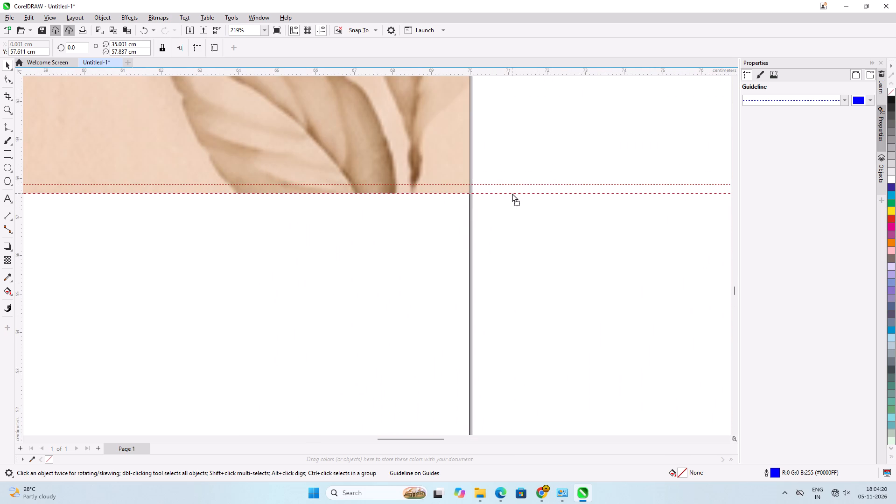
{"action": "left_click_drag", "start_coordinate": [512, 193], "coordinate": [512, 194]}
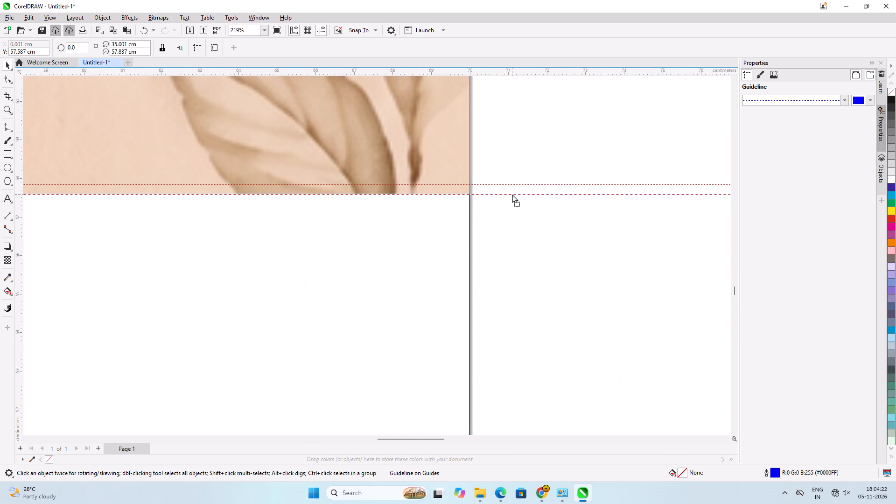
{"action": "left_click_drag", "start_coordinate": [512, 194], "coordinate": [512, 194]}
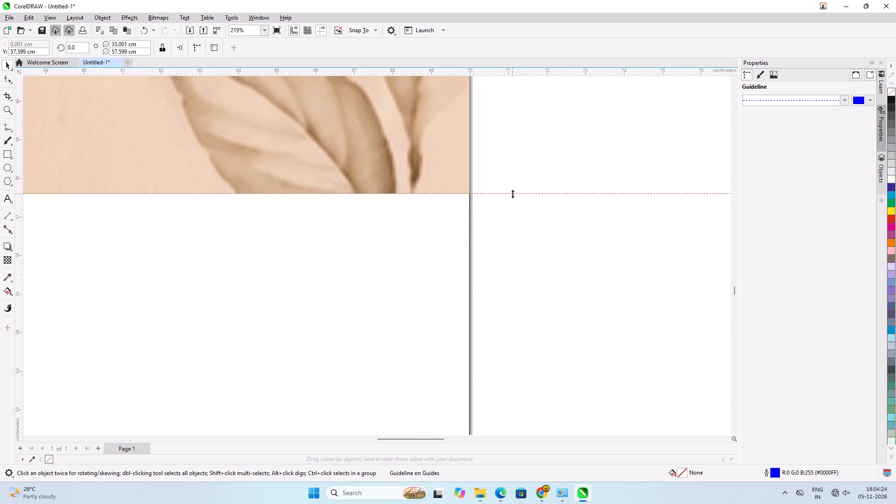
Align the duplicate floral image with the page frame, centred horizontally.
{"action": "scroll", "coordinate": [365, 175], "scroll_direction": "down", "scroll_amount": 18}
{"action": "scroll", "coordinate": [490, 188], "scroll_direction": "down", "scroll_amount": 2}
{"action": "scroll", "coordinate": [490, 188], "scroll_direction": "up", "scroll_amount": 1}
{"action": "scroll", "coordinate": [490, 189], "scroll_direction": "down", "scroll_amount": 6}
{"action": "left_click", "coordinate": [537, 224]}
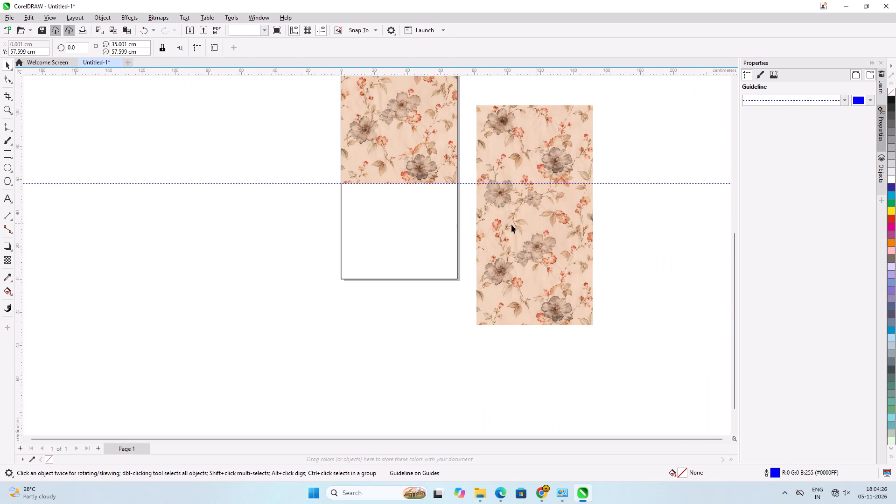
{"action": "left_click", "coordinate": [422, 224], "text": "shift"}
{"action": "key", "text": "c"}
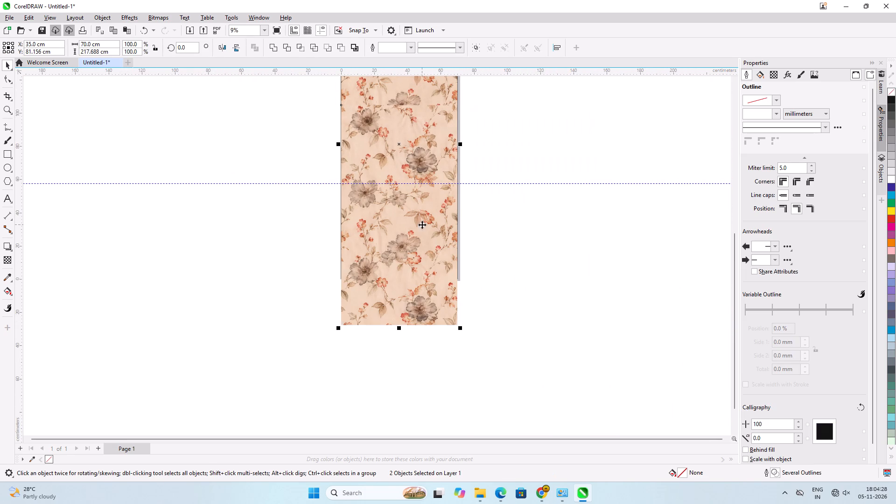
{"action": "left_click", "coordinate": [532, 242]}
Send the duplicate floral image back one level, behind the original image.
{"action": "left_click", "coordinate": [343, 228]}
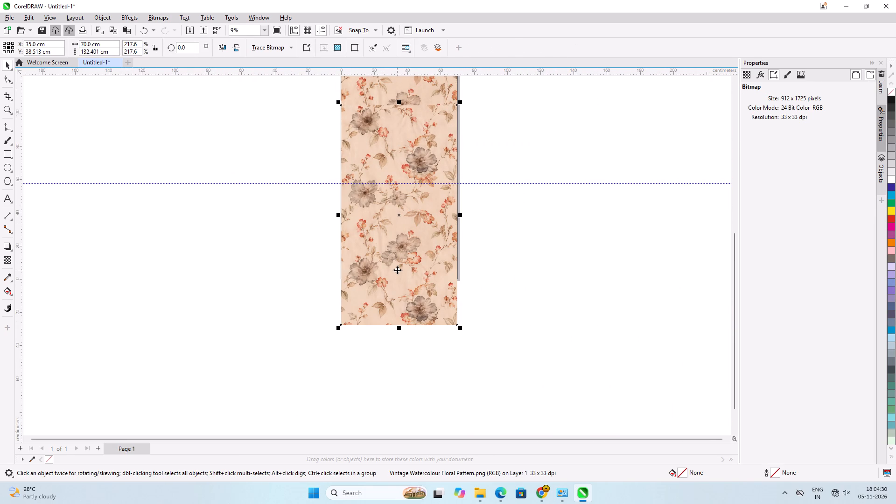
{"action": "key", "text": "ctrl+Page_Down"}
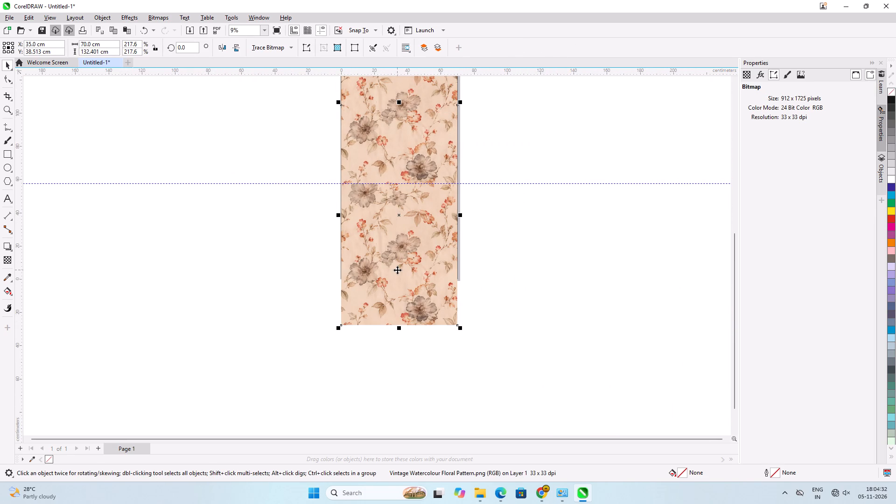
Shift the duplicate floral image down to a centre Y of about 34.6 cm, roughly matching the pattern across the guideline.
{"action": "scroll", "coordinate": [459, 191], "scroll_direction": "up", "scroll_amount": 6}
{"action": "scroll", "coordinate": [456, 174], "scroll_direction": "down", "scroll_amount": 6}
{"action": "scroll", "coordinate": [454, 257], "scroll_direction": "up", "scroll_amount": 4}
{"action": "scroll", "coordinate": [417, 137], "scroll_direction": "up", "scroll_amount": 1}
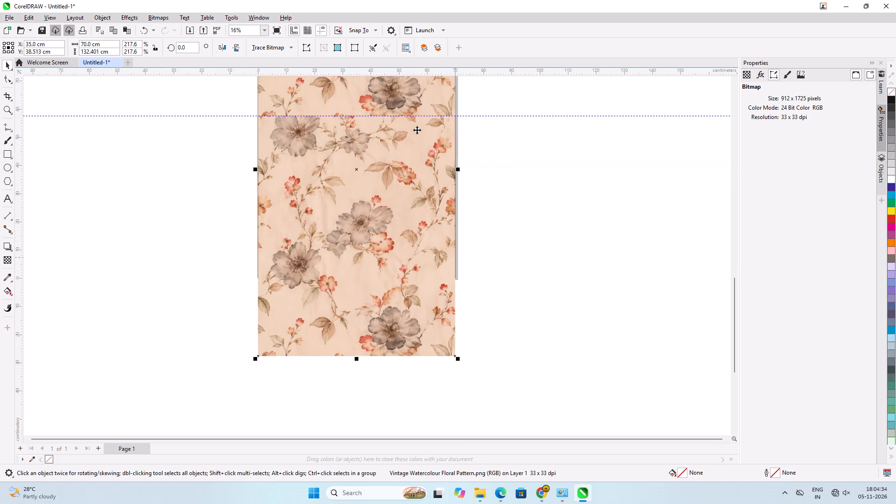
{"action": "scroll", "coordinate": [417, 130], "scroll_direction": "up", "scroll_amount": 2}
{"action": "left_click", "coordinate": [426, 247]}
{"action": "key", "text": "Down"}
{"action": "key", "text": "Down"}
{"action": "key", "text": "Down"}
{"action": "key", "text": "Down"}
{"action": "key", "text": "Down"}
{"action": "key", "text": "Down"}
{"action": "key", "text": "Down"}
{"action": "key", "text": "Down"}
{"action": "key", "text": "Down"}
{"action": "key", "text": "Down"}
{"action": "key", "text": "Down"}
{"action": "key", "text": "Down"}
{"action": "key", "text": "Down"}
{"action": "key", "text": "Down"}
{"action": "key", "text": "Down"}
{"action": "key", "text": "Down"}
{"action": "key", "text": "Down"}
{"action": "key", "text": "Down"}
{"action": "key", "text": "Down"}
{"action": "key", "text": "Down"}
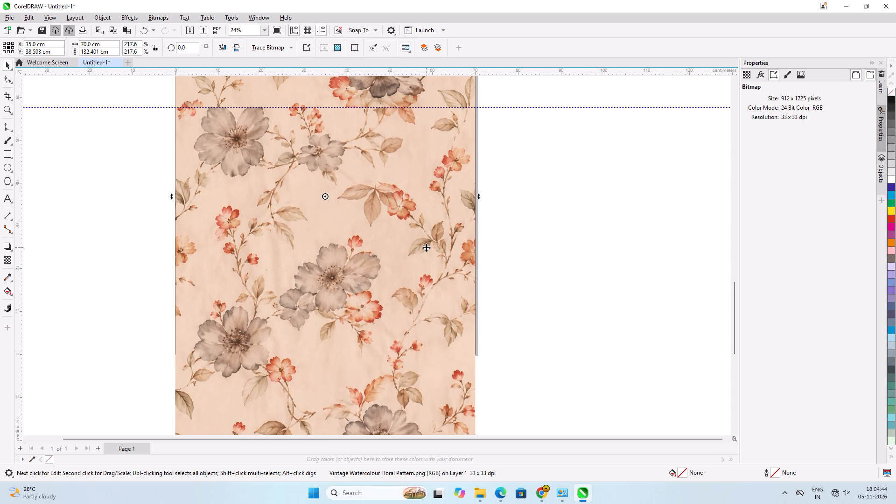
{"action": "left_click_drag", "start_coordinate": [414, 258], "coordinate": [414, 274]}
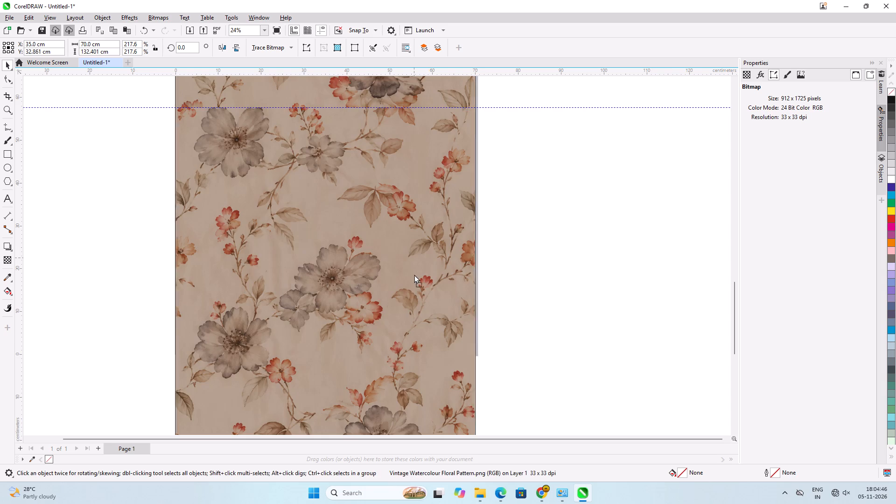
{"action": "left_click_drag", "start_coordinate": [414, 274], "coordinate": [413, 280]}
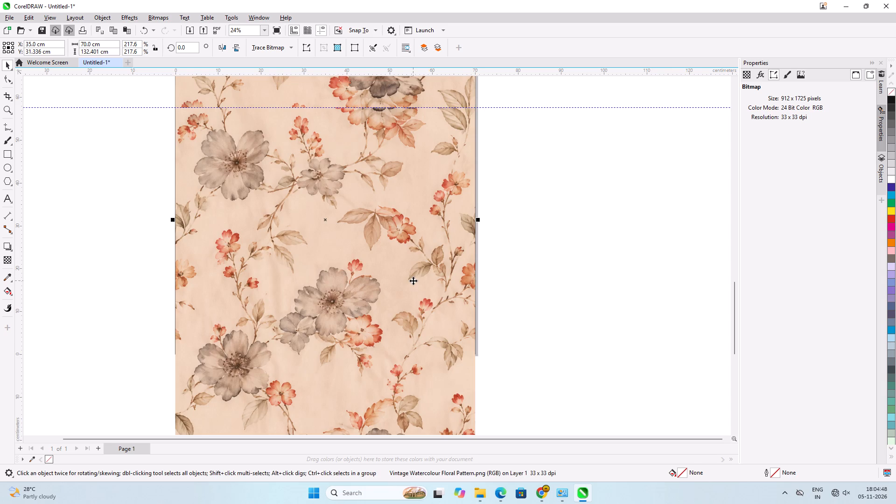
{"action": "left_click_drag", "start_coordinate": [413, 280], "coordinate": [414, 273]}
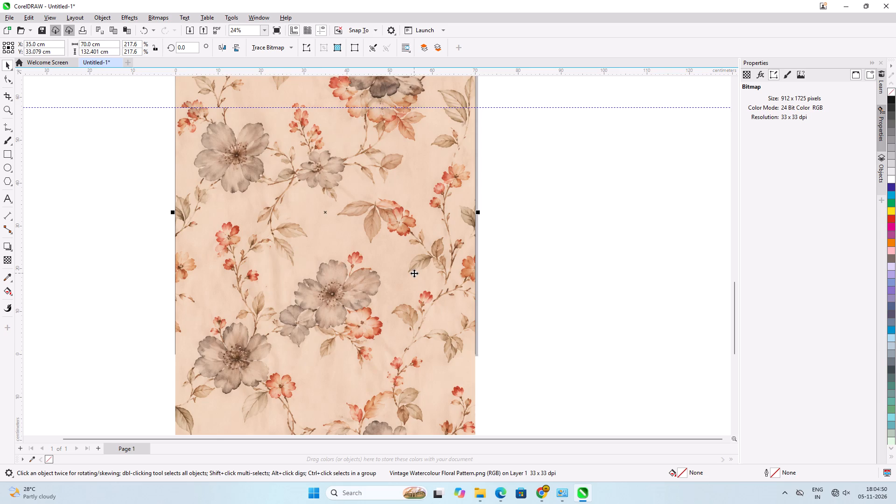
{"action": "left_click_drag", "start_coordinate": [415, 277], "coordinate": [415, 271]}
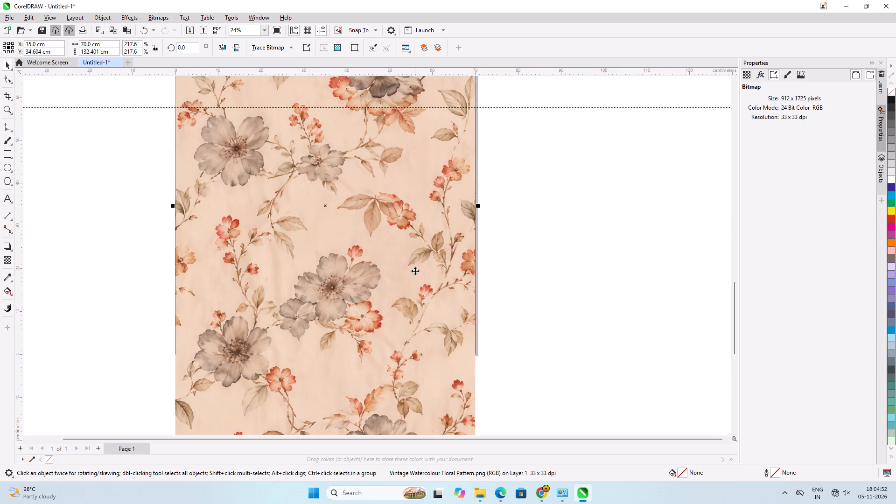
Nudge the duplicate image up to a centre Y of about 35.24 cm so the leaf and stem join across the guideline.
{"action": "scroll", "coordinate": [444, 108], "scroll_direction": "up", "scroll_amount": 7}
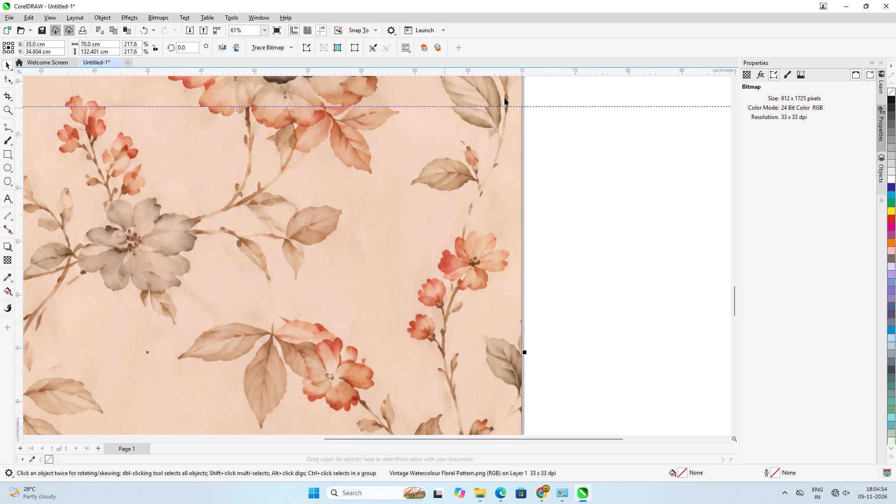
{"action": "scroll", "coordinate": [509, 94], "scroll_direction": "up", "scroll_amount": 4}
{"action": "scroll", "coordinate": [452, 194], "scroll_direction": "down", "scroll_amount": 3}
{"action": "scroll", "coordinate": [405, 299], "scroll_direction": "up", "scroll_amount": 1}
{"action": "scroll", "coordinate": [403, 303], "scroll_direction": "down", "scroll_amount": 1}
{"action": "scroll", "coordinate": [400, 308], "scroll_direction": "up", "scroll_amount": 1}
{"action": "scroll", "coordinate": [399, 309], "scroll_direction": "down", "scroll_amount": 1}
{"action": "scroll", "coordinate": [489, 140], "scroll_direction": "up", "scroll_amount": 7}
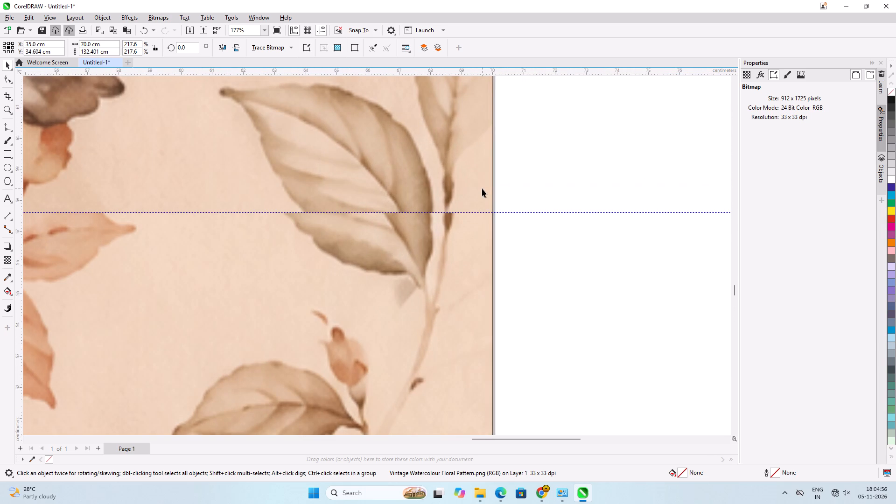
{"action": "key", "text": "Up"}
{"action": "key", "text": "Up"}
{"action": "key", "text": "Up"}
{"action": "key", "text": "Up"}
{"action": "key", "text": "Up"}
{"action": "key", "text": "Up"}
{"action": "key", "text": "Up"}
{"action": "key", "text": "Up"}
{"action": "key", "text": "Up"}
{"action": "key", "text": "Up"}
{"action": "key", "text": "Up"}
{"action": "key", "text": "Up"}
{"action": "key", "text": "Up"}
{"action": "key", "text": "Up"}
{"action": "key", "text": "Up"}
{"action": "key", "text": "Up"}
{"action": "key", "text": "Up"}
{"action": "key", "text": "Up"}
{"action": "key", "text": "Up"}
{"action": "key", "text": "Up"}
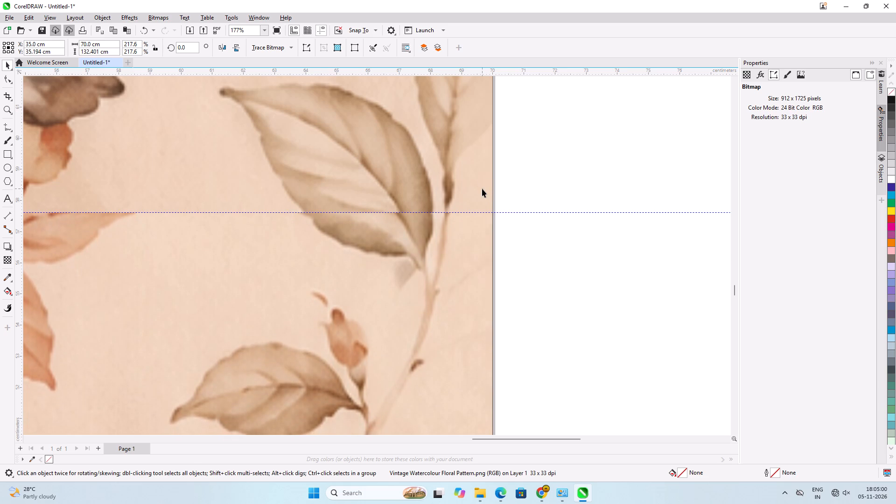
{"action": "key", "text": "Up"}
{"action": "key", "text": "Up"}
{"action": "key", "text": "Up"}
{"action": "key", "text": "Up"}
{"action": "key", "text": "Up"}
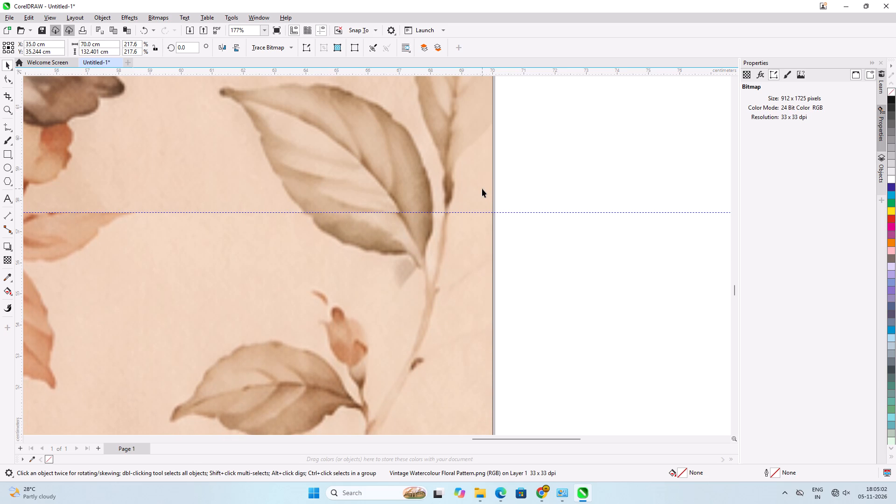
Delete the horizontal guideline at the seam between the two floral images.
{"action": "left_click_drag", "start_coordinate": [576, 213], "coordinate": [571, 193]}
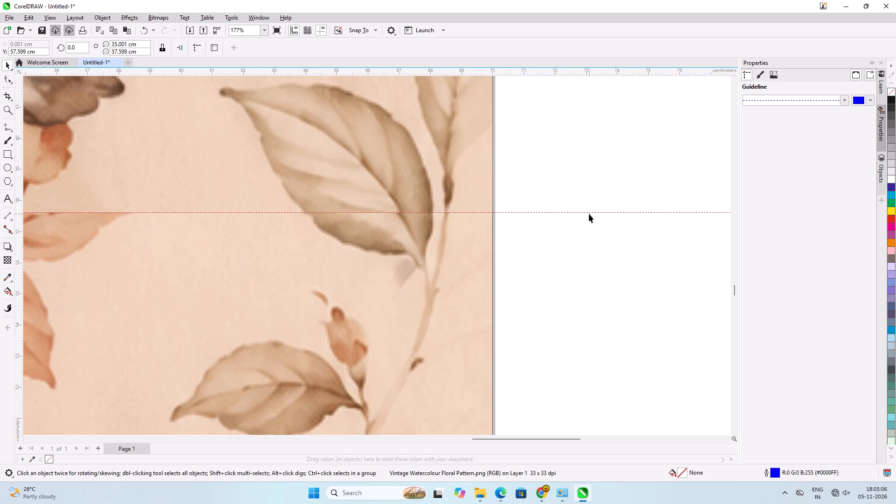
{"action": "key", "text": "Delete"}
{"action": "left_click", "coordinate": [589, 214]}
{"action": "scroll", "coordinate": [522, 201], "scroll_direction": "down", "scroll_amount": 7}
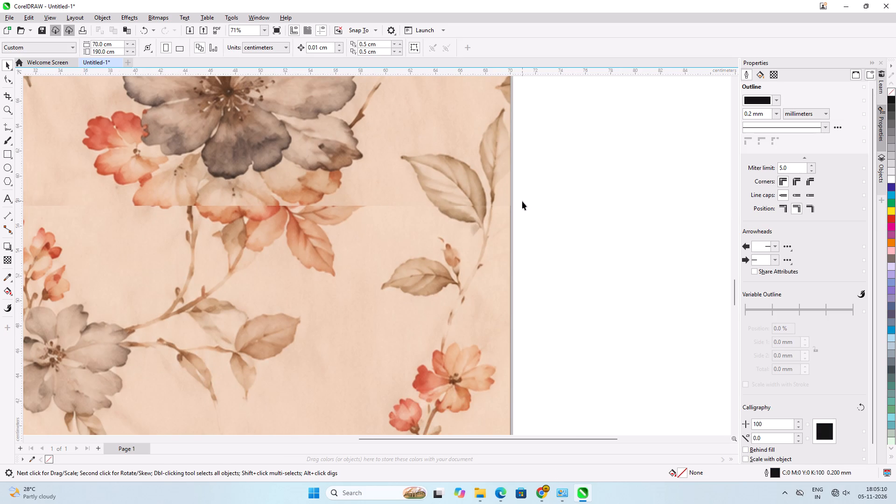
{"action": "scroll", "coordinate": [522, 201], "scroll_direction": "down", "scroll_amount": 6}
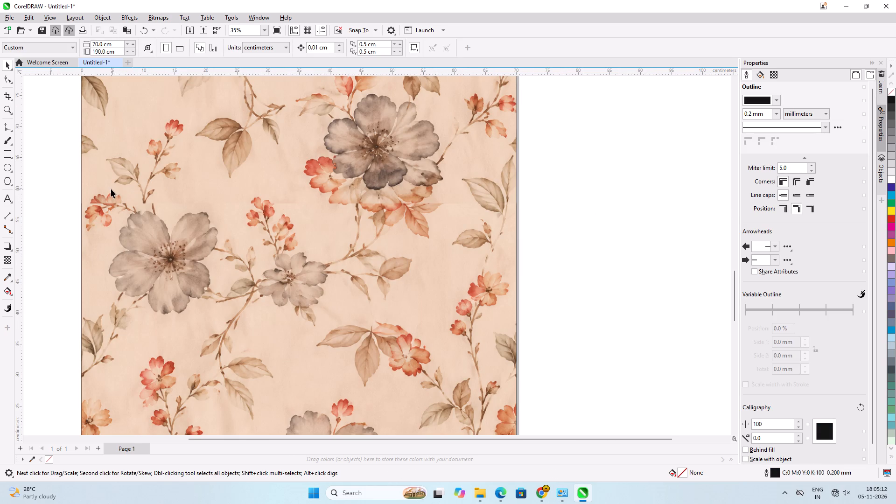
{"action": "scroll", "coordinate": [387, 179], "scroll_direction": "down", "scroll_amount": 7}
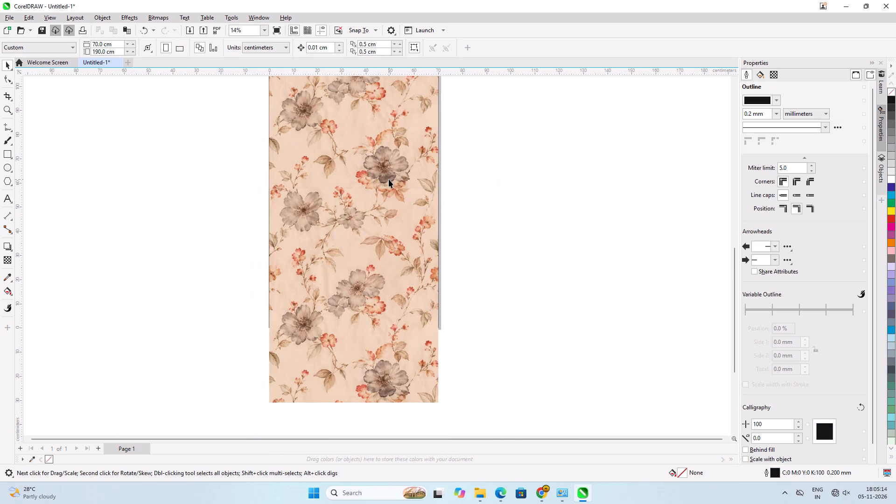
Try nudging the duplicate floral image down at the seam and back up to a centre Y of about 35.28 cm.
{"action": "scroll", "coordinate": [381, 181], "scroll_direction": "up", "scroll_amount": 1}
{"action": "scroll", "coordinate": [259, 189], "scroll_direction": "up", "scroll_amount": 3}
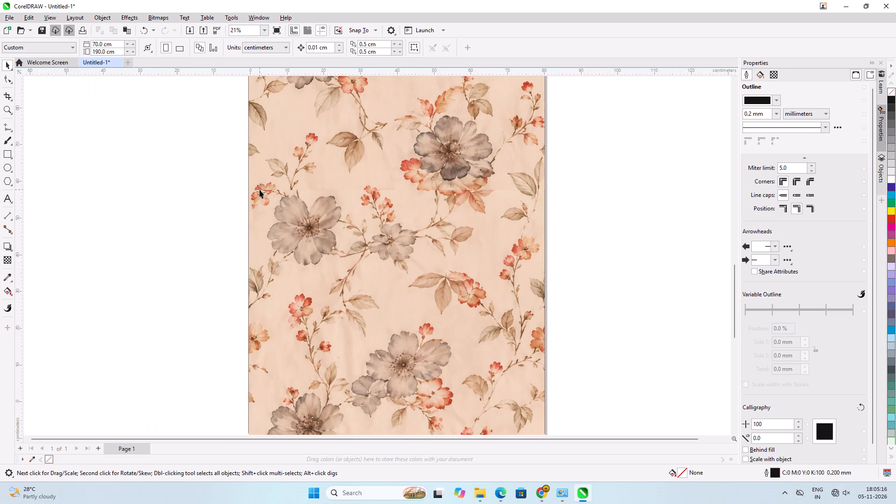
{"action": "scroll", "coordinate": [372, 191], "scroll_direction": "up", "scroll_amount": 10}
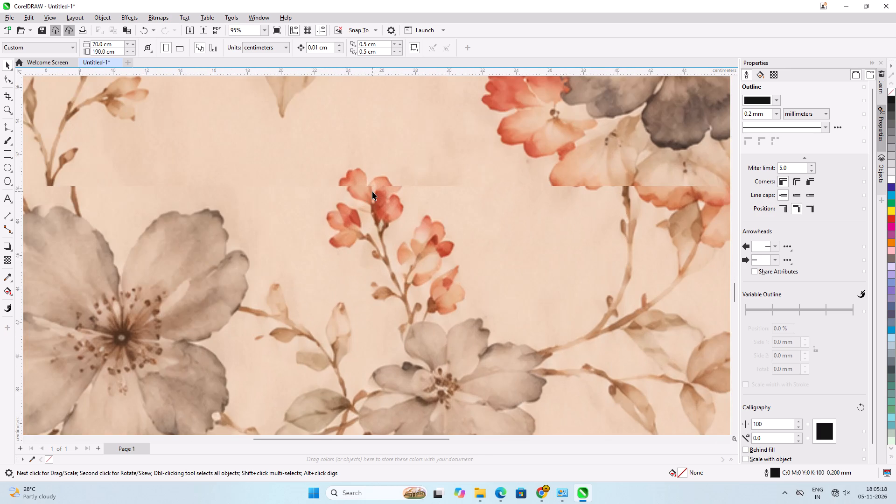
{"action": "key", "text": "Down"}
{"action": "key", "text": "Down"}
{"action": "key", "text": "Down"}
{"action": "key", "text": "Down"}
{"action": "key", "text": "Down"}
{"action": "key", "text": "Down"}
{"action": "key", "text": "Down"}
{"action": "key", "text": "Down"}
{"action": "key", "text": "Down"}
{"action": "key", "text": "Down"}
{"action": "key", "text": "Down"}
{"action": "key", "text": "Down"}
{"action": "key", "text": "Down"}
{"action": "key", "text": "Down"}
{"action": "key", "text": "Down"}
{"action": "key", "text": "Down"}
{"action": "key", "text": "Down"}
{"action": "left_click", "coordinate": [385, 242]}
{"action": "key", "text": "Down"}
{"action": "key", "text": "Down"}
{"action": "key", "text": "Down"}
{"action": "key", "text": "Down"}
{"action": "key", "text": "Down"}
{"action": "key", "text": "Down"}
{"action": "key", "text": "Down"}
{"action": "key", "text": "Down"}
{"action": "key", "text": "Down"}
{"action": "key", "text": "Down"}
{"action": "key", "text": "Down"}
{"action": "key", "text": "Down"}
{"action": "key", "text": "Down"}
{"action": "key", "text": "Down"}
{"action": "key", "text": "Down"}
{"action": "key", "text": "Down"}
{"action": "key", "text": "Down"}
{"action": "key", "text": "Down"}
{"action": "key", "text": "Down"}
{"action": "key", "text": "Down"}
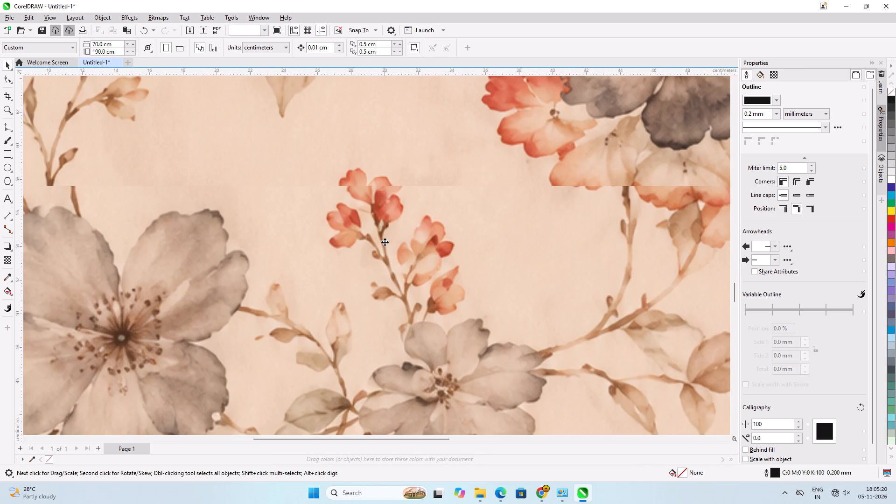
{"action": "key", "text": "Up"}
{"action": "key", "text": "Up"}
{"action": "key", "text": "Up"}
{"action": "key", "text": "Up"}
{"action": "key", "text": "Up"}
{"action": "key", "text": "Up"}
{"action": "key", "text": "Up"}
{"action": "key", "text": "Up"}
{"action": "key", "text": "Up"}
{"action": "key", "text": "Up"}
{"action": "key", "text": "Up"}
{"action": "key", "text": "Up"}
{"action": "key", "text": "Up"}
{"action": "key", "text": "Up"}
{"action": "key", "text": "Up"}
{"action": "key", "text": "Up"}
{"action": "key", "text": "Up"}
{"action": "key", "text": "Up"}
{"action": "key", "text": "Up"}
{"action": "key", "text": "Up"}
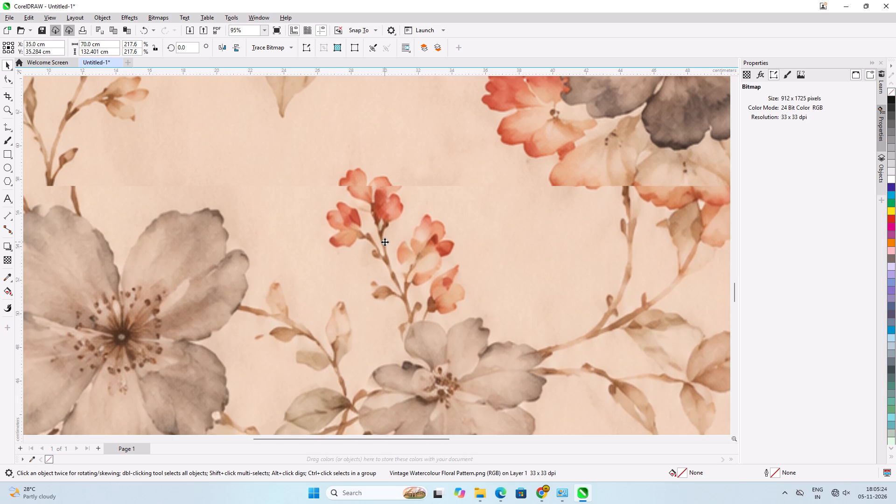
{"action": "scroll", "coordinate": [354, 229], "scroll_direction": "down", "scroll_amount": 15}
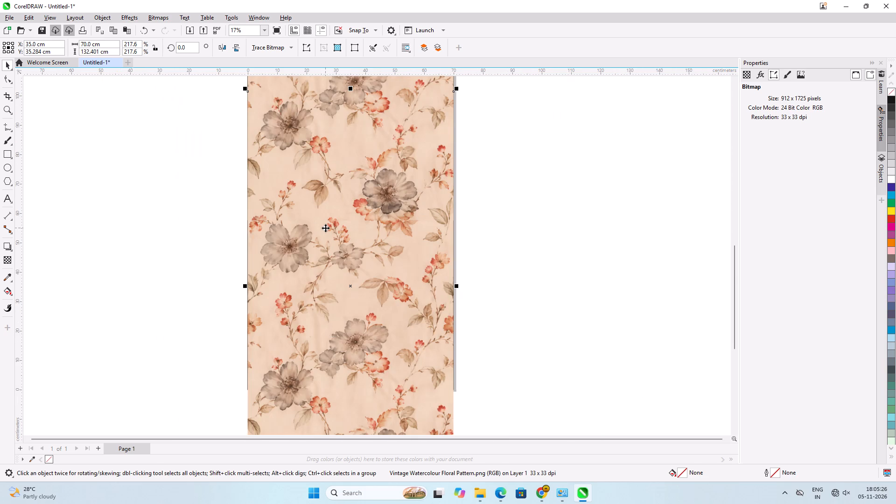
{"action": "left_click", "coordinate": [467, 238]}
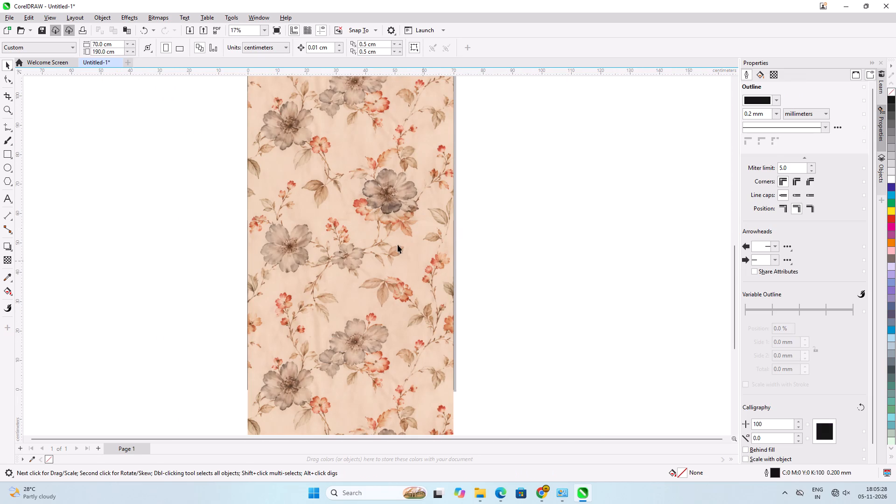
Bring the duplicate floral image forward one level, in front of the original image.
{"action": "scroll", "coordinate": [386, 232], "scroll_direction": "down", "scroll_amount": 8}
{"action": "scroll", "coordinate": [367, 290], "scroll_direction": "up", "scroll_amount": 2}
{"action": "left_click", "coordinate": [365, 298]}
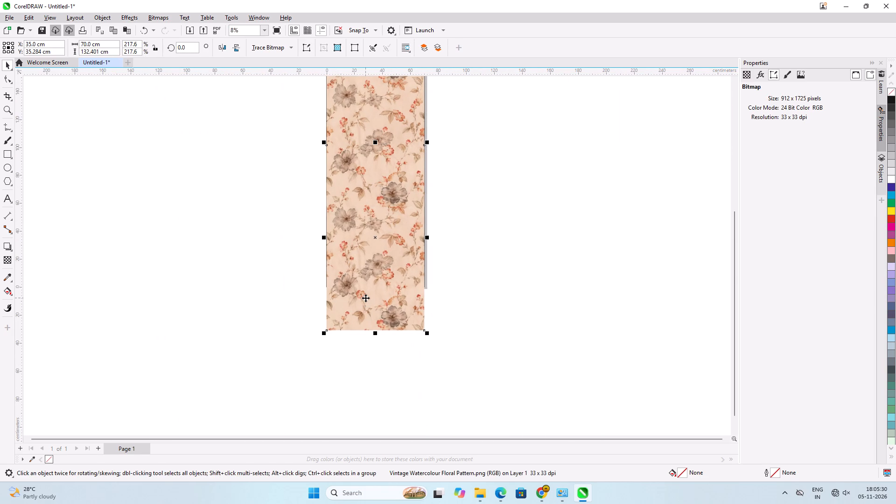
{"action": "key", "text": "ctrl+Page_Up"}
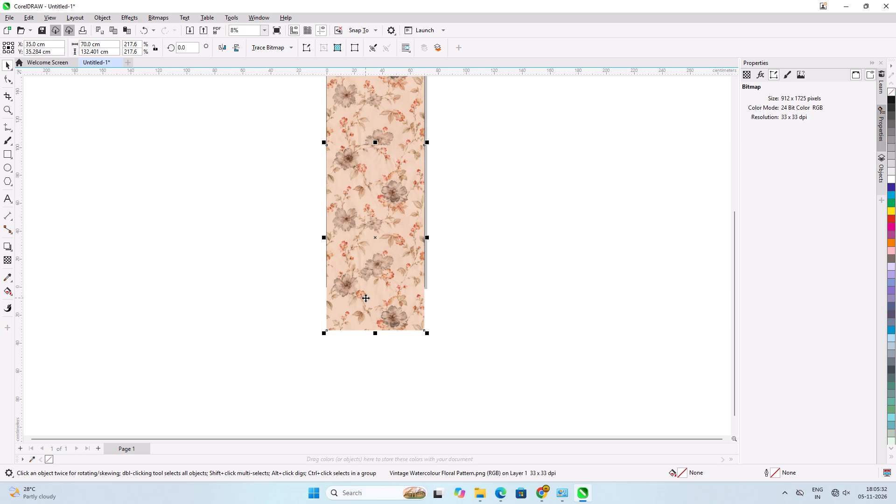
{"action": "left_click", "coordinate": [464, 201]}
Examine how the floral pattern meets at the seam between the two images and runs along the page.
{"action": "scroll", "coordinate": [447, 151], "scroll_direction": "up", "scroll_amount": 6}
{"action": "scroll", "coordinate": [395, 131], "scroll_direction": "up", "scroll_amount": 3}
{"action": "scroll", "coordinate": [395, 136], "scroll_direction": "down", "scroll_amount": 5}
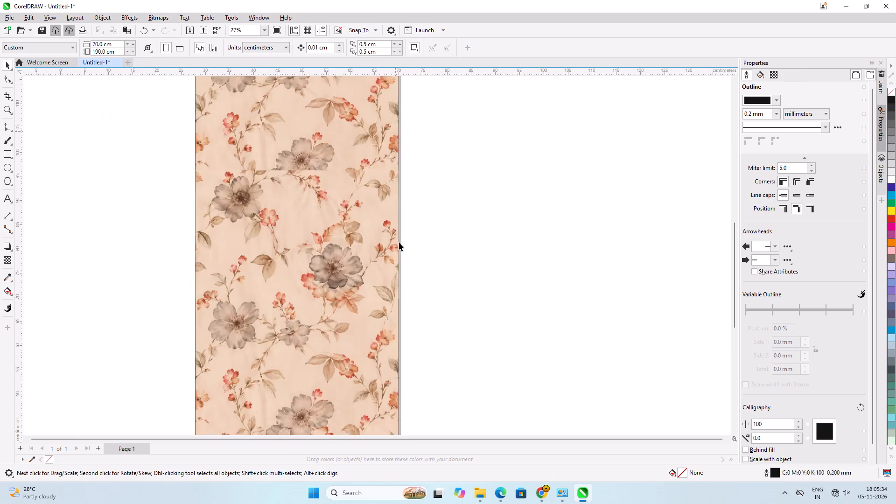
{"action": "scroll", "coordinate": [399, 242], "scroll_direction": "down", "scroll_amount": 1}
{"action": "scroll", "coordinate": [399, 117], "scroll_direction": "up", "scroll_amount": 5}
{"action": "scroll", "coordinate": [396, 207], "scroll_direction": "up", "scroll_amount": 1}
{"action": "scroll", "coordinate": [396, 180], "scroll_direction": "down", "scroll_amount": 3}
{"action": "scroll", "coordinate": [373, 278], "scroll_direction": "up", "scroll_amount": 1}
{"action": "scroll", "coordinate": [189, 246], "scroll_direction": "up", "scroll_amount": 3}
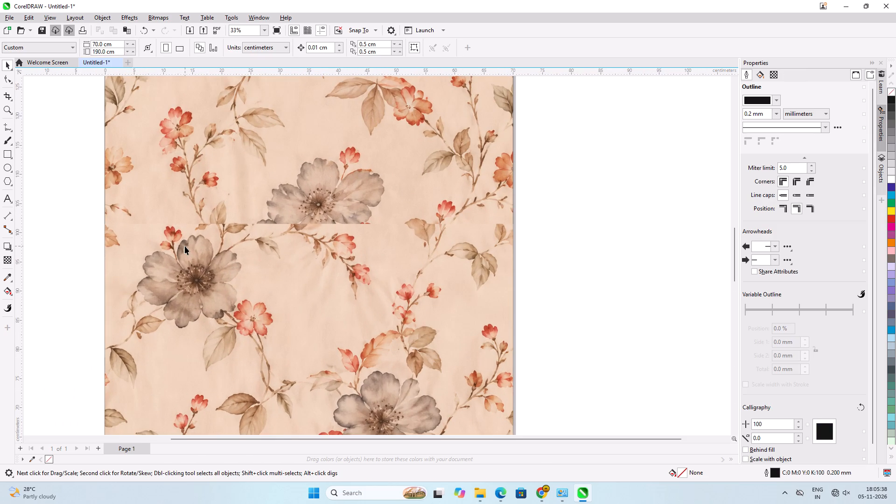
{"action": "scroll", "coordinate": [272, 220], "scroll_direction": "down", "scroll_amount": 4}
{"action": "scroll", "coordinate": [293, 196], "scroll_direction": "up", "scroll_amount": 1}
{"action": "scroll", "coordinate": [293, 196], "scroll_direction": "down", "scroll_amount": 2}
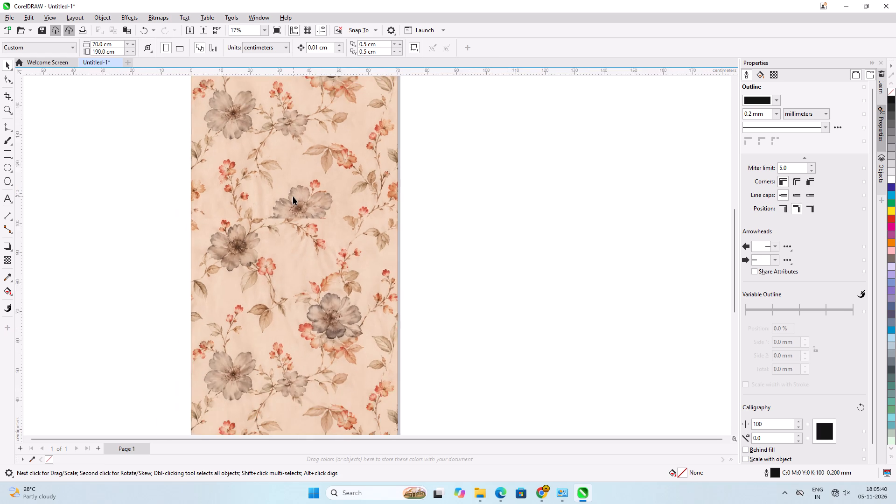
{"action": "scroll", "coordinate": [293, 196], "scroll_direction": "down", "scroll_amount": 8}
{"action": "scroll", "coordinate": [318, 87], "scroll_direction": "up", "scroll_amount": 4}
{"action": "scroll", "coordinate": [251, 152], "scroll_direction": "up", "scroll_amount": 2}
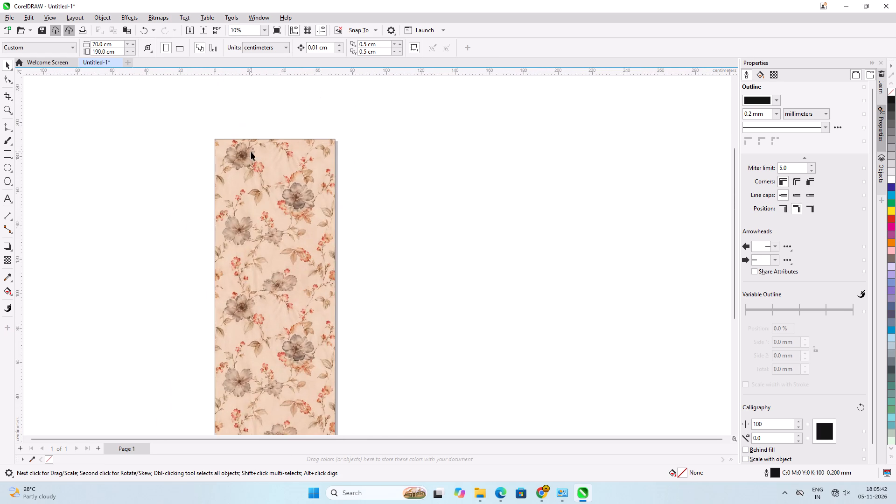
{"action": "scroll", "coordinate": [251, 152], "scroll_direction": "up", "scroll_amount": 3}
{"action": "scroll", "coordinate": [266, 102], "scroll_direction": "down", "scroll_amount": 9}
{"action": "scroll", "coordinate": [263, 319], "scroll_direction": "up", "scroll_amount": 7}
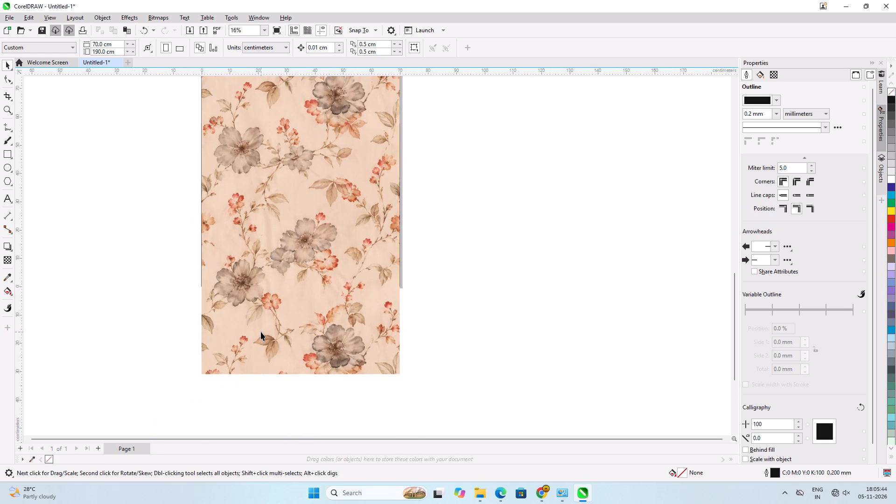
{"action": "scroll", "coordinate": [266, 328], "scroll_direction": "down", "scroll_amount": 9}
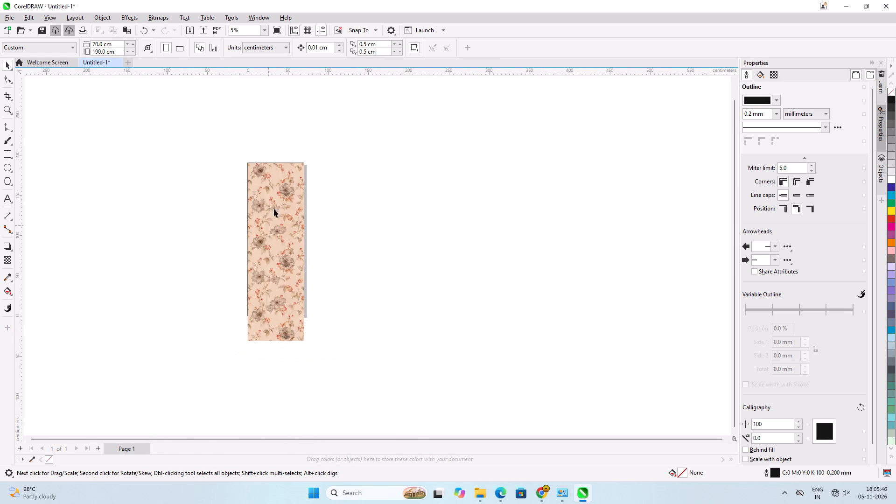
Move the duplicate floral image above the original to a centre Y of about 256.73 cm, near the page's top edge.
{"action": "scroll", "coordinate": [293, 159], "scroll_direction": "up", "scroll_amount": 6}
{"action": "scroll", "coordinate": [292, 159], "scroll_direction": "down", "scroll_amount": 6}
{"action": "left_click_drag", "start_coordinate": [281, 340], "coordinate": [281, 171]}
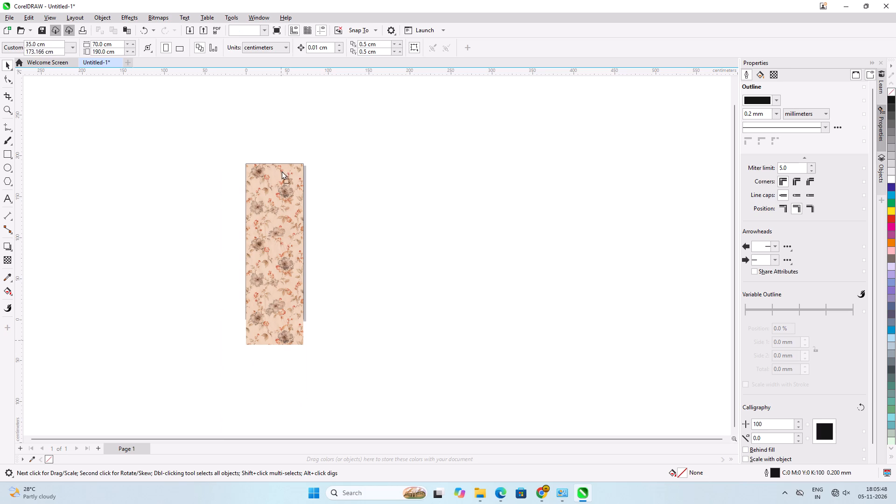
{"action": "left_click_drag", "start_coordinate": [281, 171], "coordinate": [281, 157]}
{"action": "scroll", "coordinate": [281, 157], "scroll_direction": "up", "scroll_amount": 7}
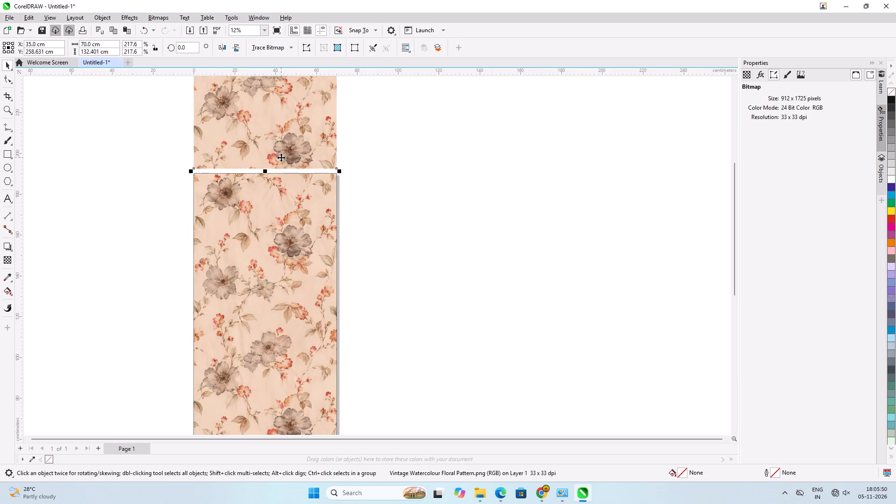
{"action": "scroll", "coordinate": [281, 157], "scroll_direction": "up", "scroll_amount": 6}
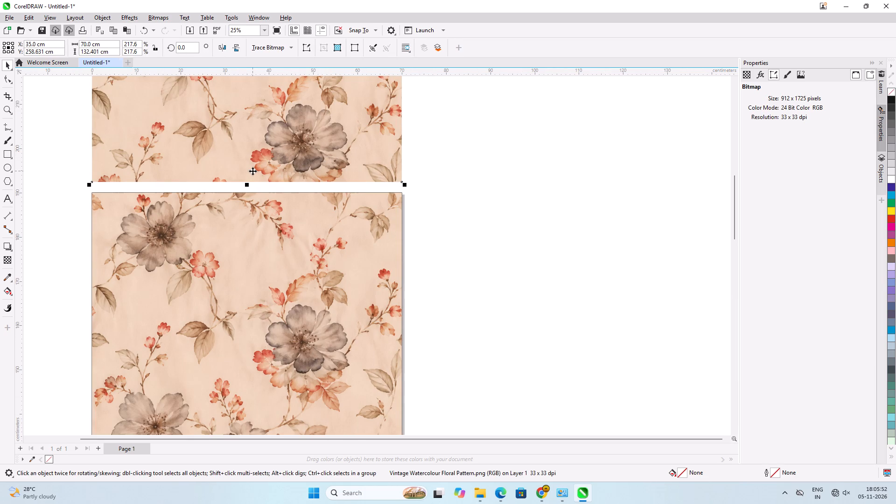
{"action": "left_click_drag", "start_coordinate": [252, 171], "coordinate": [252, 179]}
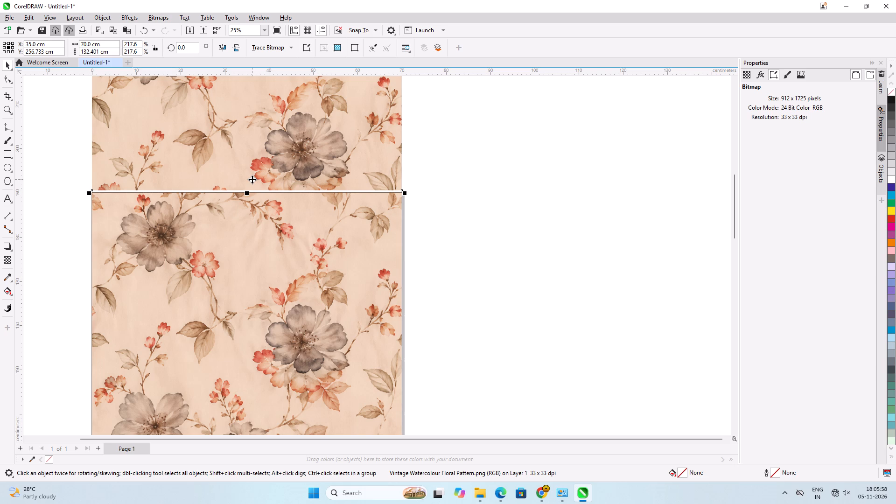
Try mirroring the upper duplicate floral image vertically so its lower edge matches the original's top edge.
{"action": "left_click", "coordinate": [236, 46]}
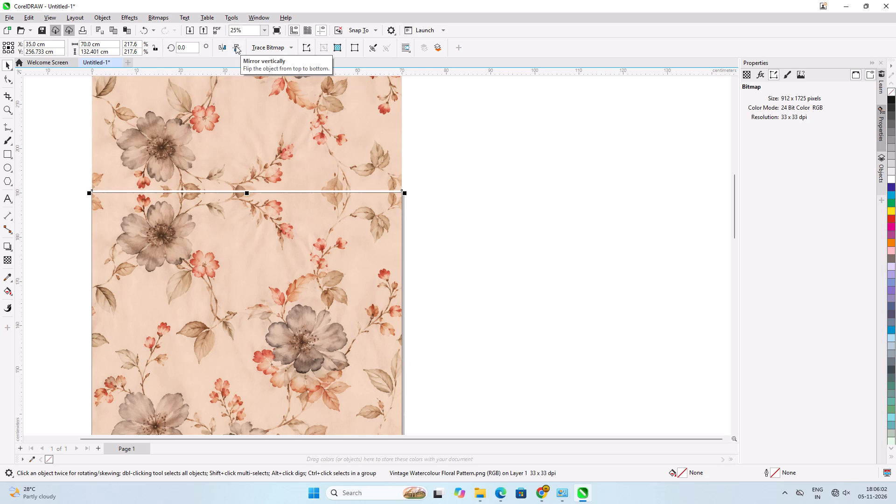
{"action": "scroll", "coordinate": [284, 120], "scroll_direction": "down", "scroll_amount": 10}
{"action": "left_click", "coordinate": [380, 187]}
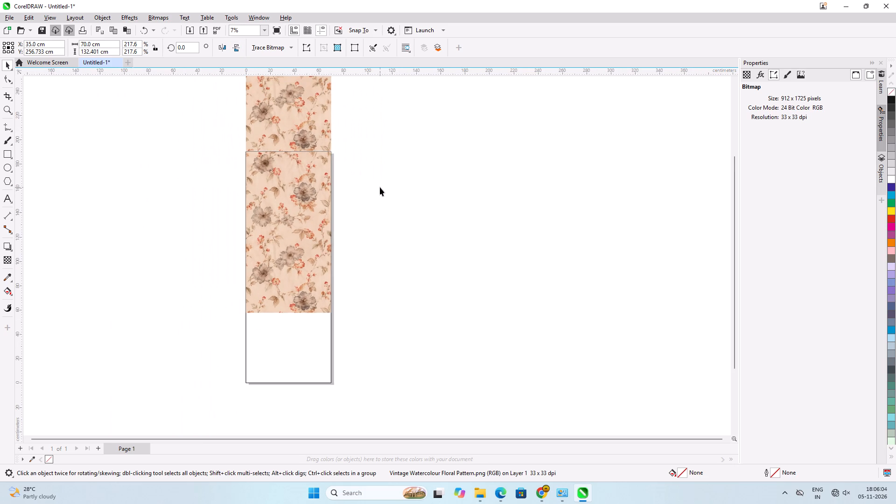
Move the duplicate floral image from above the page to below the original, leaving a narrow gap between the two.
{"action": "scroll", "coordinate": [290, 293], "scroll_direction": "up", "scroll_amount": 5}
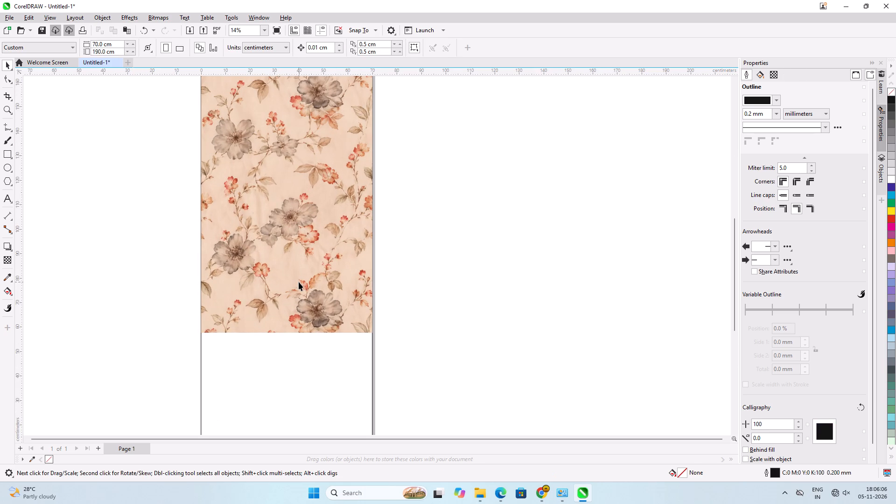
{"action": "scroll", "coordinate": [299, 282], "scroll_direction": "down", "scroll_amount": 1}
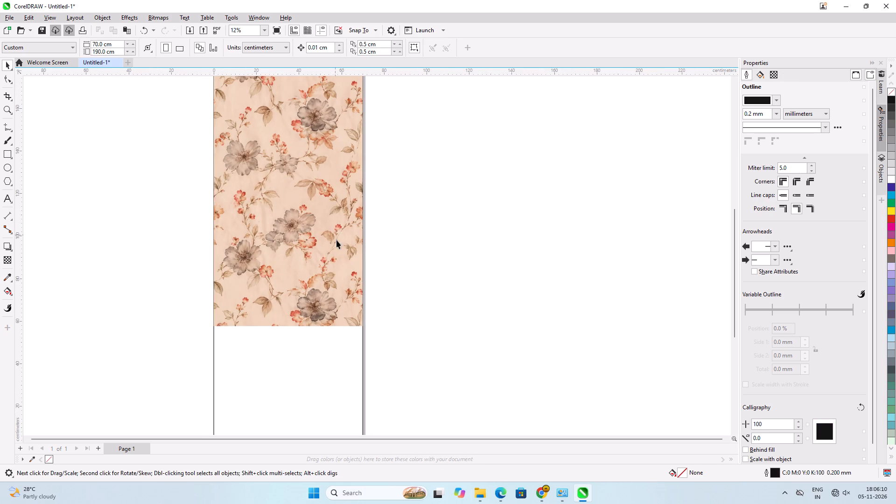
{"action": "scroll", "coordinate": [340, 256], "scroll_direction": "up", "scroll_amount": 3}
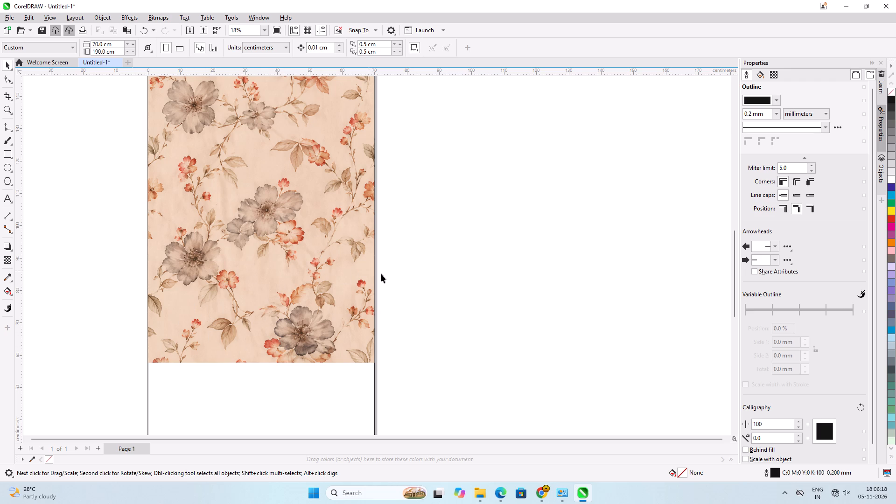
{"action": "scroll", "coordinate": [412, 223], "scroll_direction": "down", "scroll_amount": 5}
{"action": "left_click", "coordinate": [341, 136]}
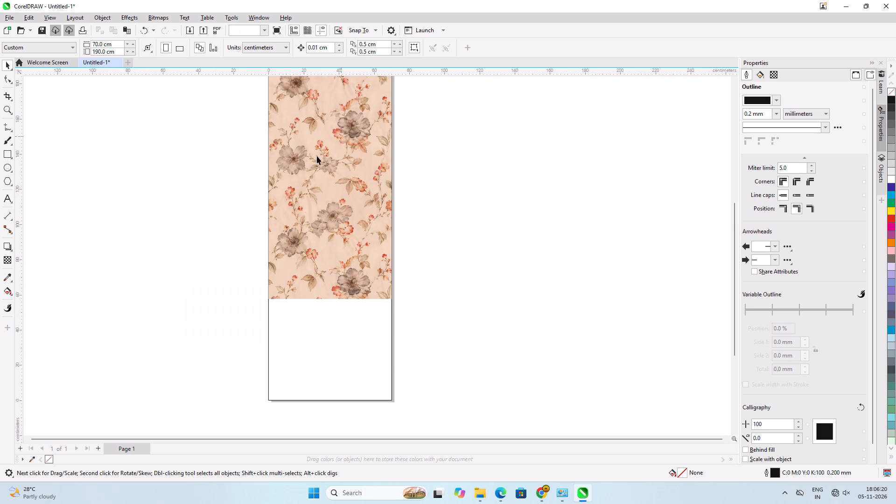
{"action": "scroll", "coordinate": [294, 173], "scroll_direction": "down", "scroll_amount": 5}
{"action": "left_click_drag", "start_coordinate": [331, 92], "coordinate": [329, 334]}
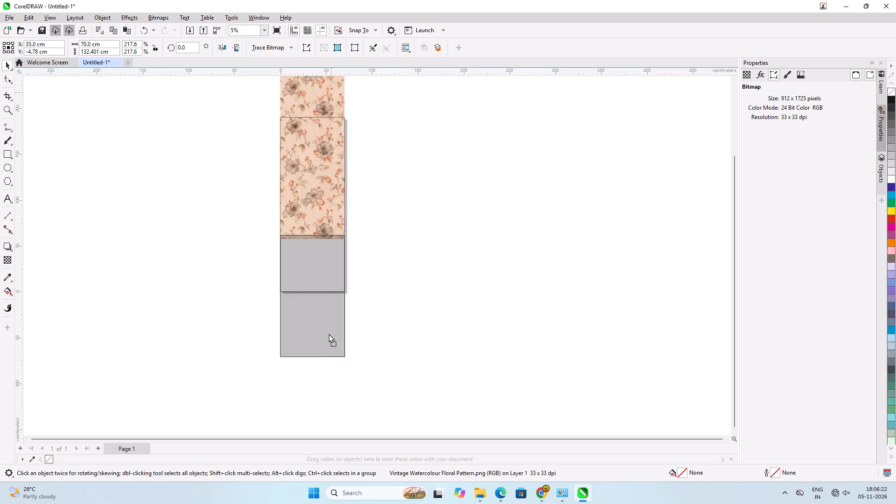
{"action": "left_click_drag", "start_coordinate": [329, 334], "coordinate": [329, 338]}
{"action": "left_click", "coordinate": [381, 304]}
{"action": "scroll", "coordinate": [312, 244], "scroll_direction": "up", "scroll_amount": 4}
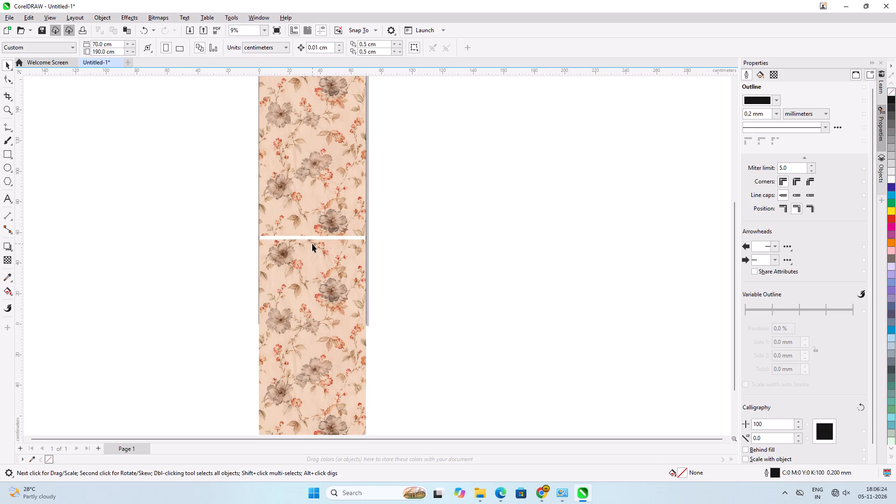
{"action": "scroll", "coordinate": [312, 244], "scroll_direction": "down", "scroll_amount": 5}
{"action": "scroll", "coordinate": [312, 244], "scroll_direction": "up", "scroll_amount": 8}
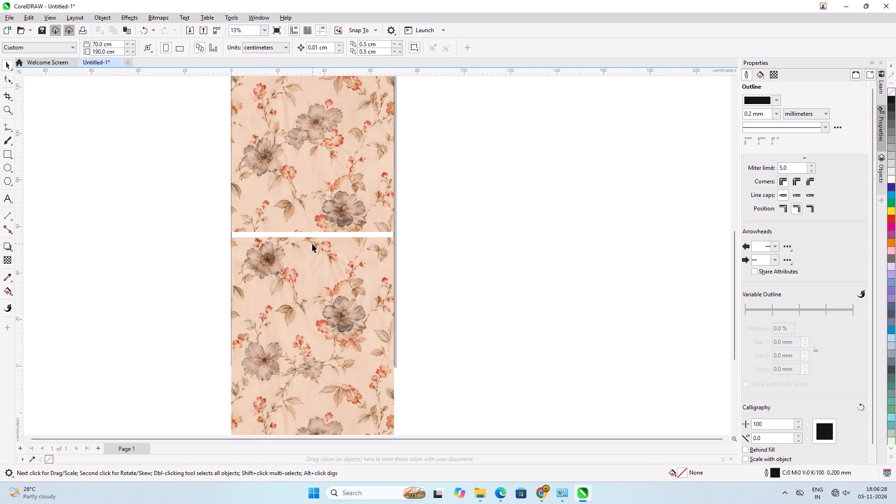
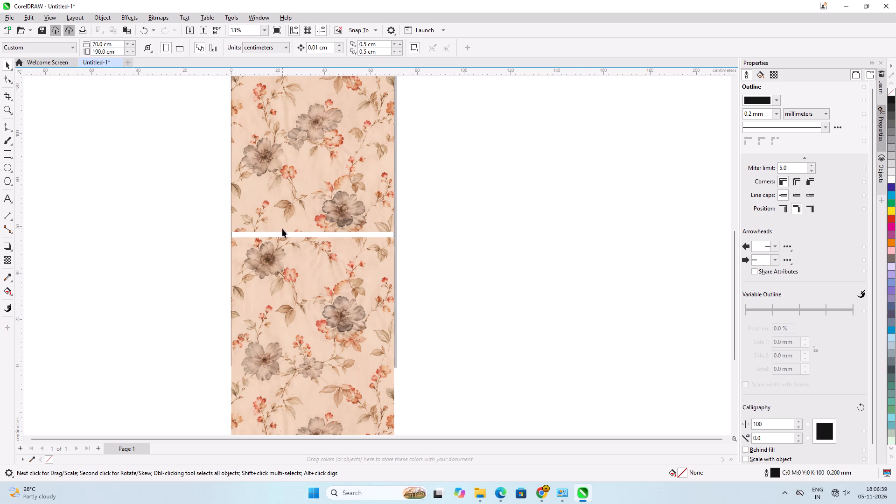
Cut off the upper floral image's lower-right corner diagonally by adding edge nodes and removing the corner node with the Shape tool.
{"action": "left_click", "coordinate": [445, 193]}
{"action": "scroll", "coordinate": [331, 212], "scroll_direction": "up", "scroll_amount": 1}
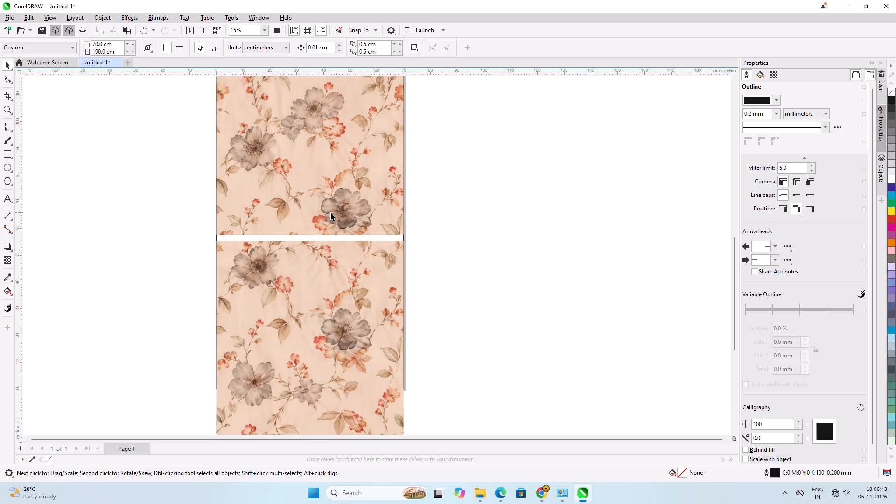
{"action": "scroll", "coordinate": [310, 217], "scroll_direction": "up", "scroll_amount": 1}
{"action": "left_click", "coordinate": [310, 217]}
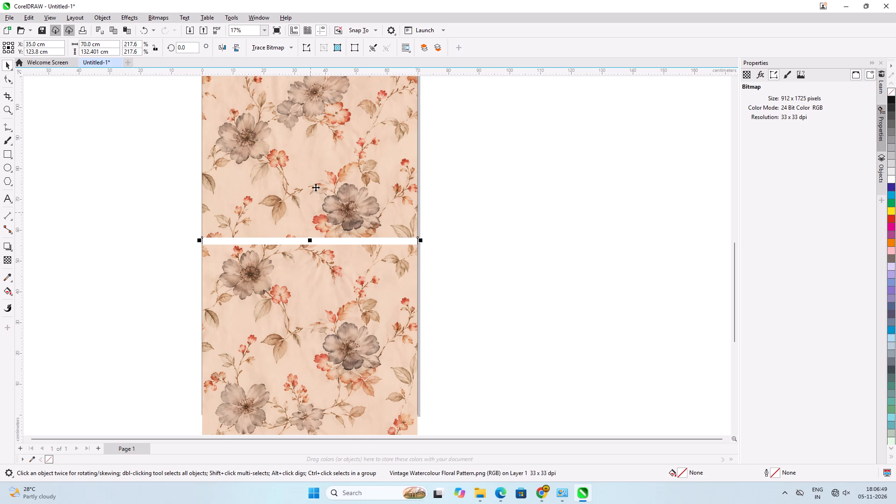
{"action": "scroll", "coordinate": [330, 147], "scroll_direction": "up", "scroll_amount": 2}
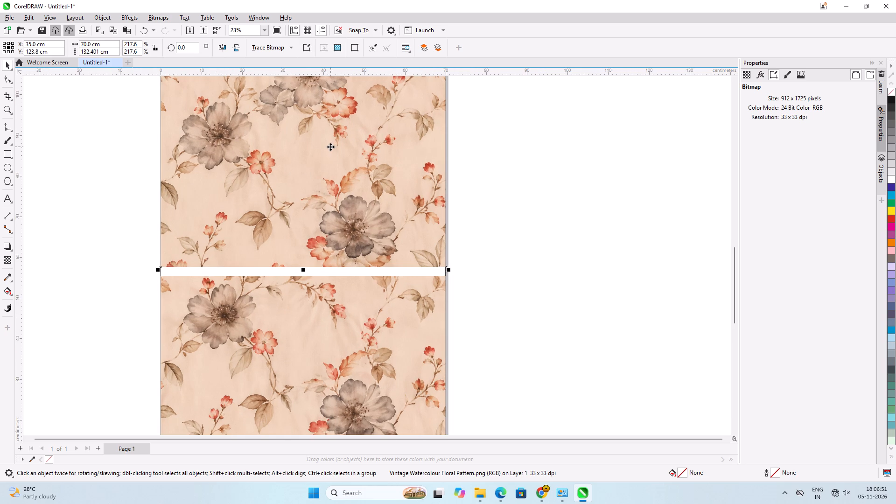
{"action": "left_click", "coordinate": [7, 83]}
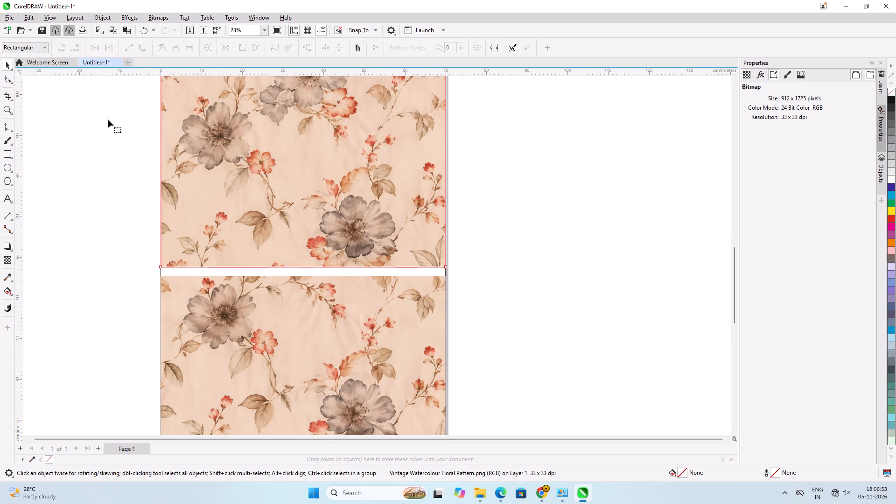
{"action": "double_click", "coordinate": [446, 145]}
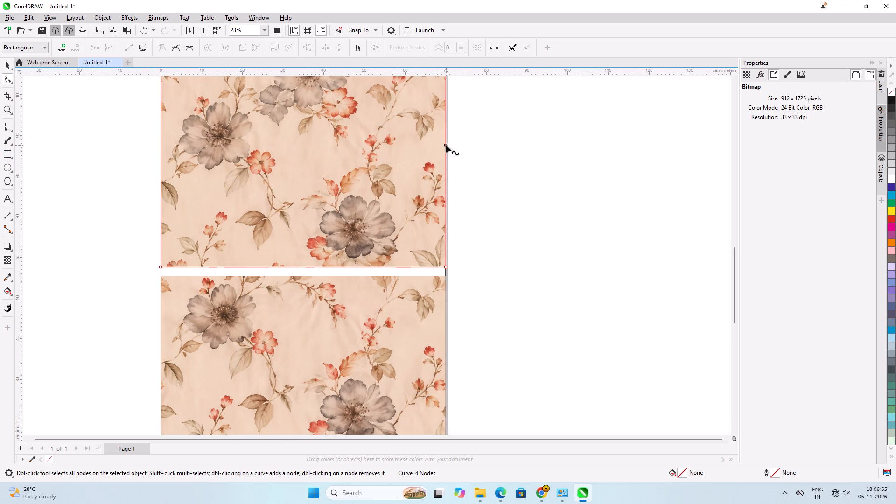
{"action": "double_click", "coordinate": [407, 267]}
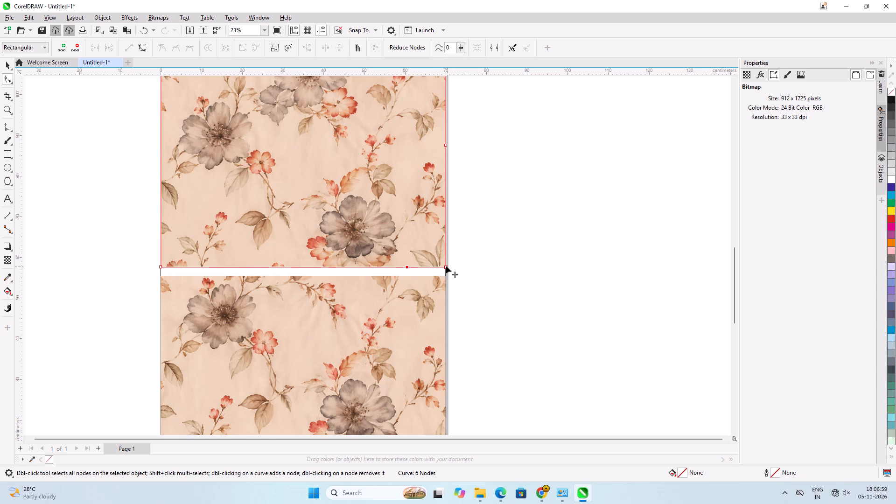
{"action": "double_click", "coordinate": [446, 266]}
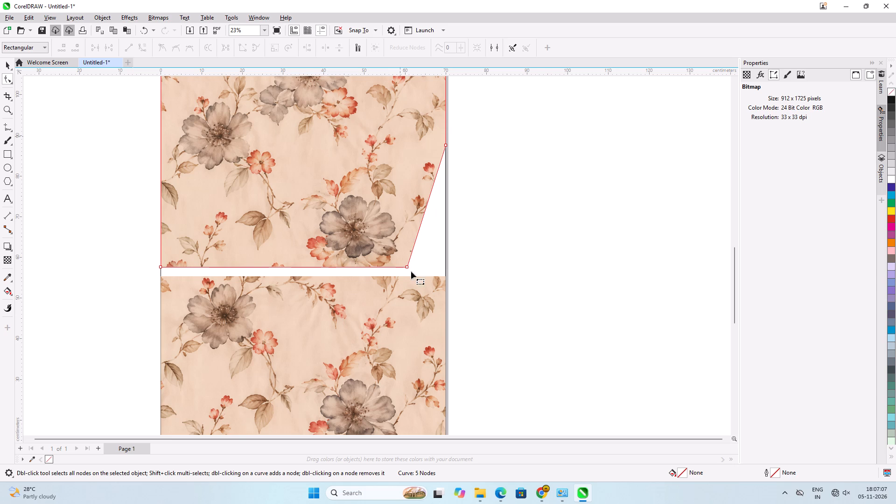
Add a node on the upper image's bottom edge and pull the diagonal's lower node up about 31 cm, beneath the leaf sprig.
{"action": "left_click", "coordinate": [391, 265]}
{"action": "left_click", "coordinate": [387, 268]}
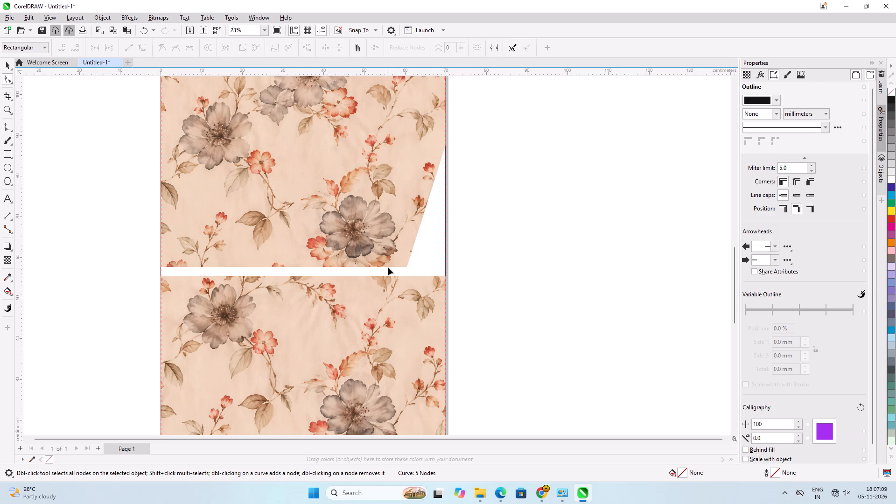
{"action": "left_click", "coordinate": [389, 266]}
{"action": "double_click", "coordinate": [389, 266]}
{"action": "left_click_drag", "start_coordinate": [407, 266], "coordinate": [398, 133]}
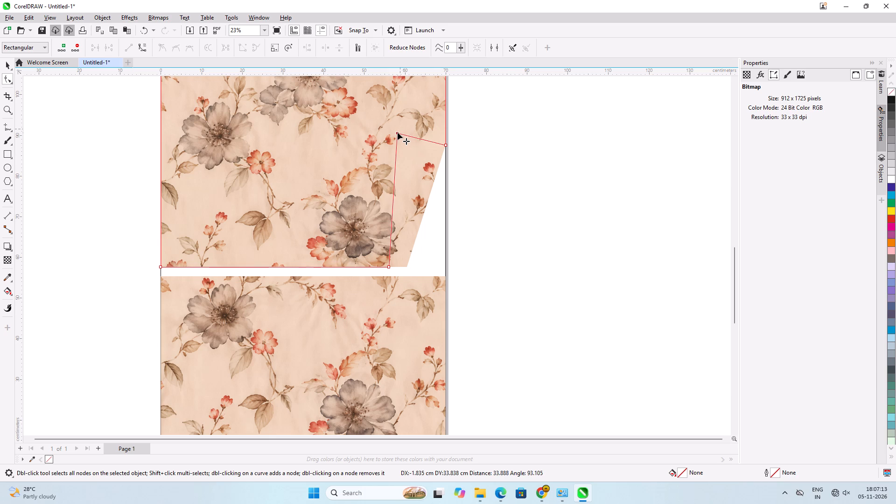
{"action": "left_click_drag", "start_coordinate": [398, 133], "coordinate": [399, 139]}
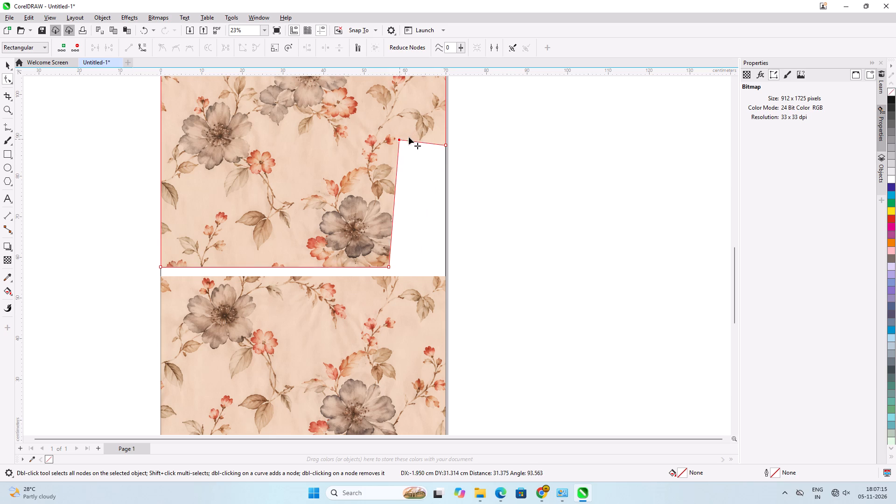
Add two nodes at the top of the cut and shape the outline above the small red bud to the stem's end.
{"action": "scroll", "coordinate": [413, 130], "scroll_direction": "up", "scroll_amount": 8}
{"action": "scroll", "coordinate": [438, 210], "scroll_direction": "down", "scroll_amount": 3}
{"action": "scroll", "coordinate": [442, 227], "scroll_direction": "up", "scroll_amount": 1}
{"action": "scroll", "coordinate": [442, 228], "scroll_direction": "down", "scroll_amount": 2}
{"action": "scroll", "coordinate": [430, 151], "scroll_direction": "up", "scroll_amount": 5}
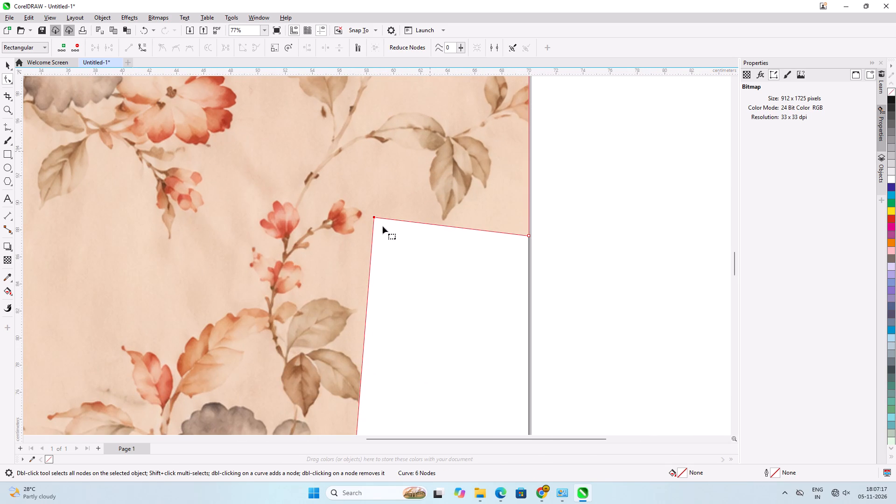
{"action": "double_click", "coordinate": [372, 226]}
{"action": "left_click_drag", "start_coordinate": [372, 226], "coordinate": [346, 196]}
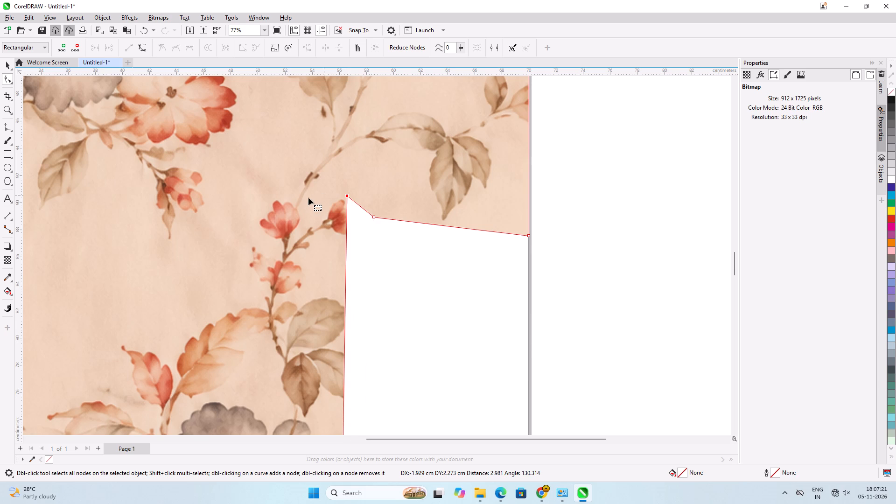
{"action": "double_click", "coordinate": [346, 235]}
{"action": "left_click_drag", "start_coordinate": [346, 236], "coordinate": [326, 229]}
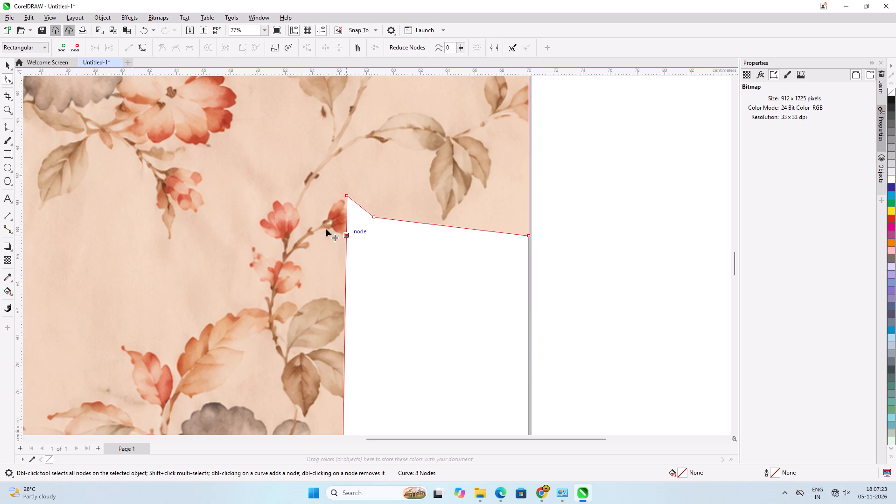
{"action": "left_click_drag", "start_coordinate": [326, 229], "coordinate": [300, 210]}
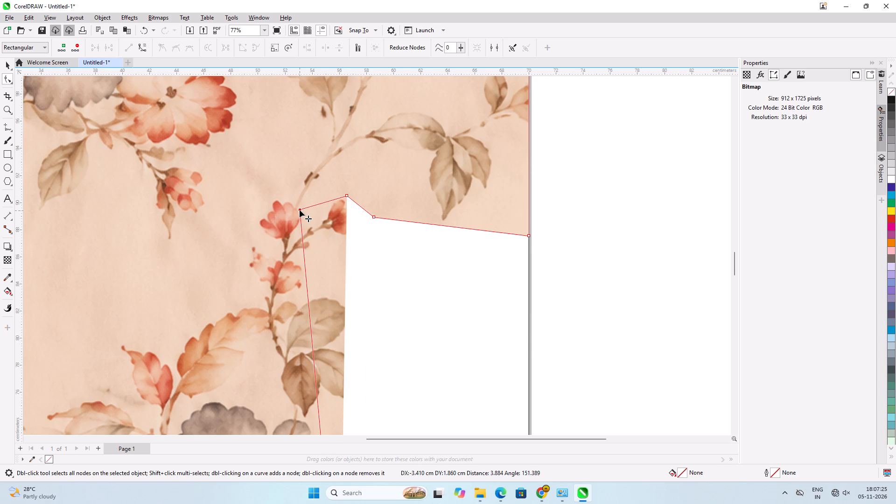
{"action": "left_click_drag", "start_coordinate": [300, 210], "coordinate": [303, 204]}
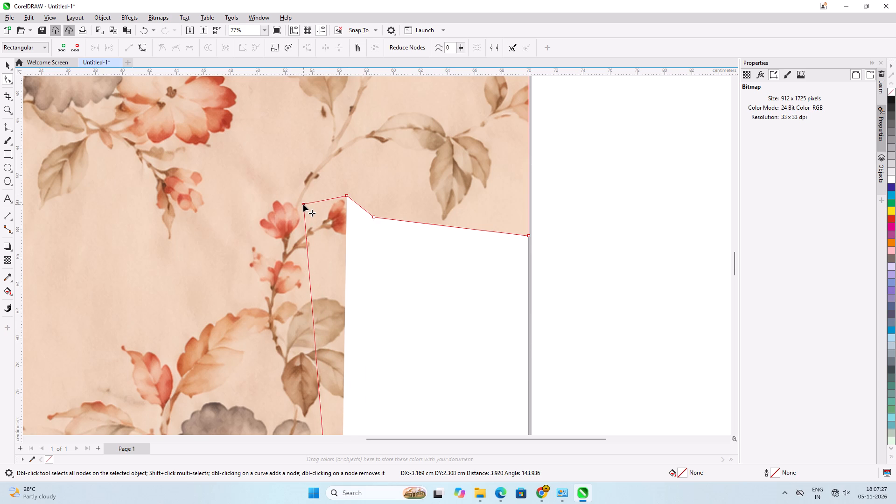
{"action": "left_click_drag", "start_coordinate": [303, 204], "coordinate": [303, 202]}
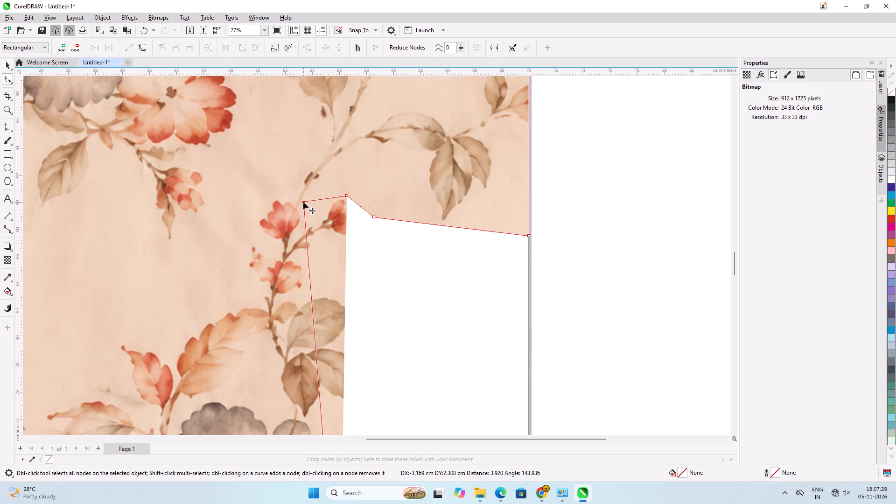
{"action": "left_click_drag", "start_coordinate": [303, 202], "coordinate": [303, 204]}
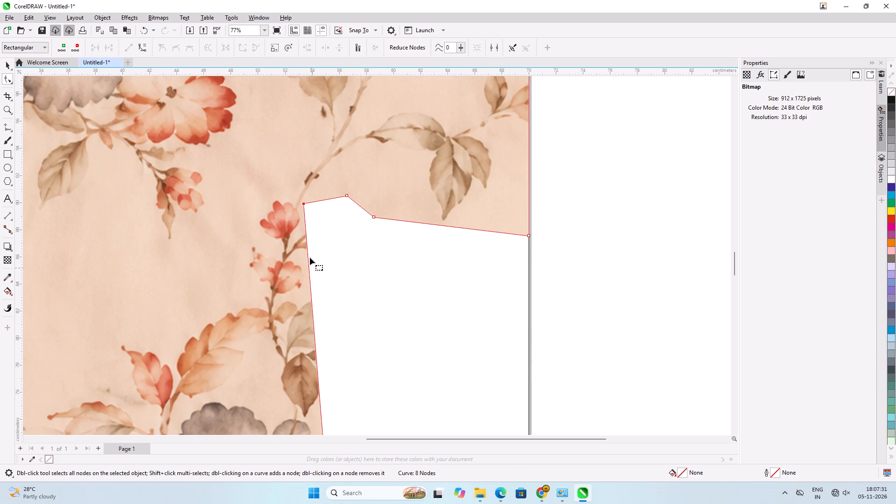
Add two more outline nodes to the cut and pull them inward to exclude the red buds and their stem.
{"action": "double_click", "coordinate": [308, 255]}
{"action": "left_click_drag", "start_coordinate": [308, 255], "coordinate": [255, 200]}
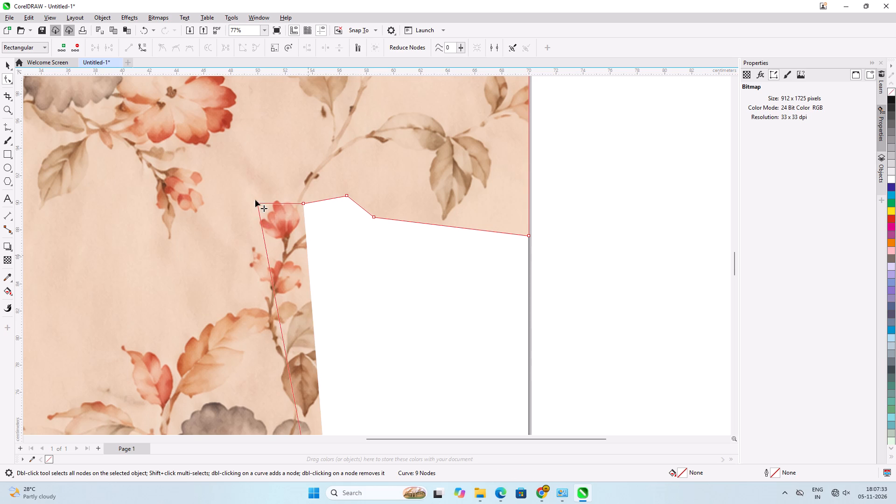
{"action": "left_click_drag", "start_coordinate": [255, 200], "coordinate": [244, 193]}
{"action": "scroll", "coordinate": [369, 213], "scroll_direction": "down", "scroll_amount": 6}
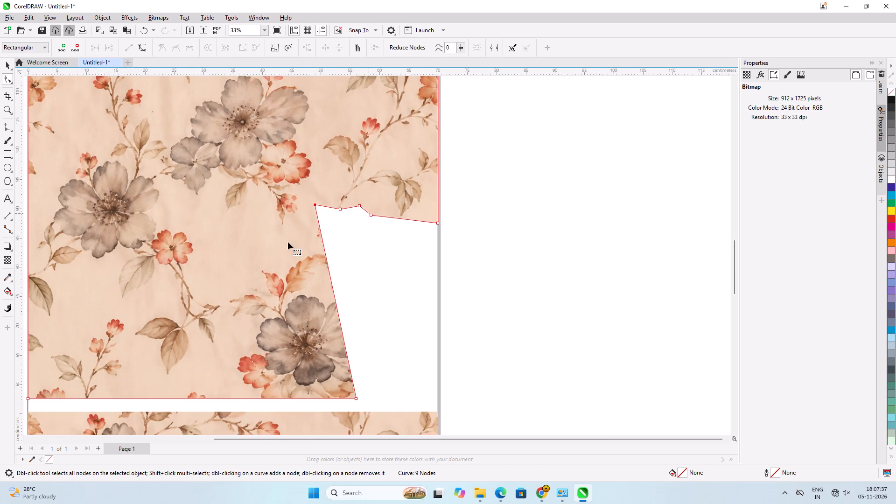
{"action": "scroll", "coordinate": [286, 242], "scroll_direction": "up", "scroll_amount": 5}
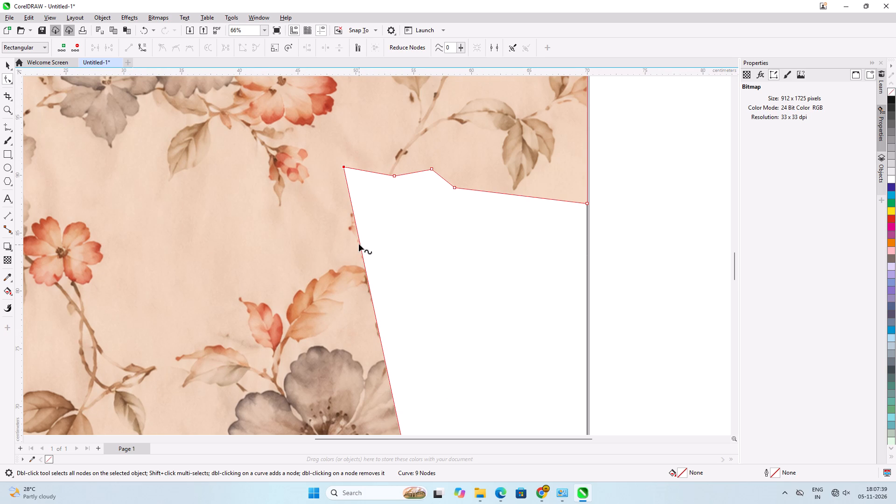
{"action": "double_click", "coordinate": [359, 243]}
{"action": "left_click_drag", "start_coordinate": [359, 244], "coordinate": [294, 235]}
{"action": "scroll", "coordinate": [469, 238], "scroll_direction": "up", "scroll_amount": 1}
{"action": "scroll", "coordinate": [469, 238], "scroll_direction": "down", "scroll_amount": 6}
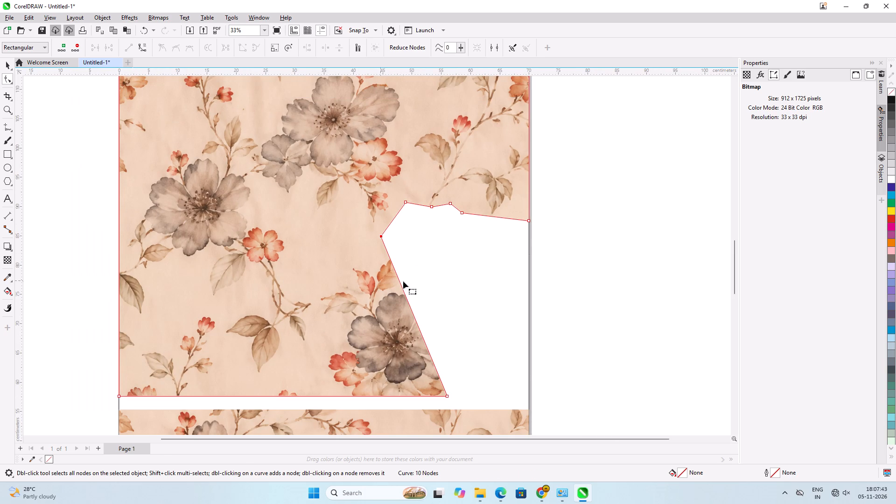
Extend the cut around the large grey flower with three added nodes, keeping the twig and brown leaf cluster beside it.
{"action": "double_click", "coordinate": [400, 284]}
{"action": "left_click_drag", "start_coordinate": [402, 284], "coordinate": [295, 274]}
{"action": "scroll", "coordinate": [484, 271], "scroll_direction": "down", "scroll_amount": 7}
{"action": "scroll", "coordinate": [364, 297], "scroll_direction": "up", "scroll_amount": 8}
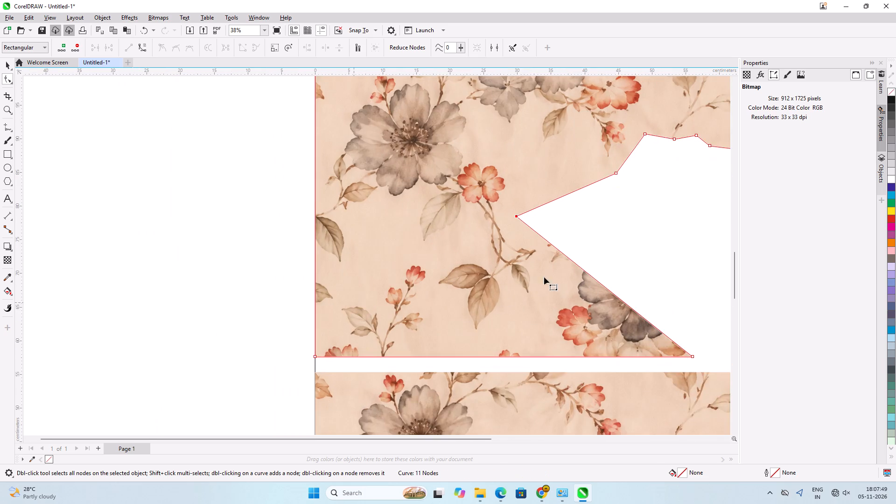
{"action": "scroll", "coordinate": [568, 269], "scroll_direction": "up", "scroll_amount": 3}
{"action": "double_click", "coordinate": [583, 264]}
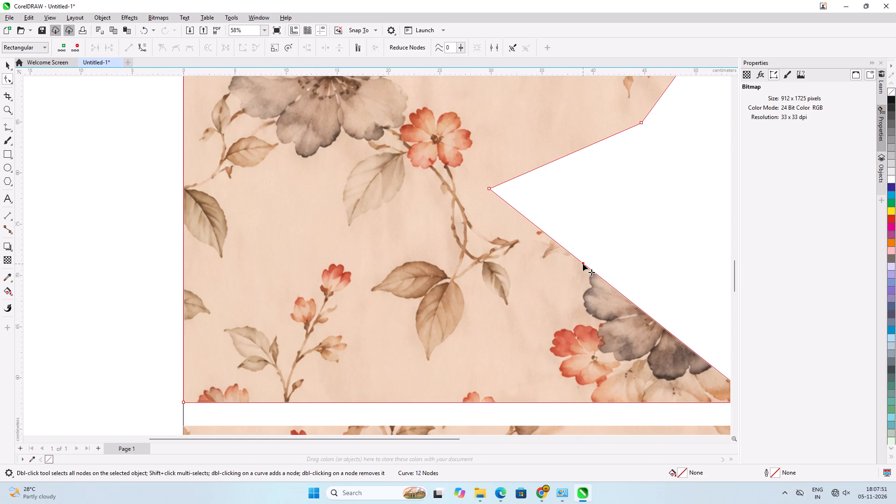
{"action": "left_click_drag", "start_coordinate": [583, 264], "coordinate": [545, 280]}
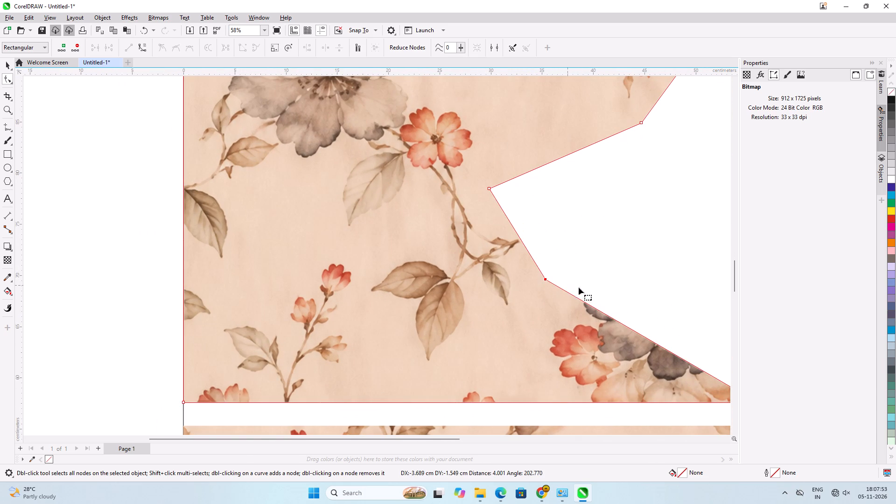
{"action": "double_click", "coordinate": [581, 300]}
{"action": "left_click_drag", "start_coordinate": [581, 300], "coordinate": [497, 331]}
{"action": "scroll", "coordinate": [478, 166], "scroll_direction": "down", "scroll_amount": 6}
{"action": "scroll", "coordinate": [597, 291], "scroll_direction": "up", "scroll_amount": 6}
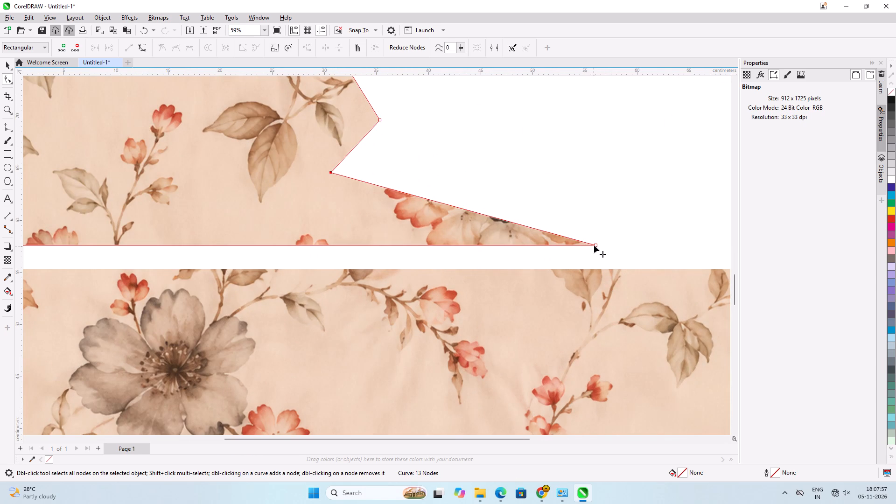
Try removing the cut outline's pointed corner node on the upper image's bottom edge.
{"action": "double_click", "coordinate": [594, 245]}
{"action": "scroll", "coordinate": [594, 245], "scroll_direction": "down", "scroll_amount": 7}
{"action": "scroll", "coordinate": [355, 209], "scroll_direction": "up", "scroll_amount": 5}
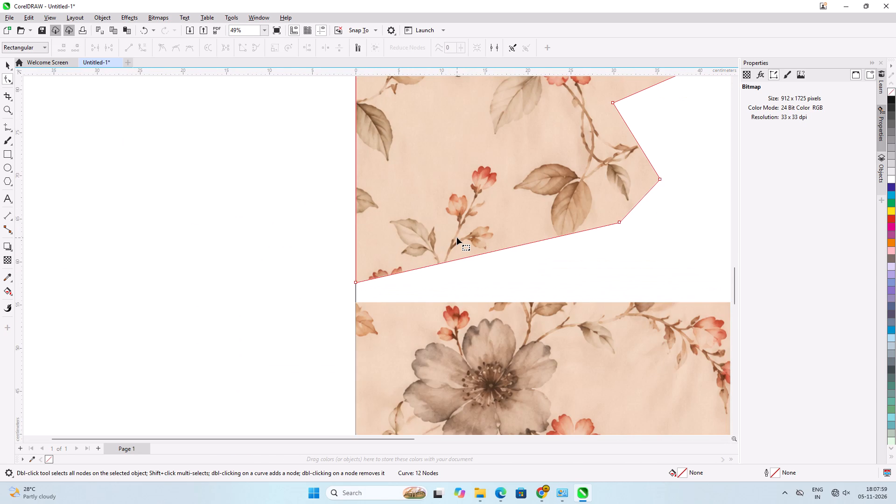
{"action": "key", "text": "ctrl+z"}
Move the pointed corner node along the bottom edge to about 22 cm from the page's left edge, trimming off the grey flower.
{"action": "scroll", "coordinate": [484, 259], "scroll_direction": "down", "scroll_amount": 5}
{"action": "scroll", "coordinate": [586, 262], "scroll_direction": "up", "scroll_amount": 4}
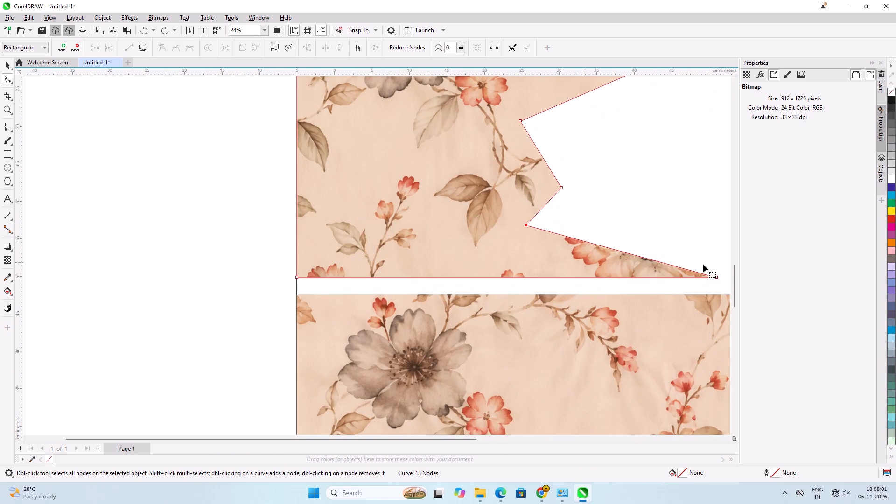
{"action": "left_click_drag", "start_coordinate": [717, 277], "coordinate": [484, 267]}
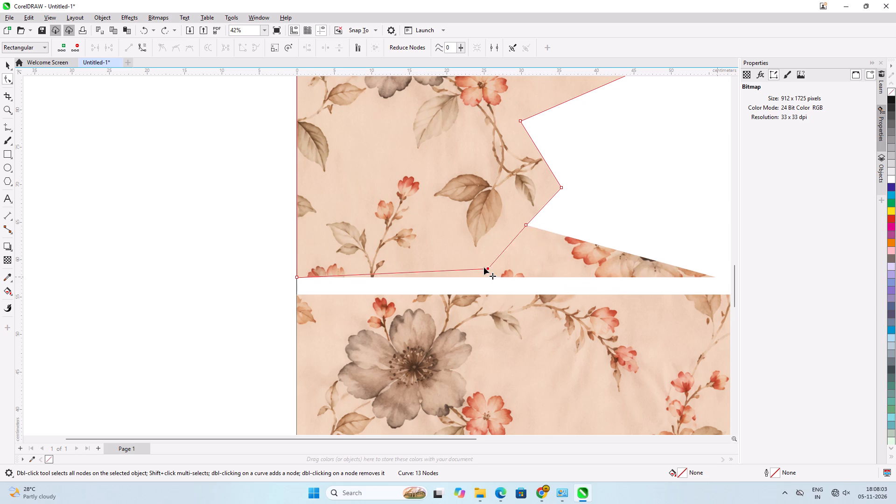
{"action": "left_click_drag", "start_coordinate": [484, 267], "coordinate": [472, 273]}
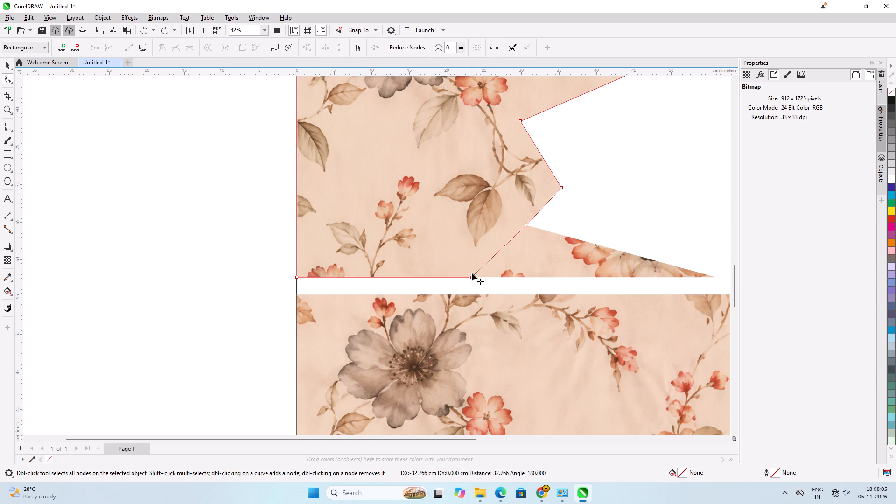
{"action": "left_click_drag", "start_coordinate": [472, 273], "coordinate": [464, 273]}
Add two nodes to the upper image's bottom edge and pull them up and inward to cut away the red-bud sprig and its leaves.
{"action": "scroll", "coordinate": [405, 221], "scroll_direction": "up", "scroll_amount": 3}
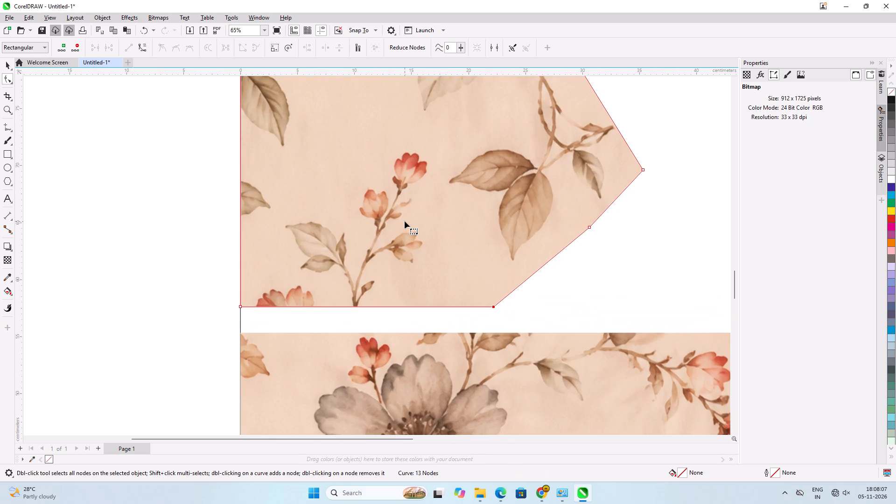
{"action": "scroll", "coordinate": [429, 269], "scroll_direction": "down", "scroll_amount": 2}
{"action": "scroll", "coordinate": [401, 198], "scroll_direction": "up", "scroll_amount": 3}
{"action": "double_click", "coordinate": [481, 350]}
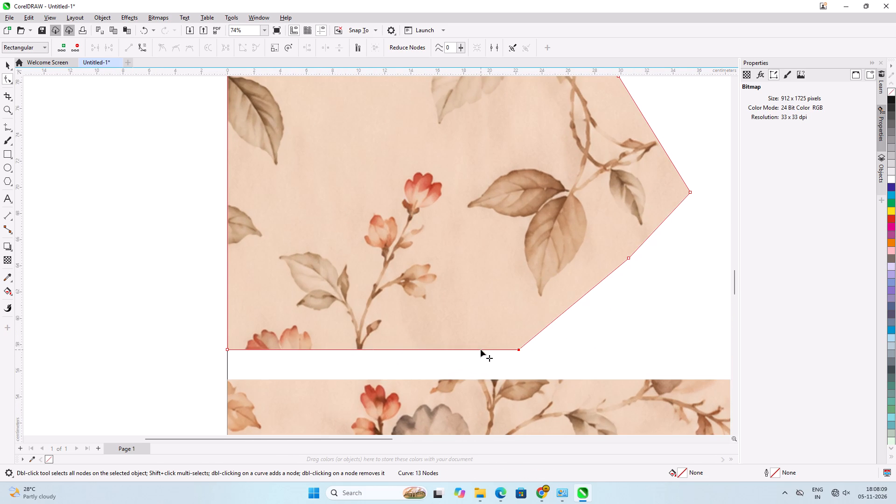
{"action": "left_click_drag", "start_coordinate": [481, 350], "coordinate": [438, 162]}
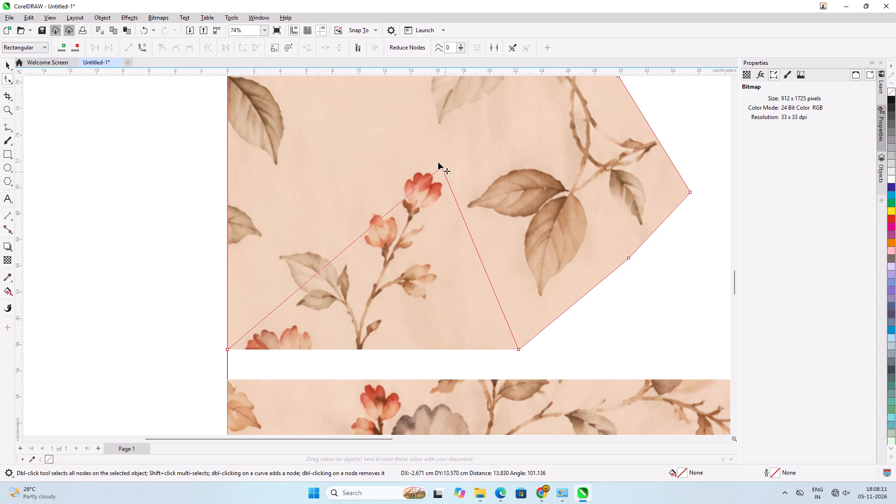
{"action": "left_click_drag", "start_coordinate": [438, 162], "coordinate": [432, 149]}
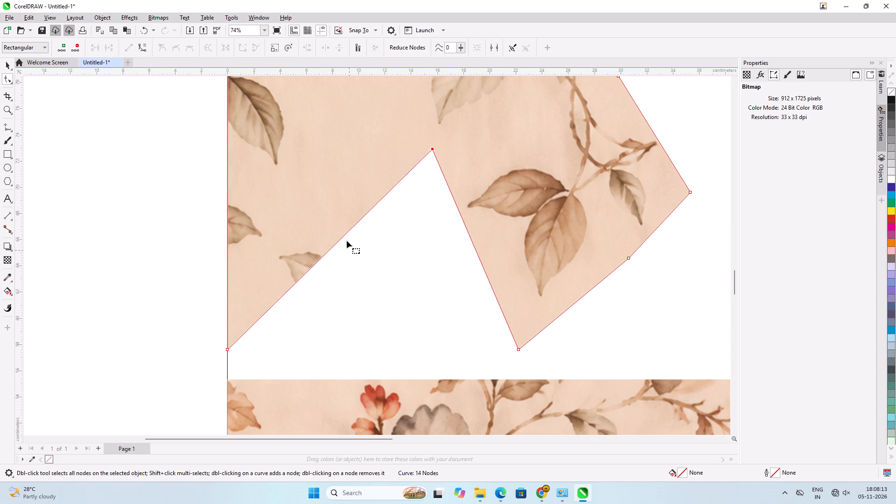
{"action": "double_click", "coordinate": [347, 232]}
{"action": "left_click_drag", "start_coordinate": [348, 232], "coordinate": [330, 224]}
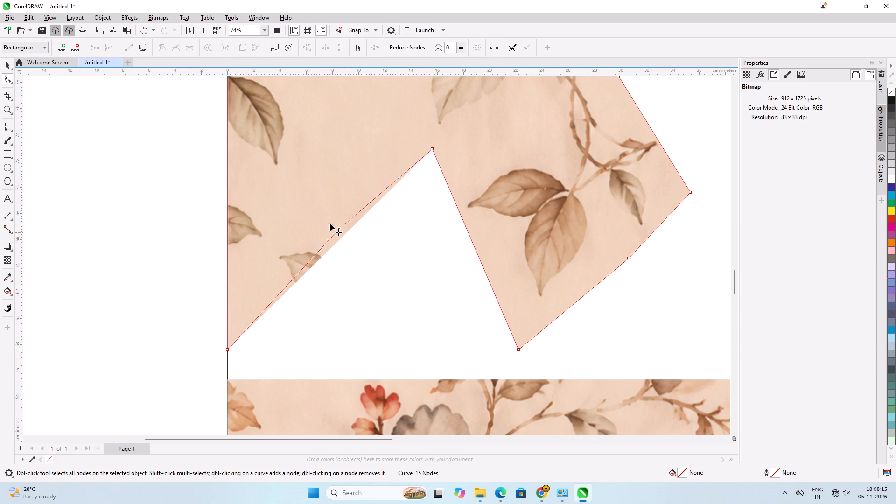
{"action": "left_click_drag", "start_coordinate": [330, 224], "coordinate": [295, 200]}
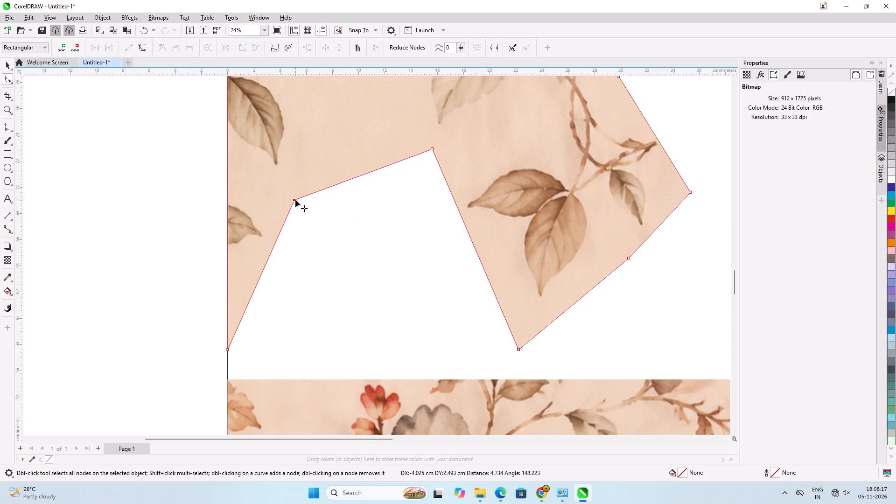
Move the lower image straight up to a centre Y of about 10.5 cm and order it one level behind the upper image.
{"action": "scroll", "coordinate": [295, 200], "scroll_direction": "down", "scroll_amount": 12}
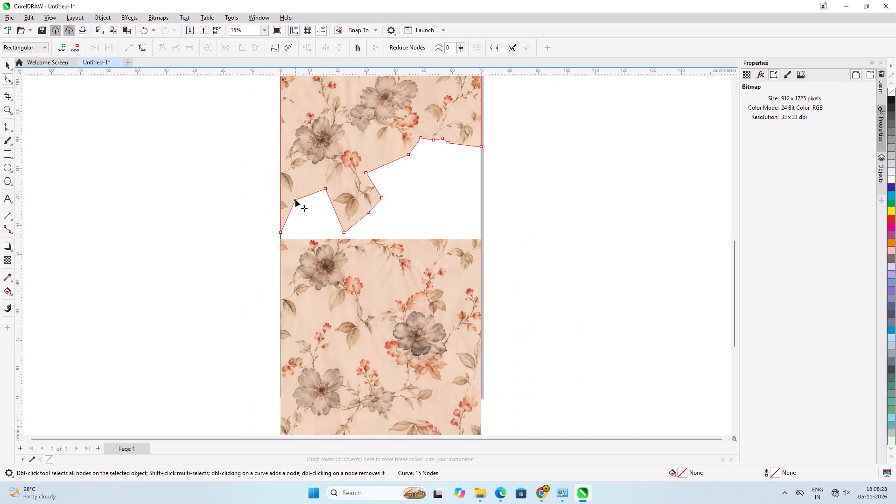
{"action": "left_click", "coordinate": [519, 237]}
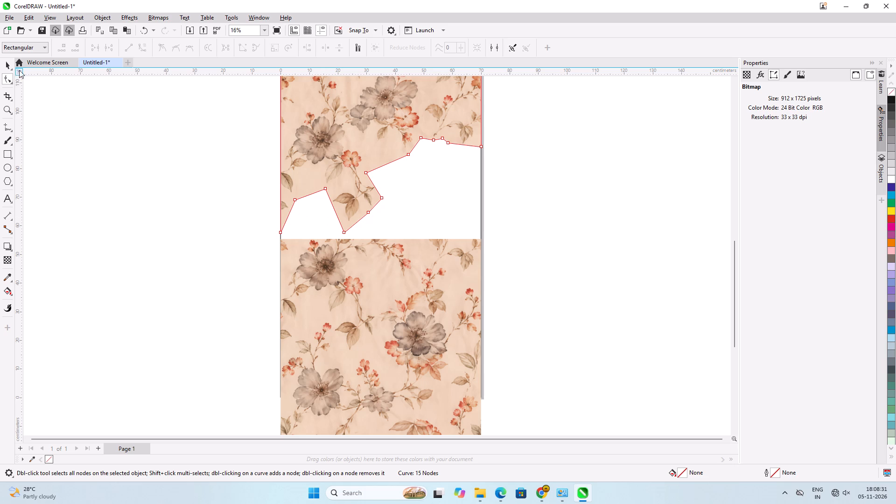
{"action": "left_click", "coordinate": [7, 65]}
{"action": "left_click", "coordinate": [49, 158]}
{"action": "left_click", "coordinate": [440, 320]}
{"action": "left_click_drag", "start_coordinate": [428, 329], "coordinate": [429, 295]}
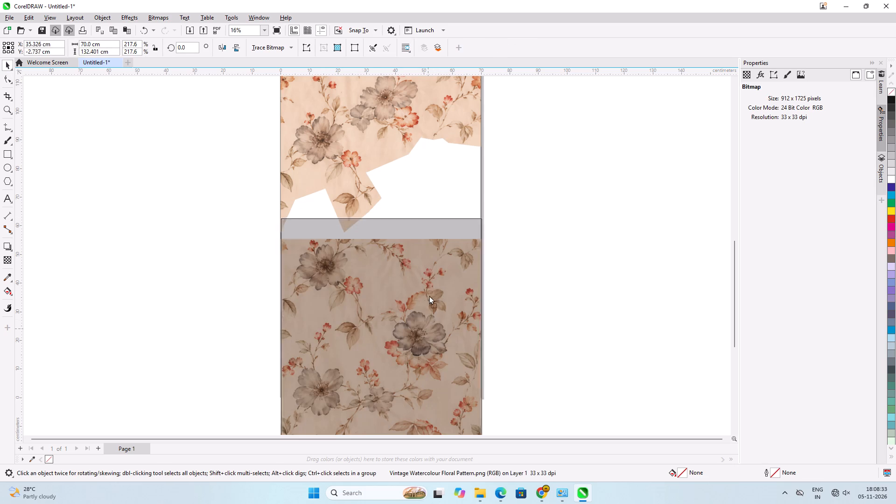
{"action": "left_click_drag", "start_coordinate": [429, 295], "coordinate": [429, 267]}
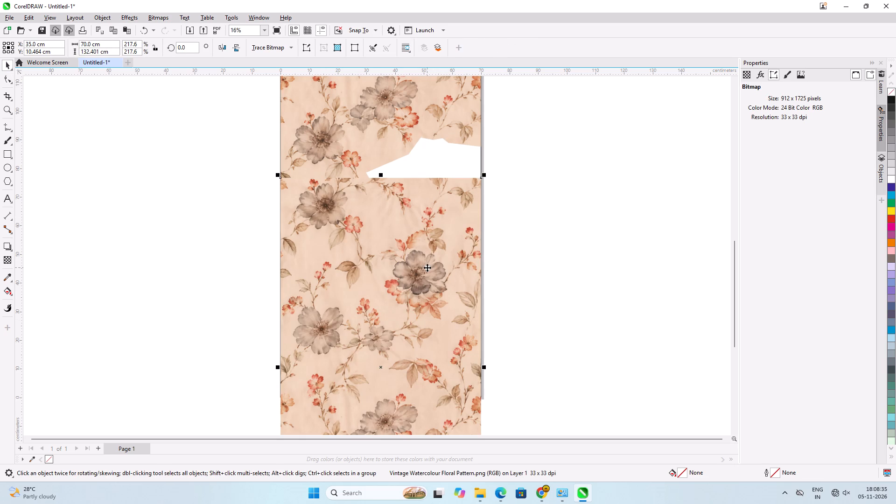
{"action": "key", "text": "ctrl+Page_Down"}
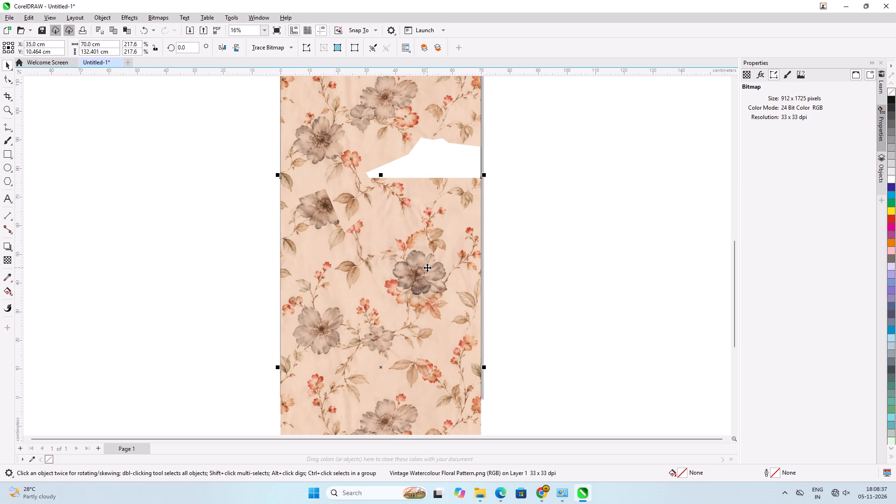
Move the lower image further up to a centre Y of about 32 cm, filling the cut-out area beneath the upper image.
{"action": "left_click", "coordinate": [564, 230]}
{"action": "left_click_drag", "start_coordinate": [412, 252], "coordinate": [412, 217]}
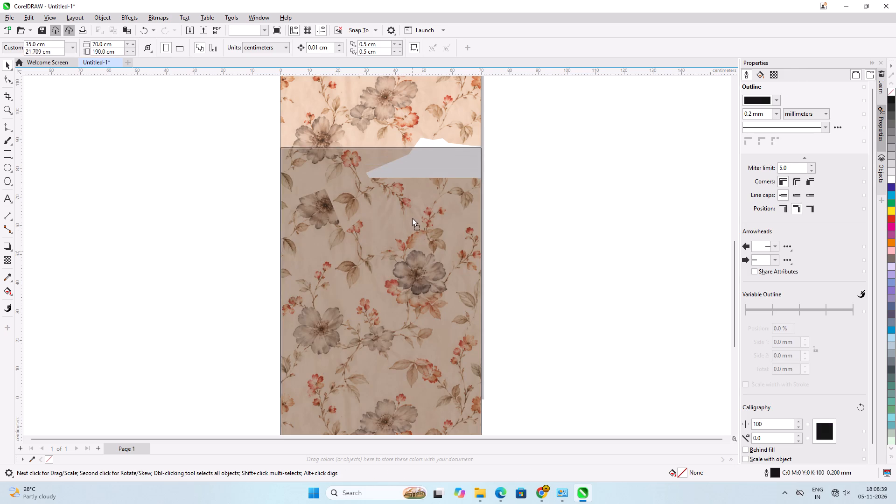
{"action": "left_click_drag", "start_coordinate": [412, 217], "coordinate": [413, 205]}
{"action": "left_click_drag", "start_coordinate": [414, 233], "coordinate": [415, 223]}
{"action": "left_click_drag", "start_coordinate": [414, 231], "coordinate": [414, 226]}
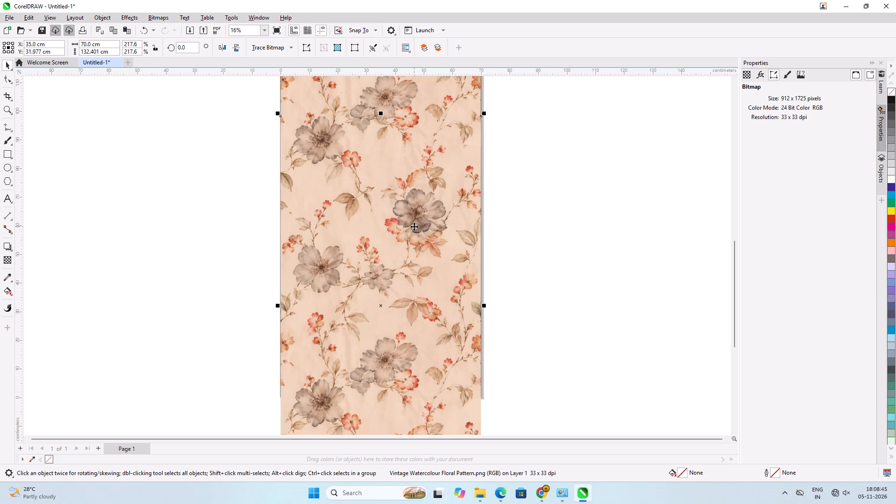
Nudge the lower image up in 0.01 cm increments to a centre Y of about 32.2 cm, matching the pattern at the red-bud sprig.
{"action": "left_click", "coordinate": [517, 221]}
{"action": "scroll", "coordinate": [462, 147], "scroll_direction": "up", "scroll_amount": 7}
{"action": "scroll", "coordinate": [483, 211], "scroll_direction": "down", "scroll_amount": 4}
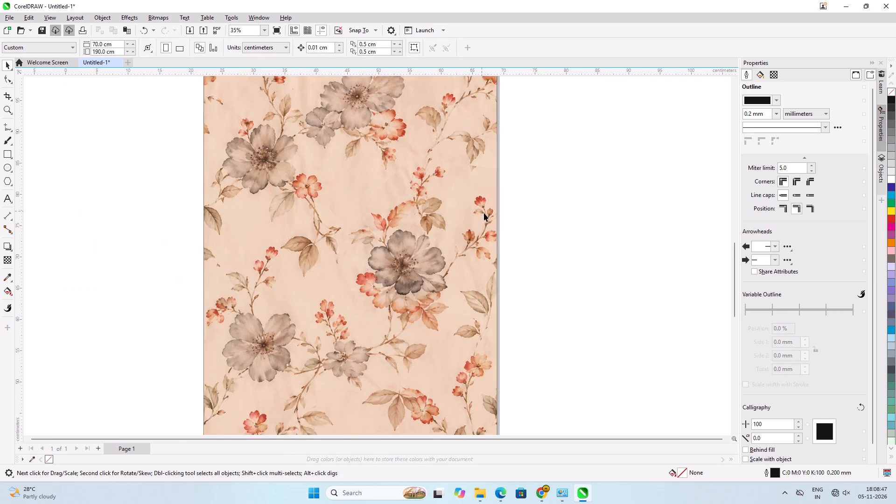
{"action": "scroll", "coordinate": [283, 200], "scroll_direction": "up", "scroll_amount": 5}
{"action": "scroll", "coordinate": [282, 302], "scroll_direction": "up", "scroll_amount": 2}
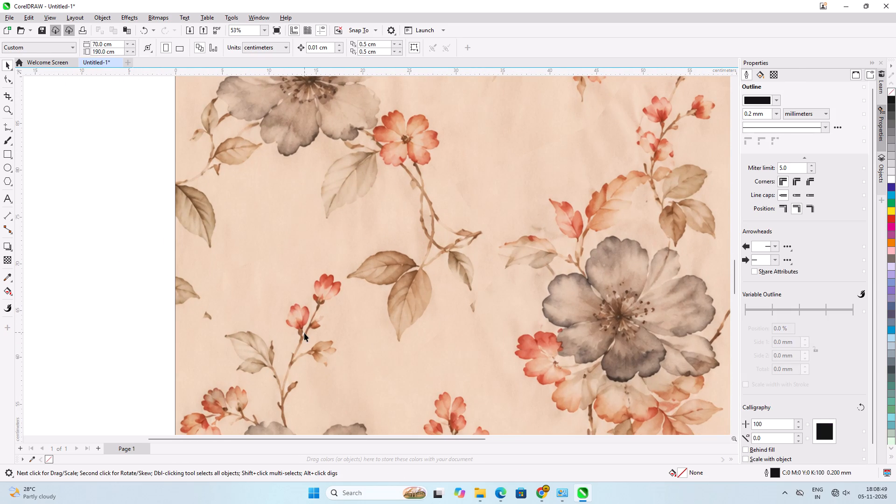
{"action": "left_click", "coordinate": [306, 341]}
{"action": "key", "text": "Up"}
{"action": "key", "text": "Up"}
{"action": "key", "text": "Up"}
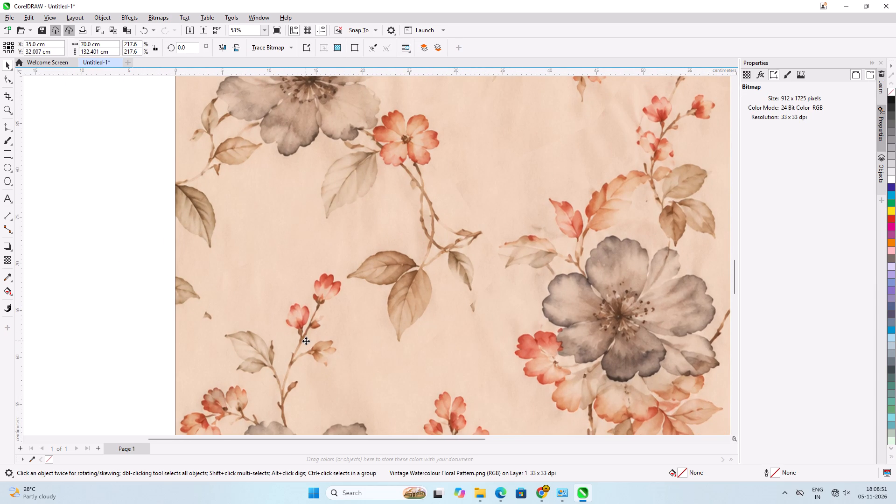
{"action": "key", "text": "Up"}
{"action": "key", "text": "Up"}
{"action": "key", "text": "Up"}
{"action": "key", "text": "Up"}
{"action": "key", "text": "Up"}
{"action": "key", "text": "Up"}
{"action": "key", "text": "Up"}
{"action": "key", "text": "Up"}
{"action": "key", "text": "Up"}
{"action": "key", "text": "Up"}
{"action": "key", "text": "Up"}
{"action": "key", "text": "Up"}
{"action": "key", "text": "Up"}
{"action": "key", "text": "Up"}
{"action": "key", "text": "Up"}
{"action": "key", "text": "Up"}
{"action": "key", "text": "Up"}
{"action": "key", "text": "Up"}
{"action": "key", "text": "Up"}
{"action": "key", "text": "Up"}
Nudge the lower image up to a centre Y of about 34.04 cm, matching the branch and red buds near the page's right edge.
{"action": "scroll", "coordinate": [306, 341], "scroll_direction": "down", "scroll_amount": 5}
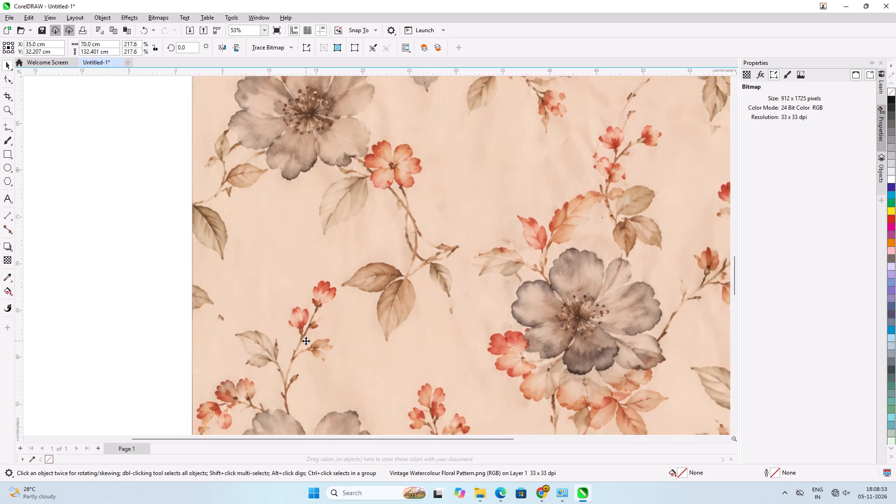
{"action": "scroll", "coordinate": [306, 341], "scroll_direction": "down", "scroll_amount": 2}
{"action": "scroll", "coordinate": [437, 195], "scroll_direction": "up", "scroll_amount": 6}
{"action": "scroll", "coordinate": [596, 207], "scroll_direction": "up", "scroll_amount": 2}
{"action": "key", "text": "Up"}
{"action": "key", "text": "Up"}
{"action": "key", "text": "Up"}
{"action": "key", "text": "Up"}
{"action": "key", "text": "Up"}
{"action": "key", "text": "Up"}
{"action": "key", "text": "Up"}
{"action": "key", "text": "Up"}
{"action": "key", "text": "Up"}
{"action": "key", "text": "Up"}
{"action": "key", "text": "Up"}
{"action": "key", "text": "Up"}
{"action": "key", "text": "Up"}
{"action": "key", "text": "Up"}
{"action": "key", "text": "Up"}
{"action": "key", "text": "Up"}
{"action": "key", "text": "Up"}
{"action": "key", "text": "Up"}
{"action": "key", "text": "Up"}
{"action": "key", "text": "Up"}
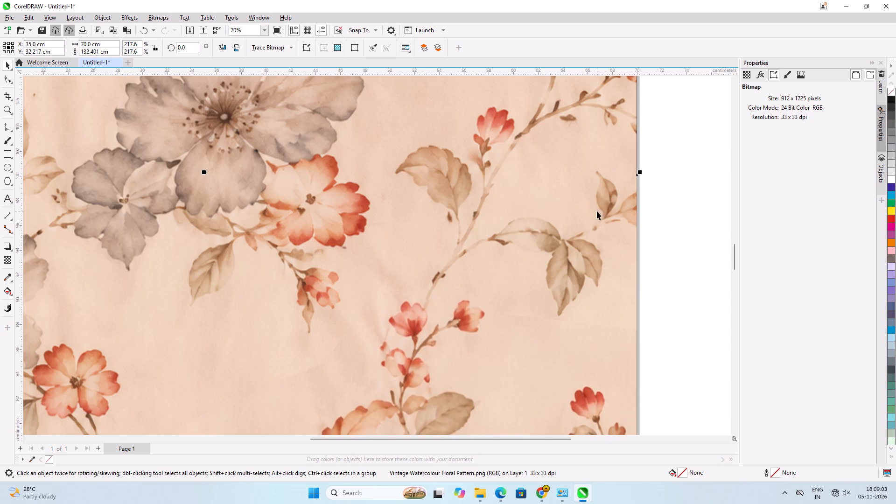
{"action": "key", "text": "Up"}
{"action": "key", "text": "Up"}
{"action": "key", "text": "Up"}
{"action": "key", "text": "Up"}
{"action": "key", "text": "Up"}
{"action": "key", "text": "Up"}
{"action": "key", "text": "Up"}
{"action": "key", "text": "Up"}
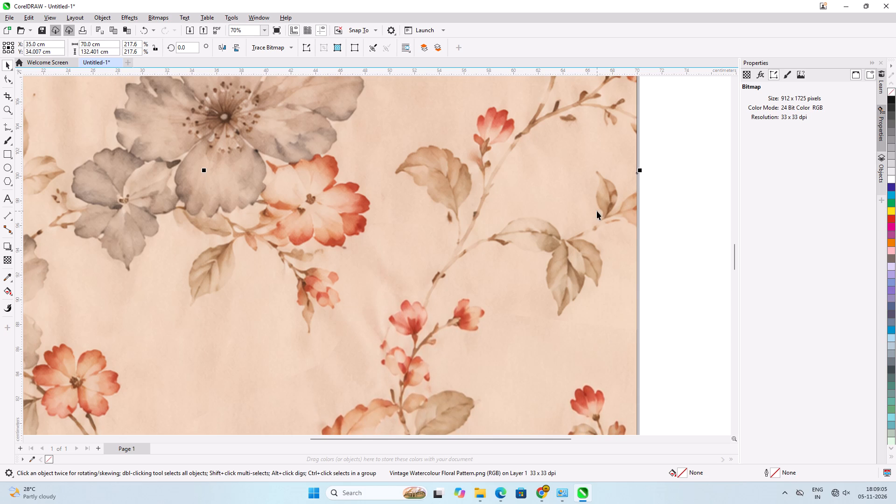
{"action": "key", "text": "Up"}
{"action": "key", "text": "Up"}
{"action": "key", "text": "Up"}
Add a node on the upper image's cut outline just below the uppermost red bud of the sprig.
{"action": "scroll", "coordinate": [597, 211], "scroll_direction": "down", "scroll_amount": 5}
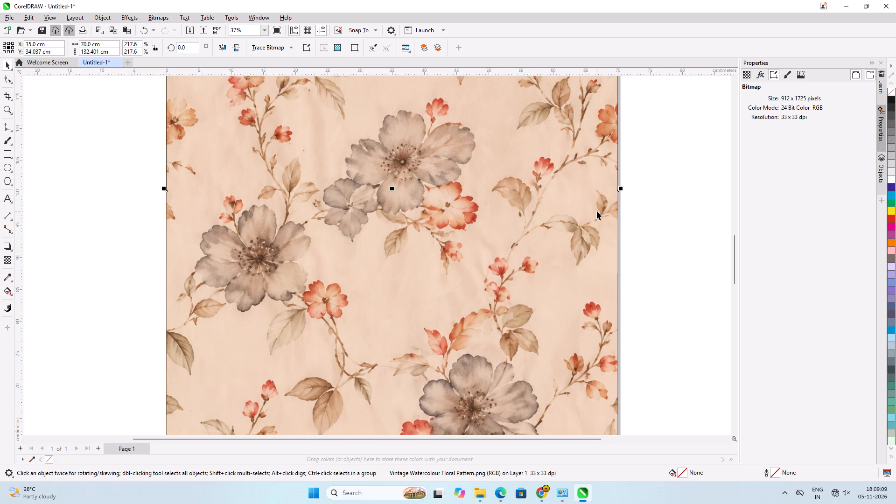
{"action": "scroll", "coordinate": [597, 211], "scroll_direction": "down", "scroll_amount": 7}
{"action": "scroll", "coordinate": [314, 190], "scroll_direction": "down", "scroll_amount": 3}
{"action": "scroll", "coordinate": [314, 190], "scroll_direction": "up", "scroll_amount": 1}
{"action": "scroll", "coordinate": [314, 190], "scroll_direction": "down", "scroll_amount": 2}
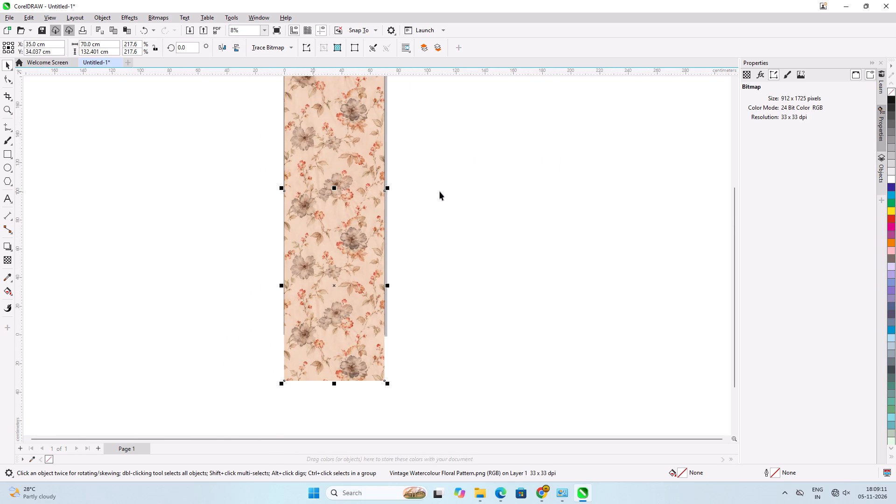
{"action": "left_click", "coordinate": [440, 191]}
{"action": "scroll", "coordinate": [273, 191], "scroll_direction": "up", "scroll_amount": 6}
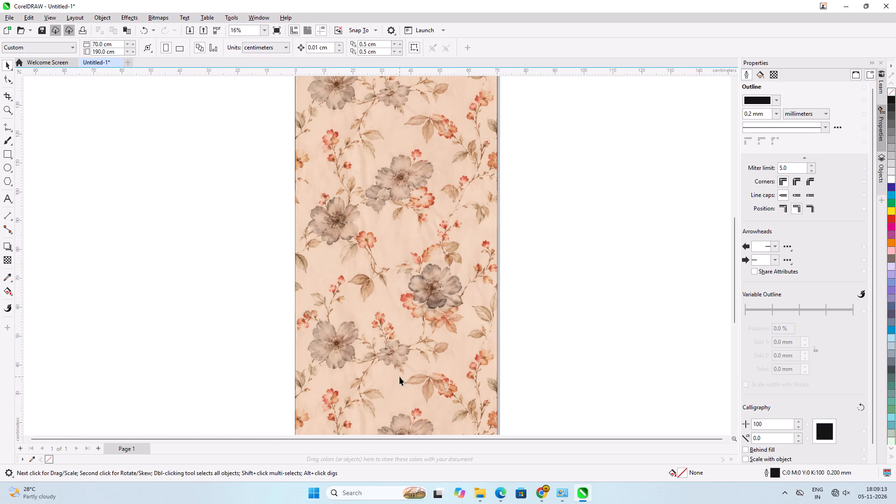
{"action": "left_click", "coordinate": [399, 377]}
{"action": "left_click", "coordinate": [381, 131]}
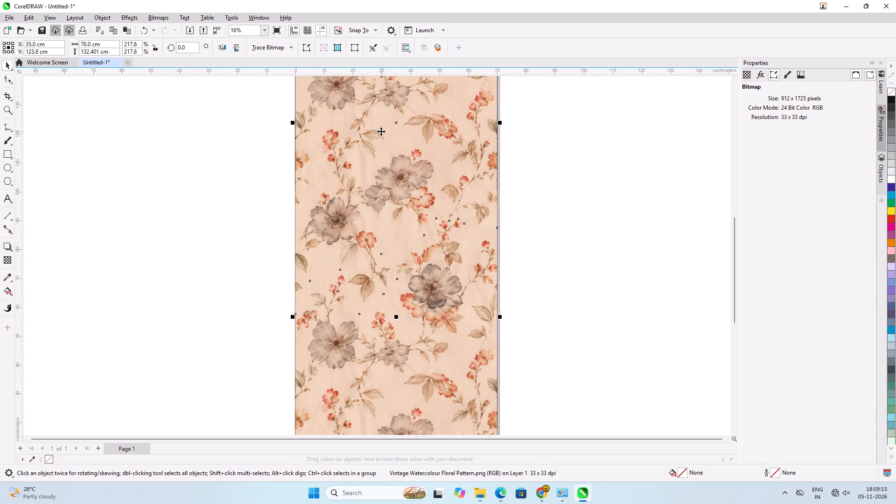
{"action": "scroll", "coordinate": [344, 286], "scroll_direction": "up", "scroll_amount": 6}
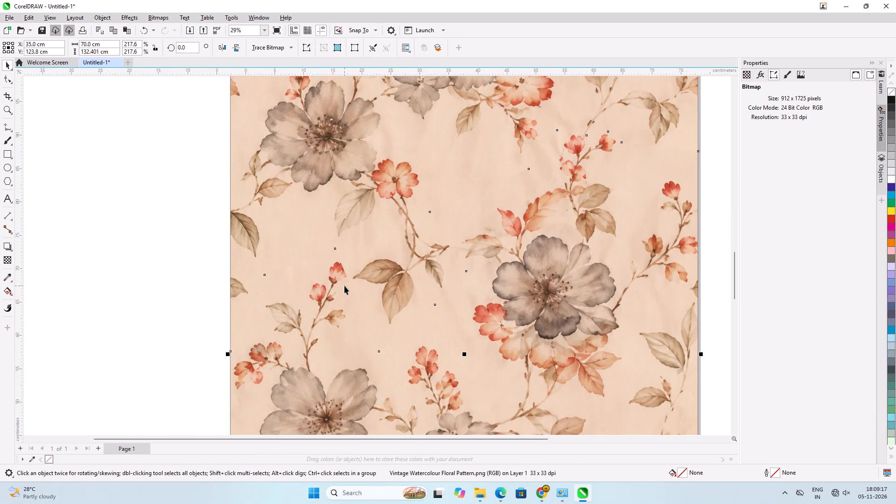
{"action": "scroll", "coordinate": [344, 278], "scroll_direction": "up", "scroll_amount": 5}
{"action": "left_click", "coordinate": [348, 270]}
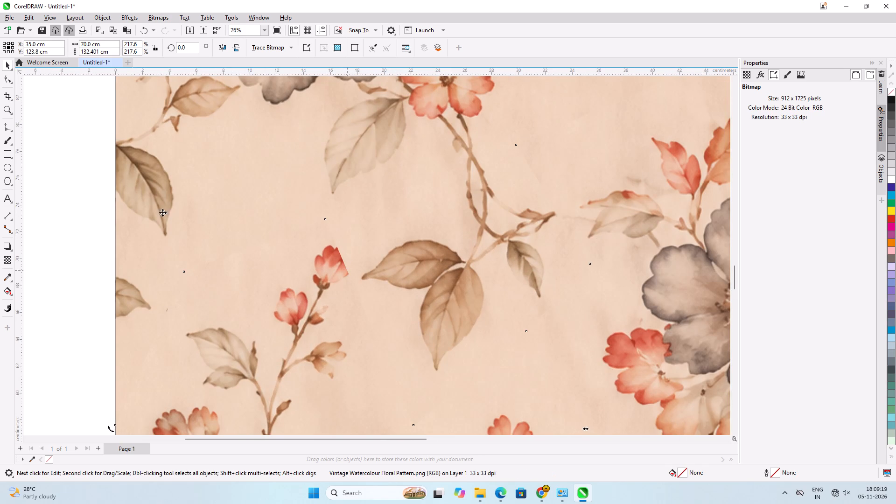
{"action": "left_click", "coordinate": [6, 79]}
{"action": "scroll", "coordinate": [307, 268], "scroll_direction": "up", "scroll_amount": 5}
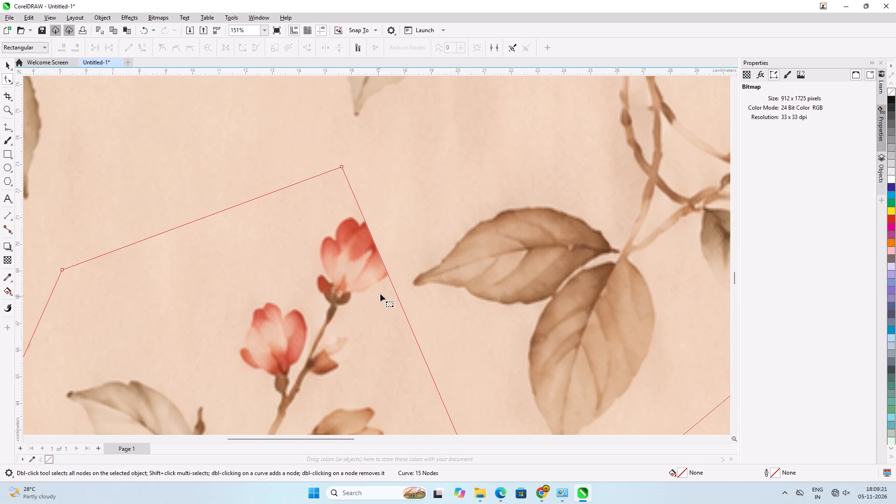
{"action": "double_click", "coordinate": [397, 296]}
Convert the cut segment beside the uppermost red bud to a curve and bow it outward around the petals.
{"action": "left_click", "coordinate": [378, 251]}
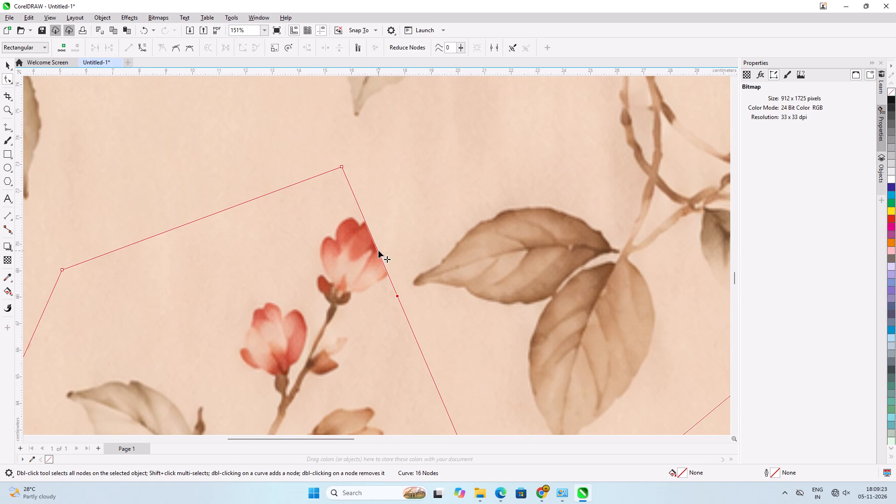
{"action": "left_click", "coordinate": [140, 53]}
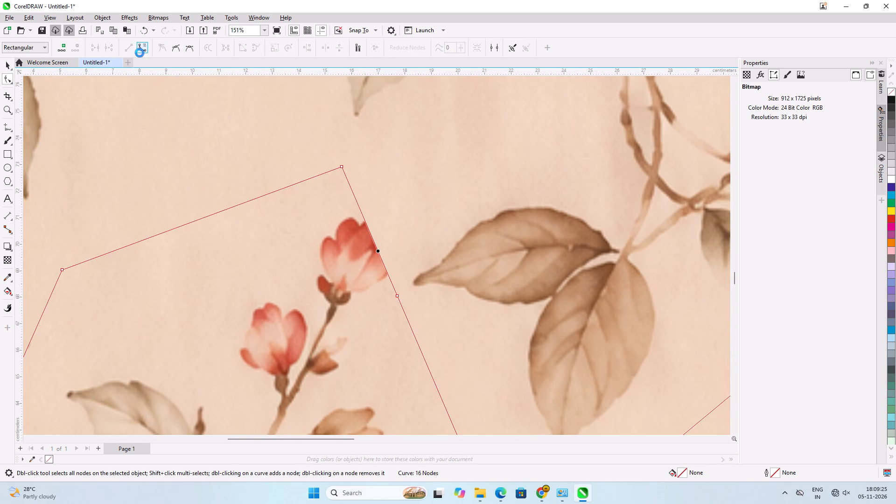
{"action": "left_click_drag", "start_coordinate": [379, 252], "coordinate": [415, 248]}
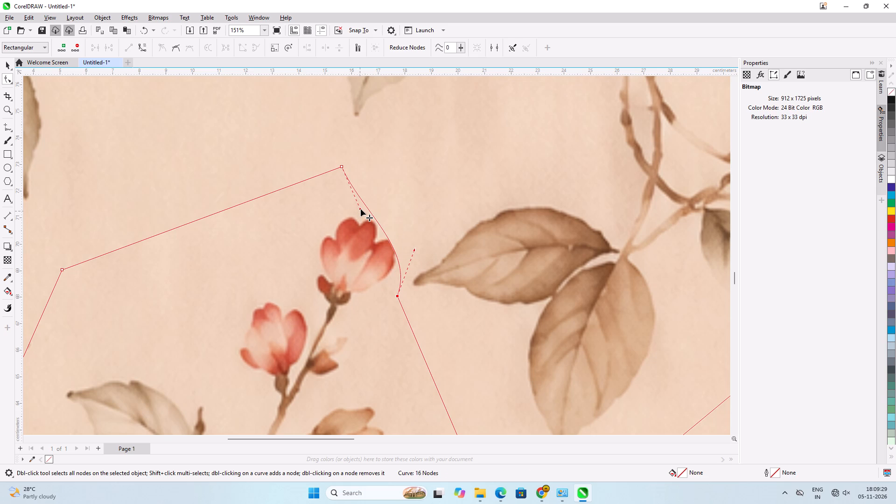
{"action": "left_click_drag", "start_coordinate": [361, 209], "coordinate": [371, 204]}
{"action": "left_click_drag", "start_coordinate": [414, 248], "coordinate": [421, 248]}
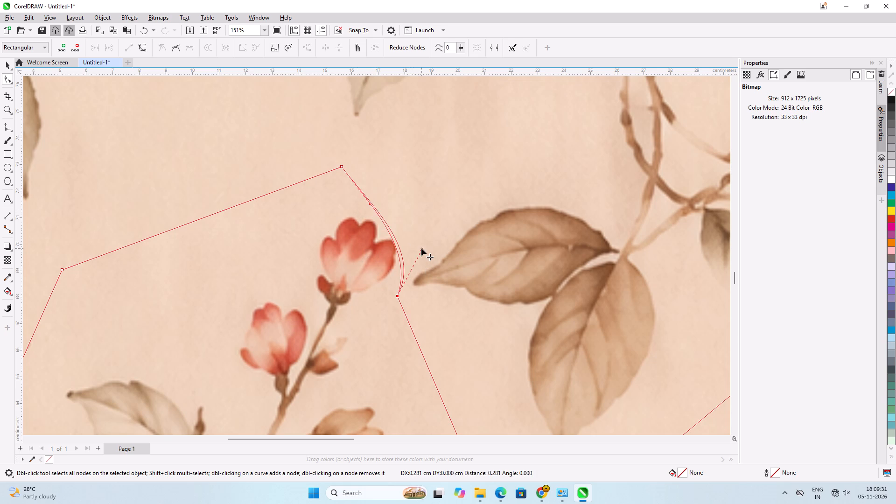
{"action": "left_click_drag", "start_coordinate": [421, 248], "coordinate": [430, 246]}
Examine the join around the red-bud sprig, the large grey flower and the page's left edge for leftover marks or mismatches.
{"action": "scroll", "coordinate": [322, 185], "scroll_direction": "down", "scroll_amount": 3}
{"action": "left_click", "coordinate": [259, 148]}
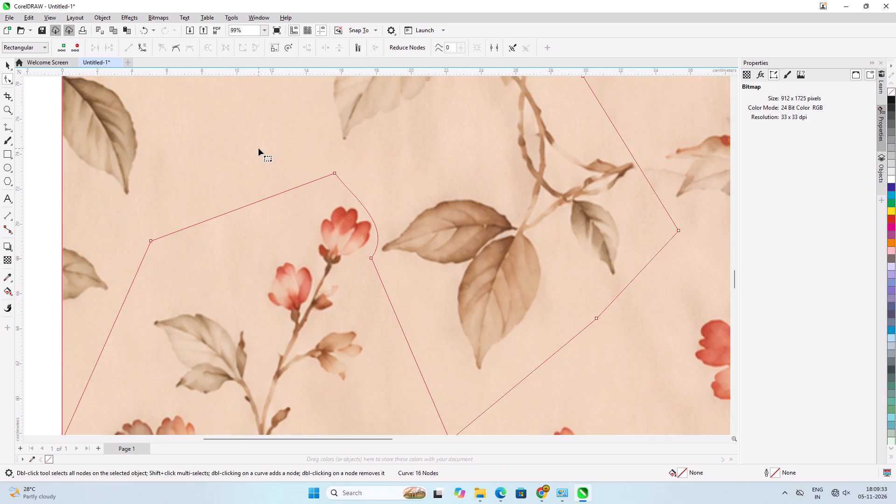
{"action": "left_click", "coordinate": [293, 270]}
{"action": "scroll", "coordinate": [308, 198], "scroll_direction": "down", "scroll_amount": 7}
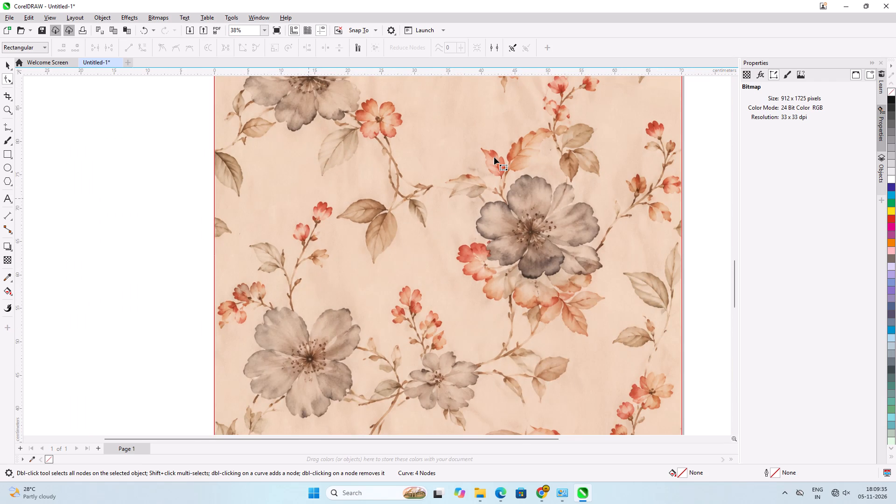
{"action": "scroll", "coordinate": [494, 157], "scroll_direction": "up", "scroll_amount": 6}
{"action": "scroll", "coordinate": [463, 196], "scroll_direction": "up", "scroll_amount": 2}
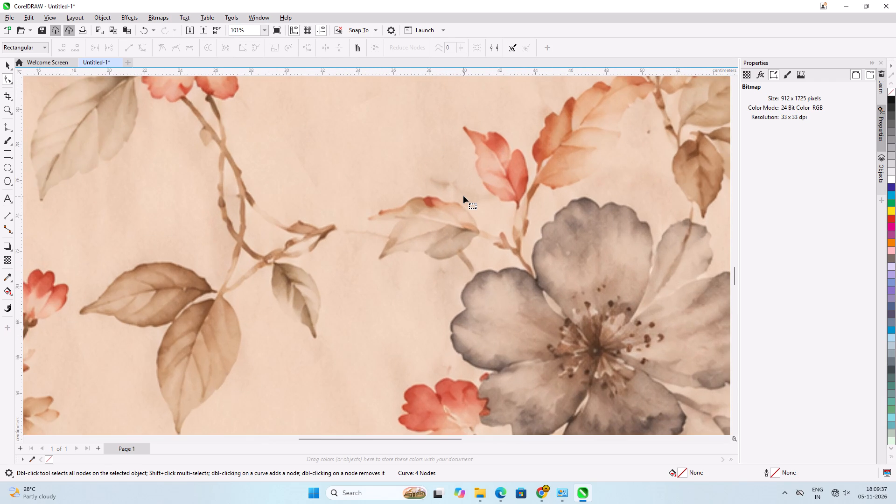
{"action": "scroll", "coordinate": [463, 196], "scroll_direction": "down", "scroll_amount": 6}
{"action": "scroll", "coordinate": [419, 206], "scroll_direction": "down", "scroll_amount": 5}
{"action": "scroll", "coordinate": [282, 236], "scroll_direction": "up", "scroll_amount": 7}
{"action": "scroll", "coordinate": [138, 256], "scroll_direction": "up", "scroll_amount": 5}
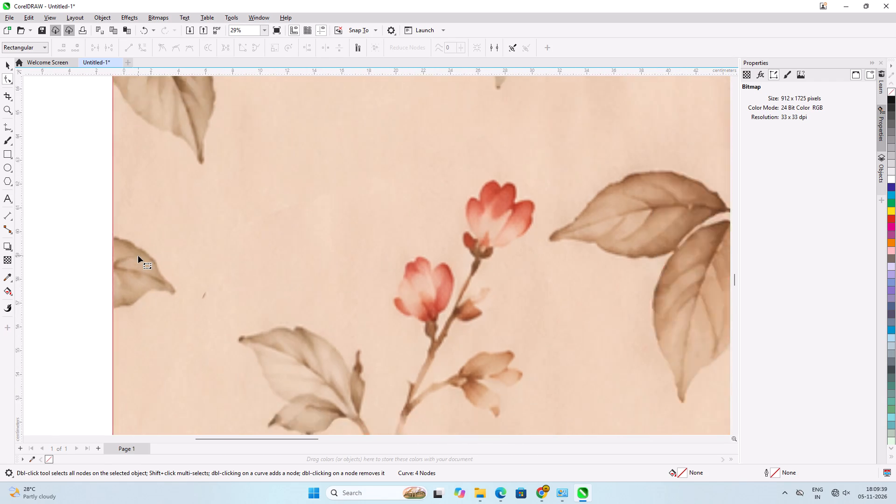
{"action": "left_click", "coordinate": [228, 306]}
{"action": "scroll", "coordinate": [368, 140], "scroll_direction": "down", "scroll_amount": 2}
{"action": "scroll", "coordinate": [368, 140], "scroll_direction": "up", "scroll_amount": 1}
{"action": "scroll", "coordinate": [368, 140], "scroll_direction": "down", "scroll_amount": 4}
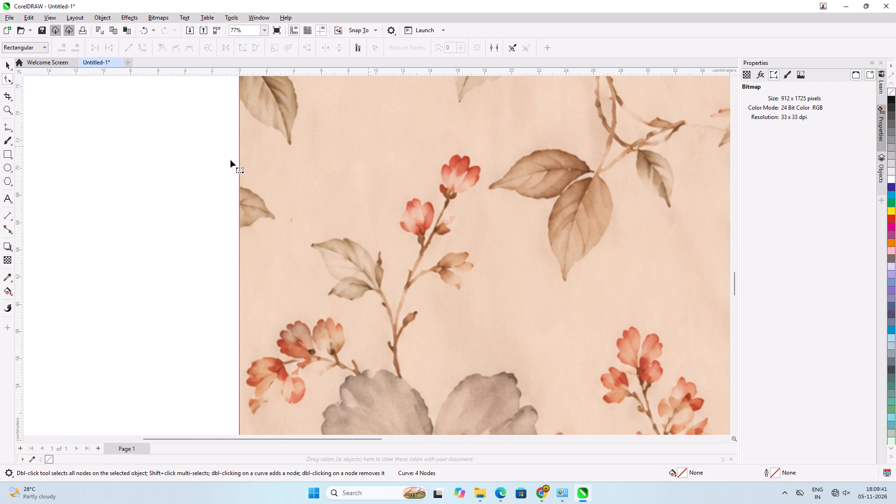
Add a node on the upper image's cut outline beside the stray mark near the left-edge leaf and move it about 0.38 cm inward.
{"action": "left_click", "coordinate": [278, 169]}
{"action": "scroll", "coordinate": [259, 209], "scroll_direction": "up", "scroll_amount": 11}
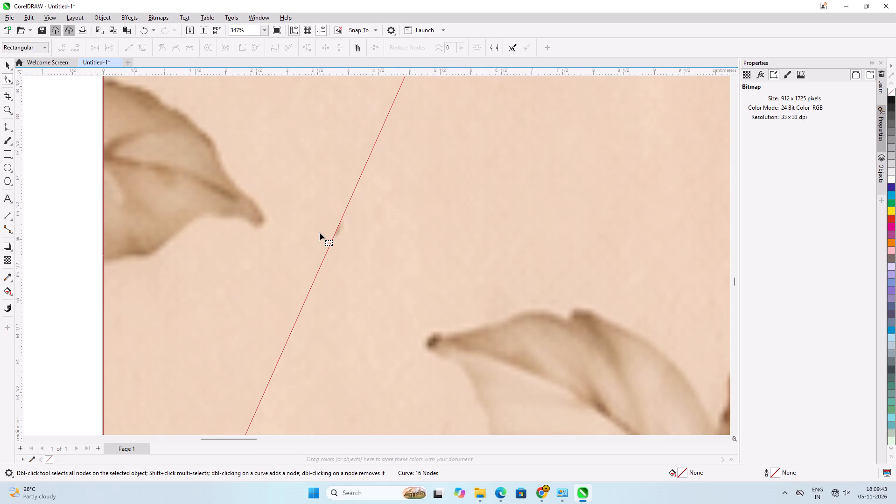
{"action": "scroll", "coordinate": [359, 222], "scroll_direction": "down", "scroll_amount": 6}
{"action": "scroll", "coordinate": [371, 158], "scroll_direction": "up", "scroll_amount": 3}
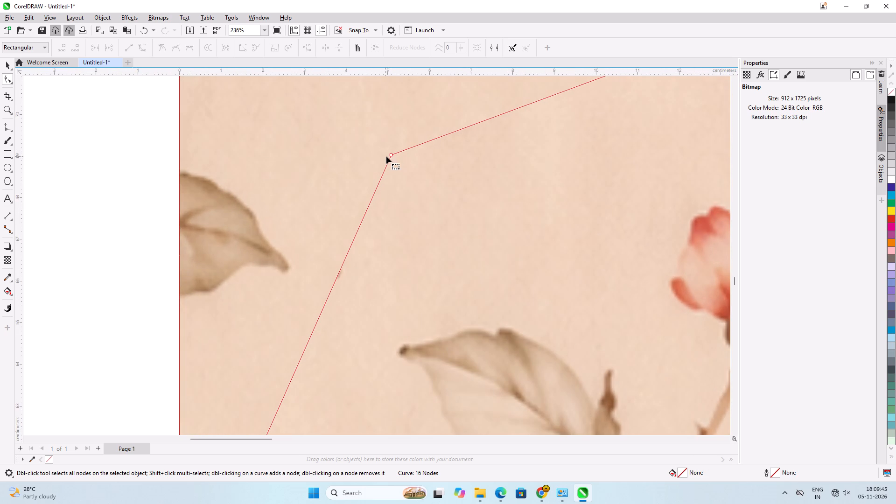
{"action": "left_click", "coordinate": [392, 154]}
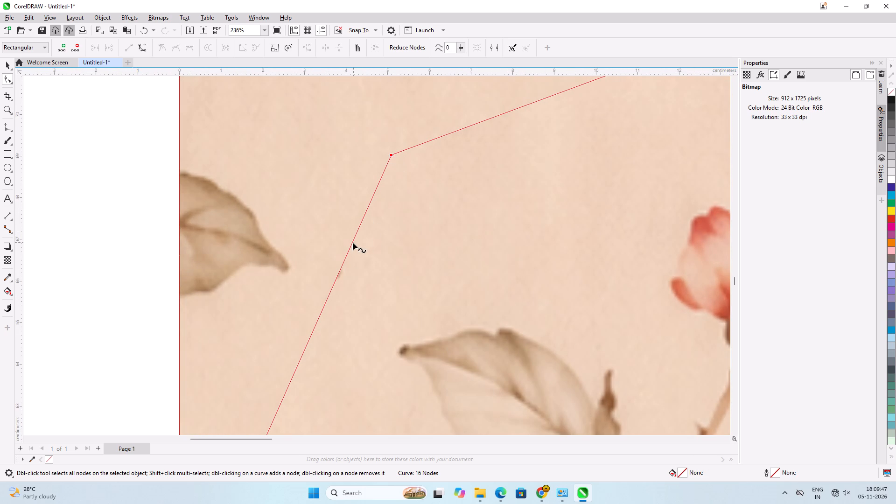
{"action": "double_click", "coordinate": [353, 243]}
{"action": "left_click_drag", "start_coordinate": [353, 242], "coordinate": [365, 252]}
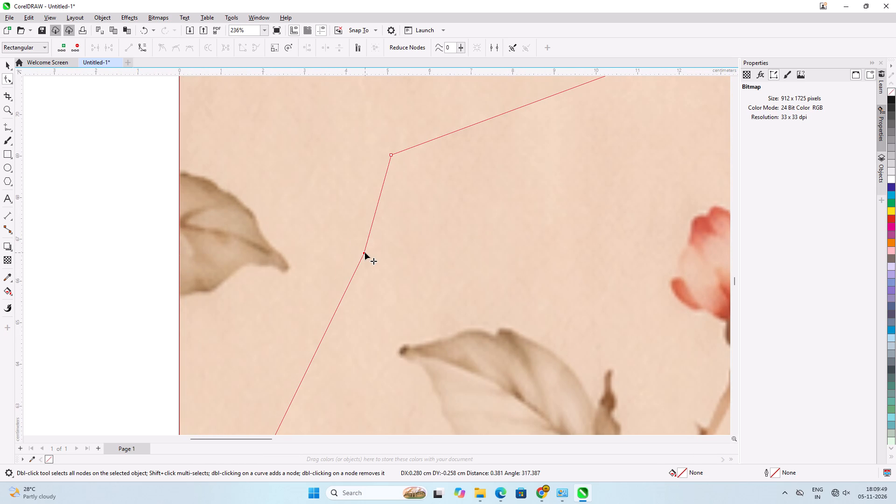
{"action": "left_click", "coordinate": [9, 69]}
{"action": "left_click", "coordinate": [74, 144]}
Examine the combined floral pattern over the whole page, from the refined join to the top and bottom ends.
{"action": "scroll", "coordinate": [227, 161], "scroll_direction": "down", "scroll_amount": 5}
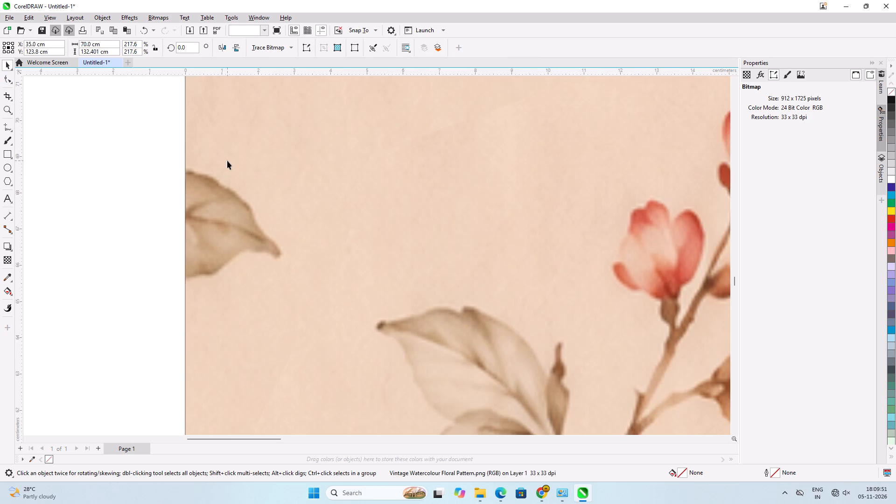
{"action": "scroll", "coordinate": [227, 161], "scroll_direction": "down", "scroll_amount": 4}
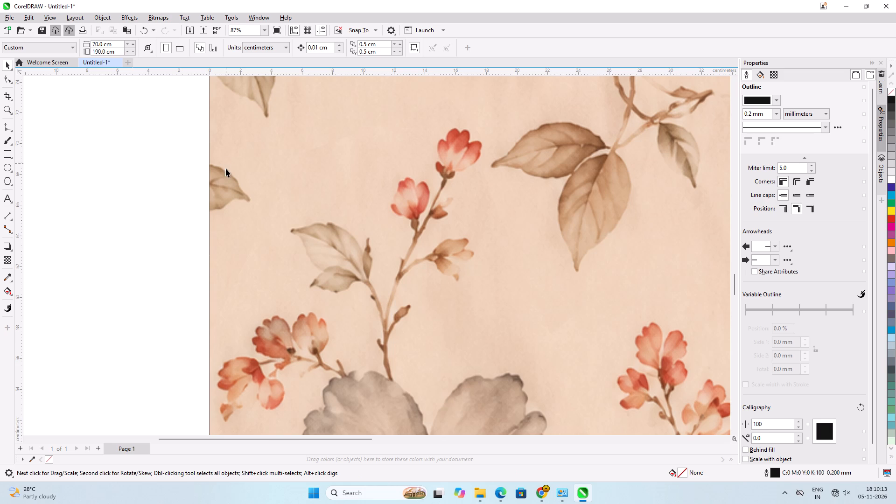
{"action": "scroll", "coordinate": [205, 252], "scroll_direction": "down", "scroll_amount": 10}
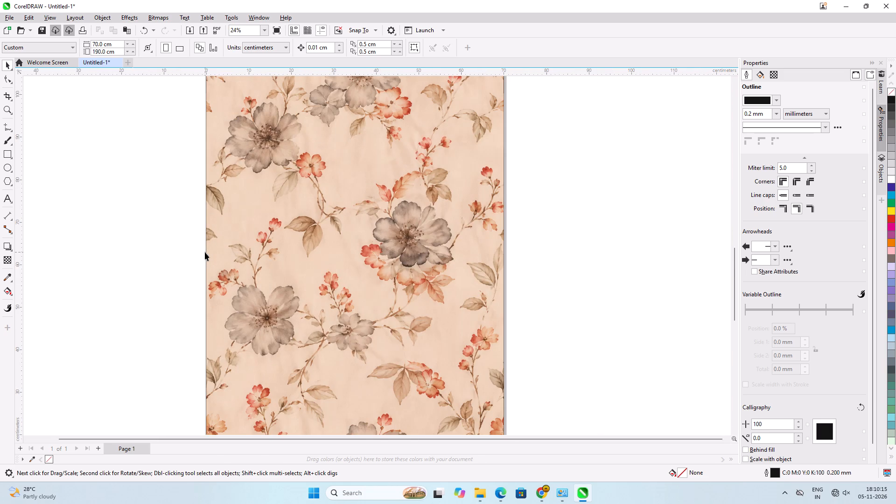
{"action": "scroll", "coordinate": [205, 252], "scroll_direction": "down", "scroll_amount": 7}
{"action": "scroll", "coordinate": [204, 309], "scroll_direction": "up", "scroll_amount": 5}
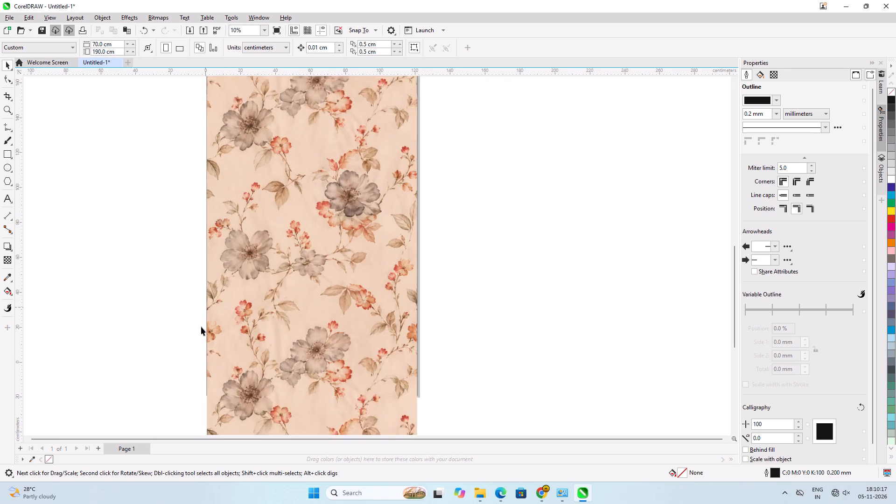
{"action": "scroll", "coordinate": [319, 280], "scroll_direction": "up", "scroll_amount": 1}
{"action": "scroll", "coordinate": [420, 266], "scroll_direction": "down", "scroll_amount": 5}
{"action": "scroll", "coordinate": [309, 276], "scroll_direction": "up", "scroll_amount": 2}
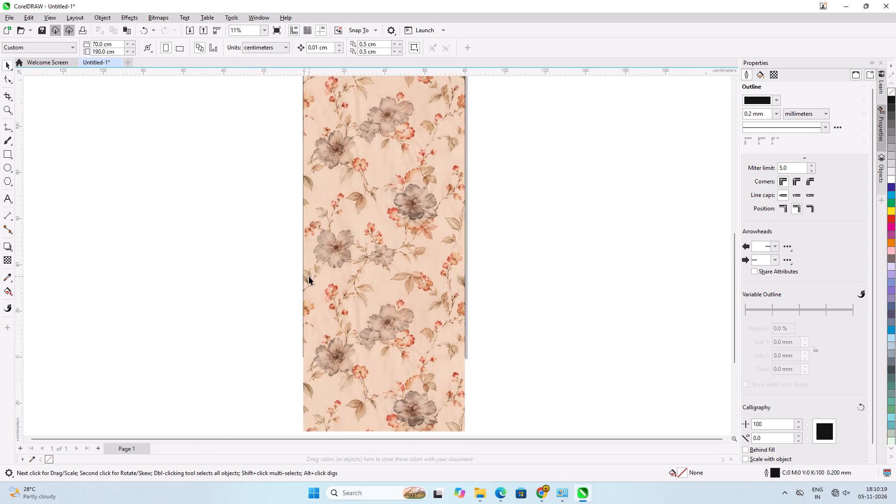
{"action": "scroll", "coordinate": [309, 276], "scroll_direction": "up", "scroll_amount": 2}
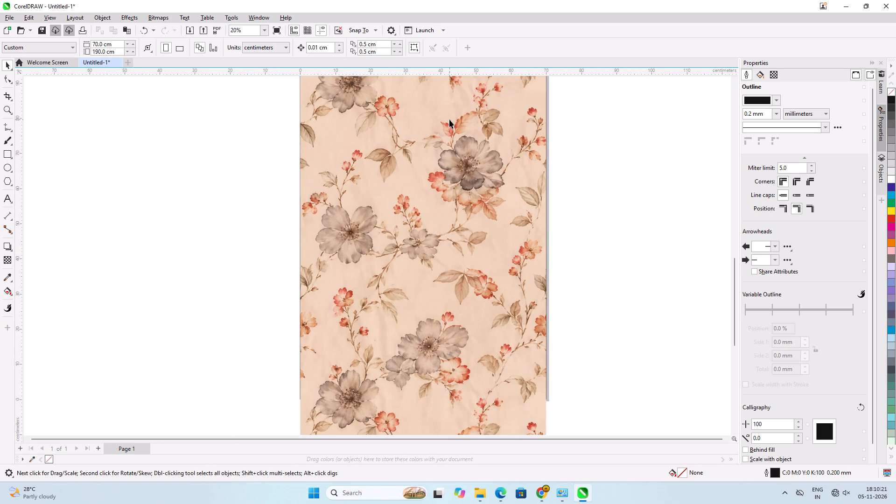
{"action": "scroll", "coordinate": [449, 184], "scroll_direction": "down", "scroll_amount": 5}
{"action": "scroll", "coordinate": [440, 287], "scroll_direction": "up", "scroll_amount": 3}
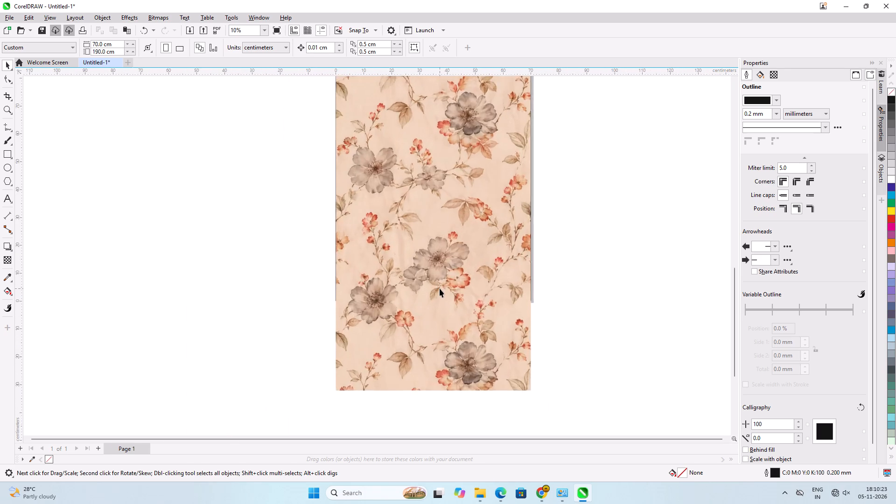
{"action": "scroll", "coordinate": [440, 292], "scroll_direction": "down", "scroll_amount": 10}
{"action": "scroll", "coordinate": [447, 173], "scroll_direction": "up", "scroll_amount": 11}
{"action": "scroll", "coordinate": [428, 251], "scroll_direction": "down", "scroll_amount": 4}
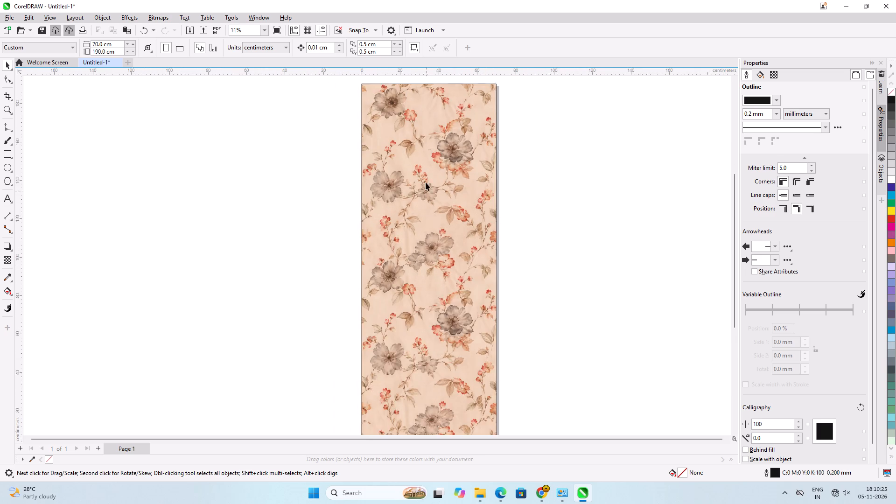
{"action": "scroll", "coordinate": [427, 138], "scroll_direction": "up", "scroll_amount": 4}
{"action": "scroll", "coordinate": [427, 138], "scroll_direction": "down", "scroll_amount": 3}
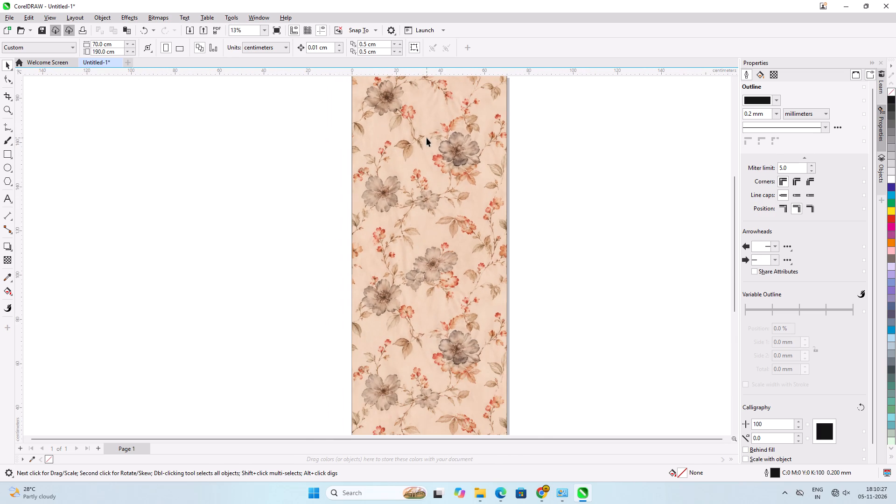
{"action": "left_click", "coordinate": [581, 186]}
{"action": "scroll", "coordinate": [439, 287], "scroll_direction": "down", "scroll_amount": 3}
{"action": "left_click", "coordinate": [442, 352]}
{"action": "scroll", "coordinate": [462, 279], "scroll_direction": "down", "scroll_amount": 6}
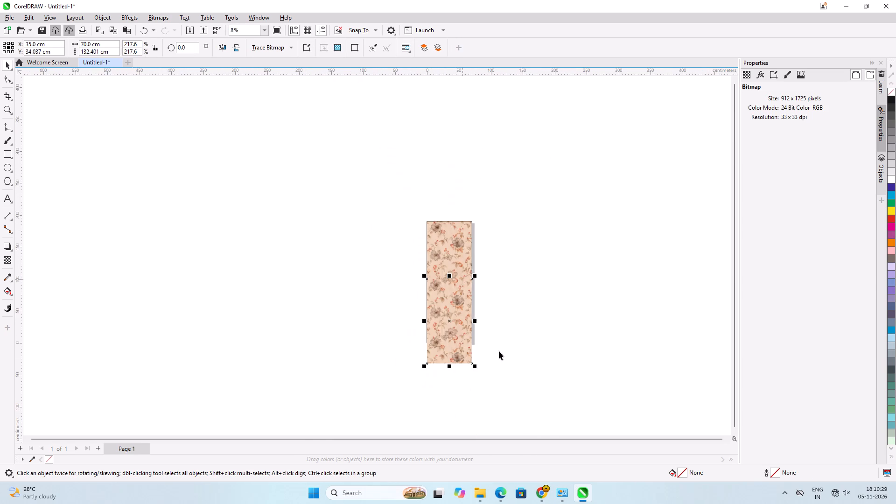
{"action": "left_click", "coordinate": [499, 351]}
{"action": "scroll", "coordinate": [418, 365], "scroll_direction": "up", "scroll_amount": 7}
{"action": "scroll", "coordinate": [464, 339], "scroll_direction": "down", "scroll_amount": 4}
Select the lower and upper floral images together.
{"action": "left_click", "coordinate": [464, 339]}
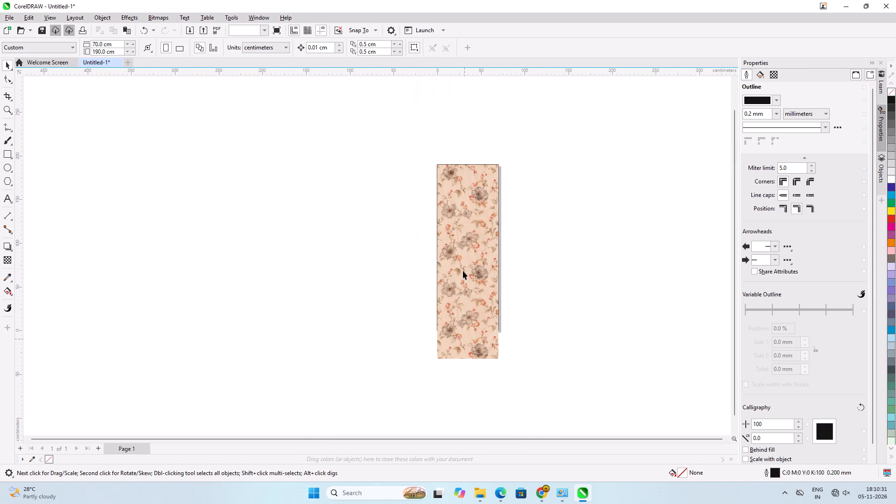
{"action": "left_click", "coordinate": [467, 190], "text": "shift"}
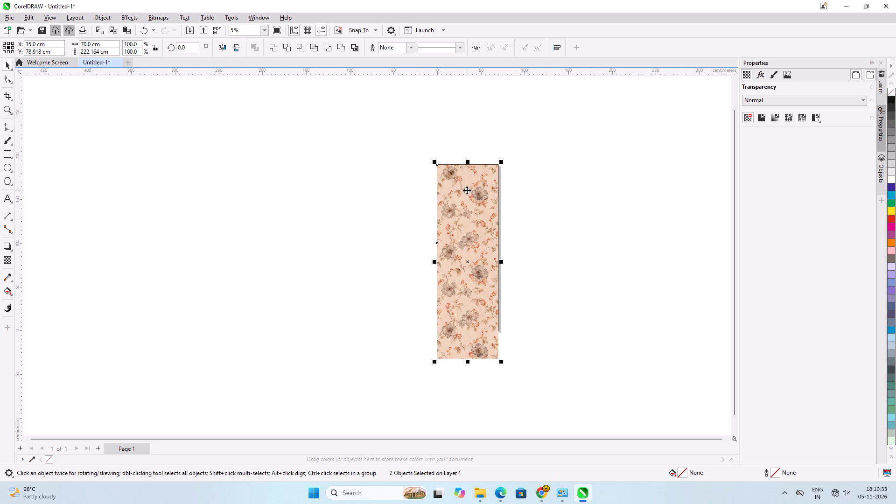
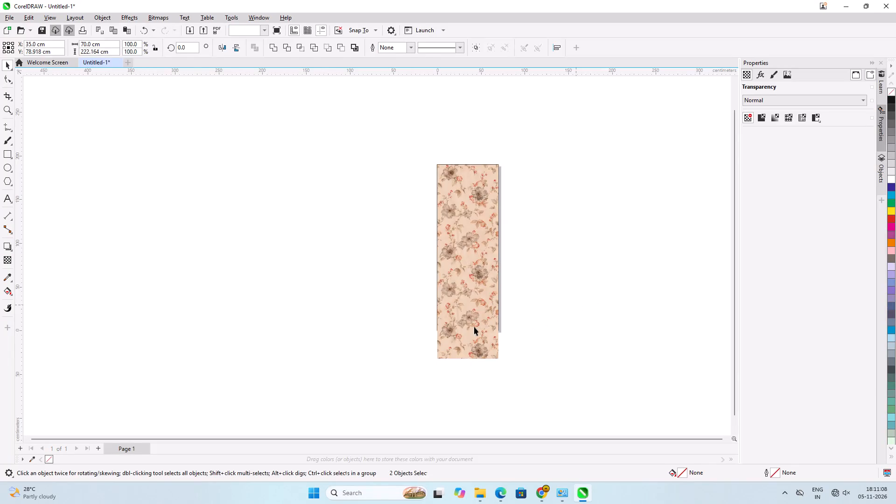
Reshape the lower floral image by moving its bottom edge up to the page's bottom edge, leaving it about 100.3 cm high.
{"action": "scroll", "coordinate": [472, 327], "scroll_direction": "up", "scroll_amount": 5}
{"action": "left_click", "coordinate": [464, 410]}
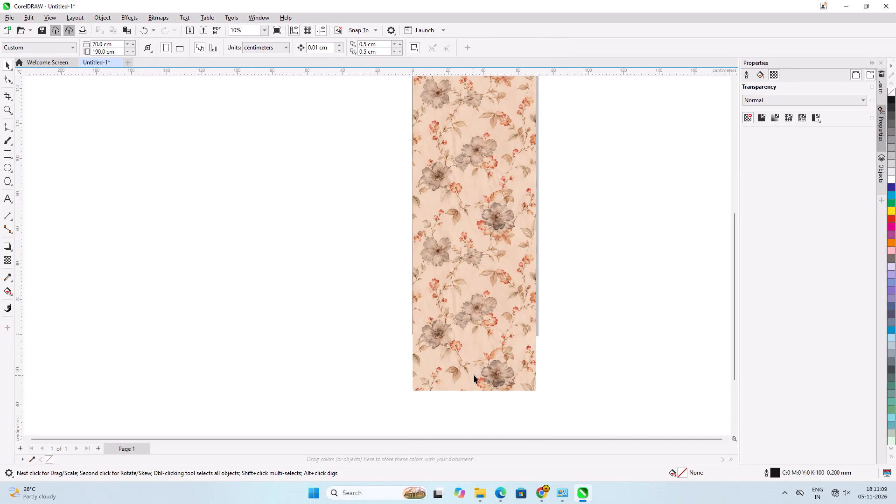
{"action": "left_click", "coordinate": [474, 375]}
{"action": "left_click", "coordinate": [1, 79]}
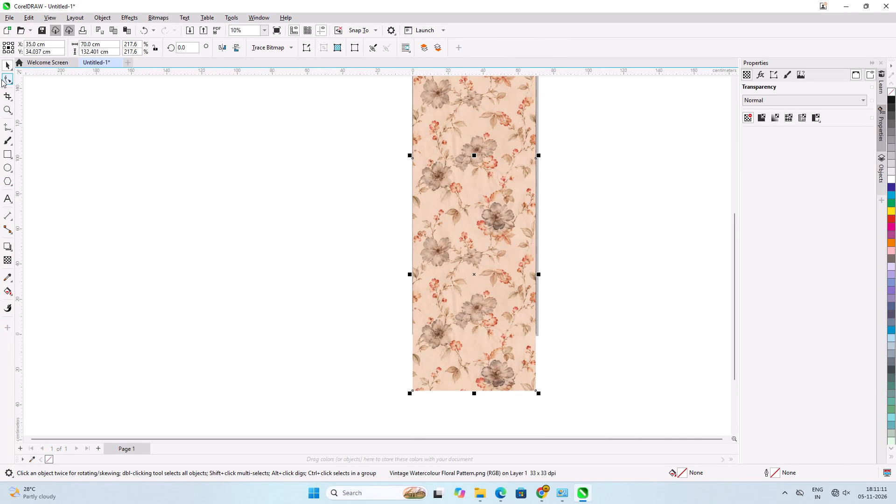
{"action": "scroll", "coordinate": [439, 408], "scroll_direction": "up", "scroll_amount": 2}
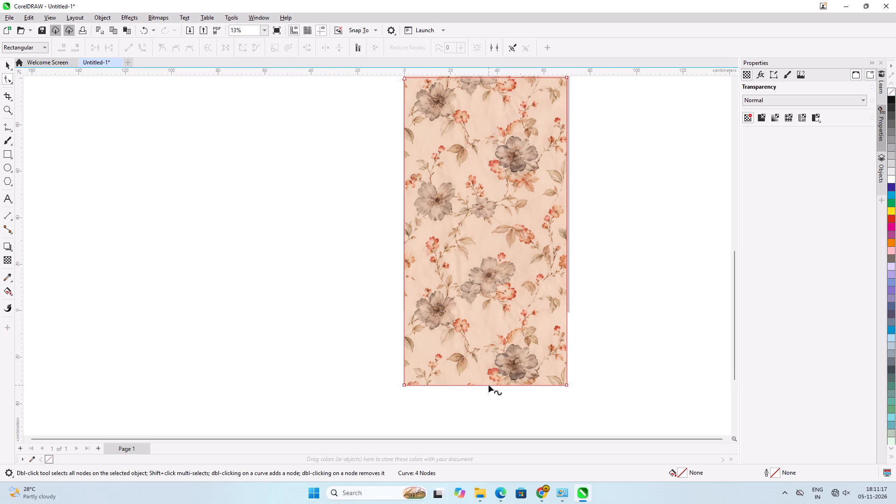
{"action": "left_click_drag", "start_coordinate": [489, 385], "coordinate": [491, 308]}
{"action": "left_click", "coordinate": [495, 336]}
{"action": "scroll", "coordinate": [482, 303], "scroll_direction": "up", "scroll_amount": 6}
{"action": "scroll", "coordinate": [480, 326], "scroll_direction": "down", "scroll_amount": 7}
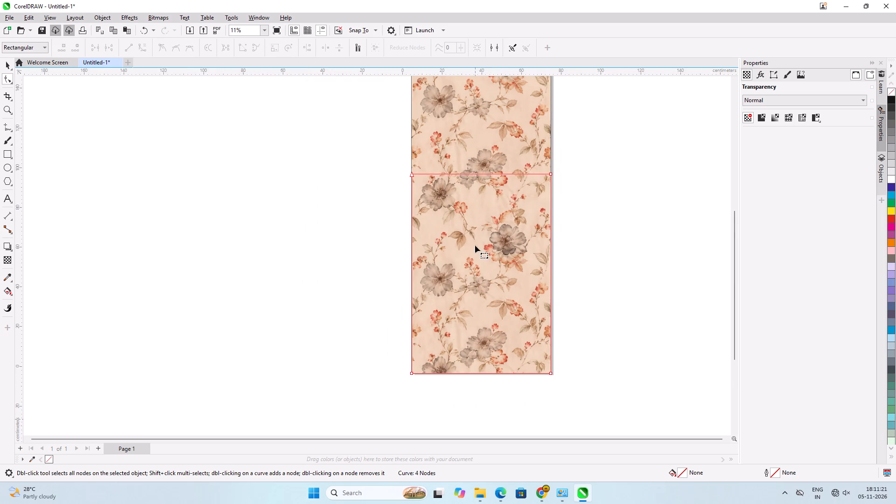
{"action": "left_click", "coordinate": [4, 60]}
{"action": "left_click", "coordinate": [95, 154]}
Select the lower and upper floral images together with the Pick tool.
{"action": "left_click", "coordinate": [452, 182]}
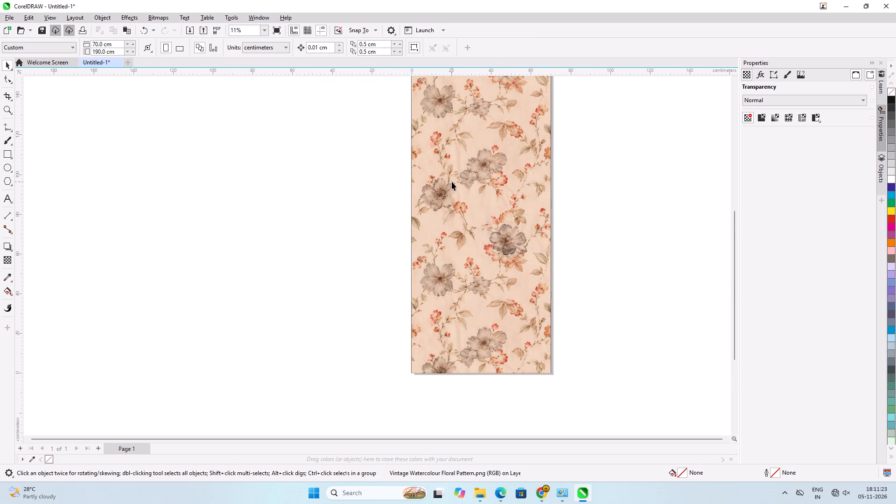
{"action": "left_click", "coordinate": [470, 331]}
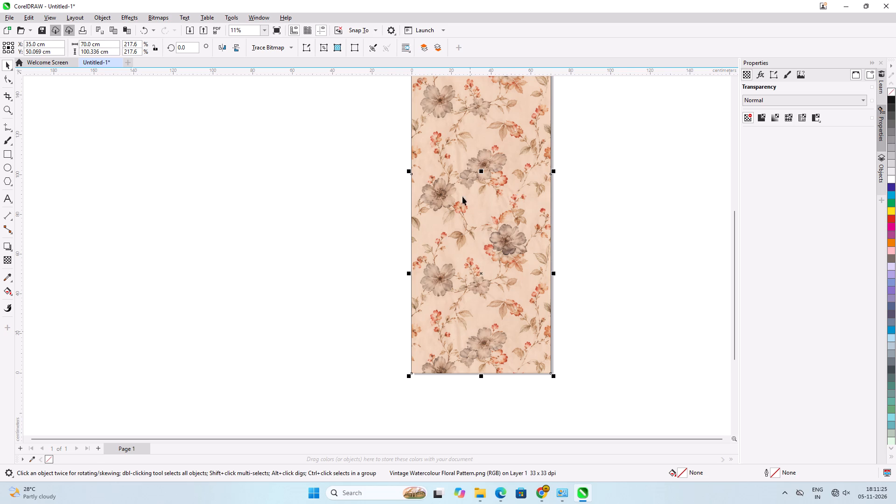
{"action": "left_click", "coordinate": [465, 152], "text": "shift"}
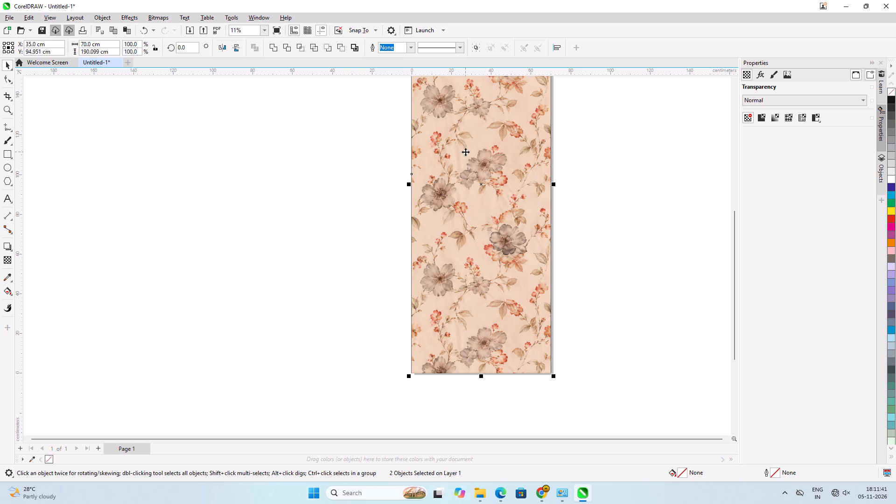
Enable the Ethernet connection in Network Connections, then close that window and the Run dialog.
{"action": "key", "text": "super+r"}
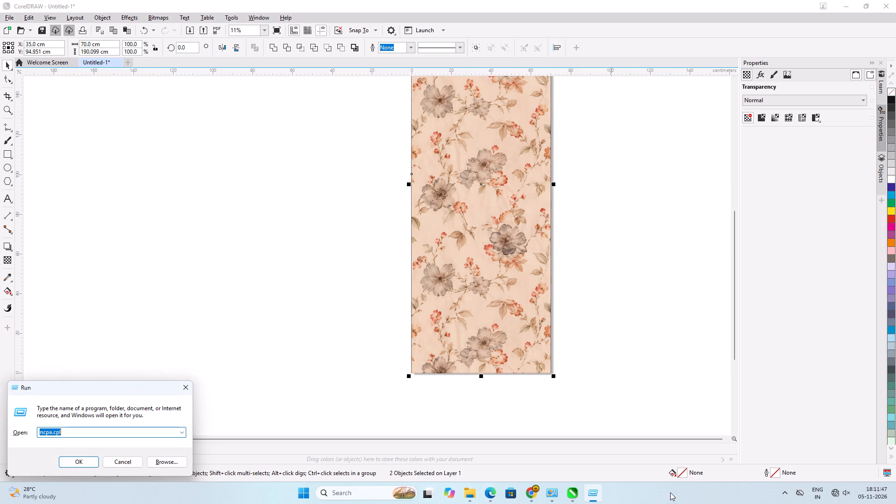
{"action": "left_click", "coordinate": [553, 491]}
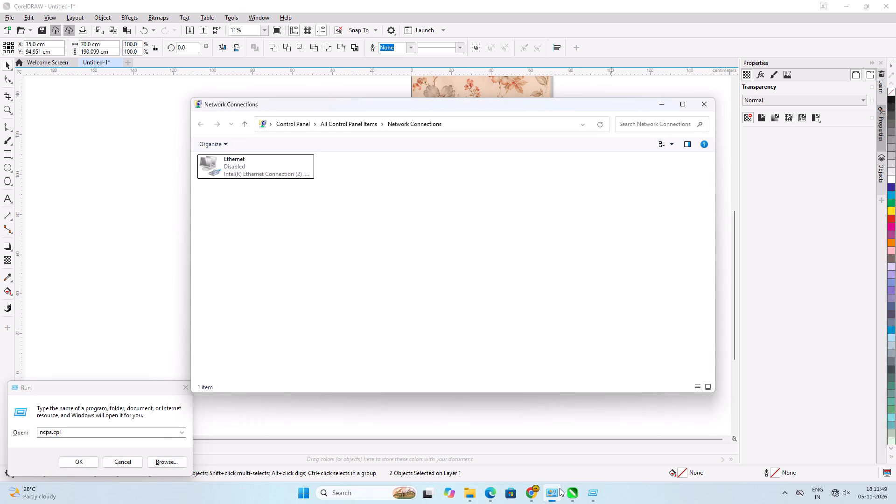
{"action": "double_click", "coordinate": [259, 173]}
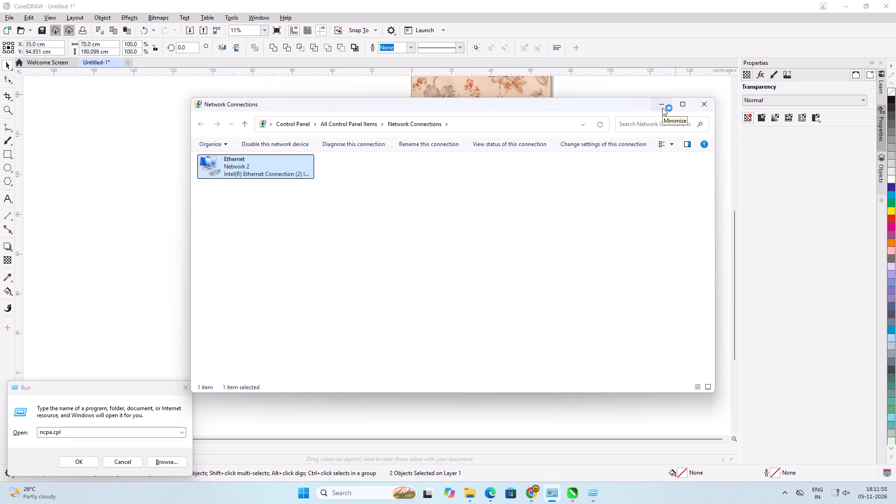
{"action": "left_click", "coordinate": [701, 106]}
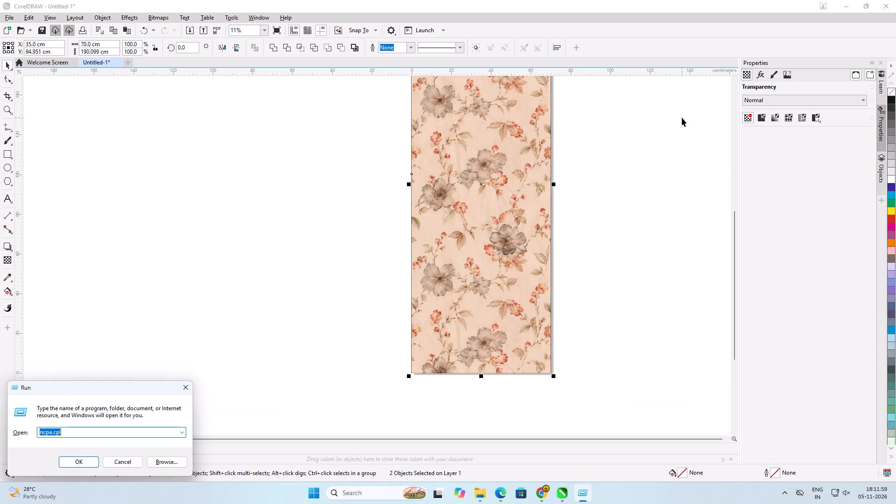
{"action": "left_click", "coordinate": [119, 465]}
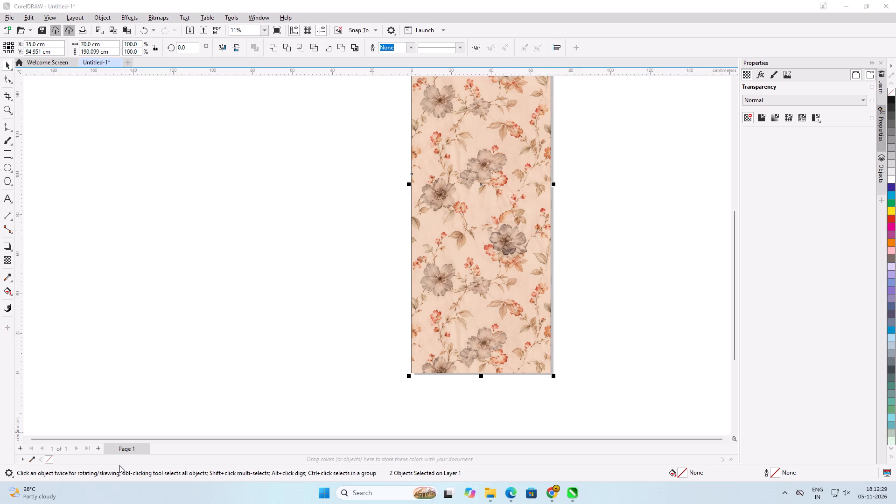
Select only the upper floral image on the page.
{"action": "scroll", "coordinate": [26, 86], "scroll_direction": "down", "scroll_amount": 5}
{"action": "scroll", "coordinate": [374, 237], "scroll_direction": "down", "scroll_amount": 2}
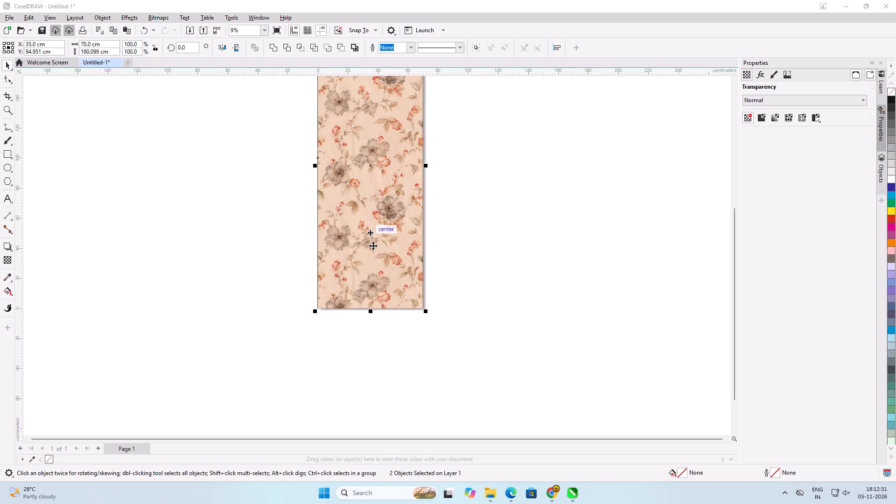
{"action": "scroll", "coordinate": [373, 245], "scroll_direction": "down", "scroll_amount": 3}
{"action": "left_click", "coordinate": [480, 154]}
Apply no outline colour to the upper floral image.
{"action": "left_click", "coordinate": [379, 150]}
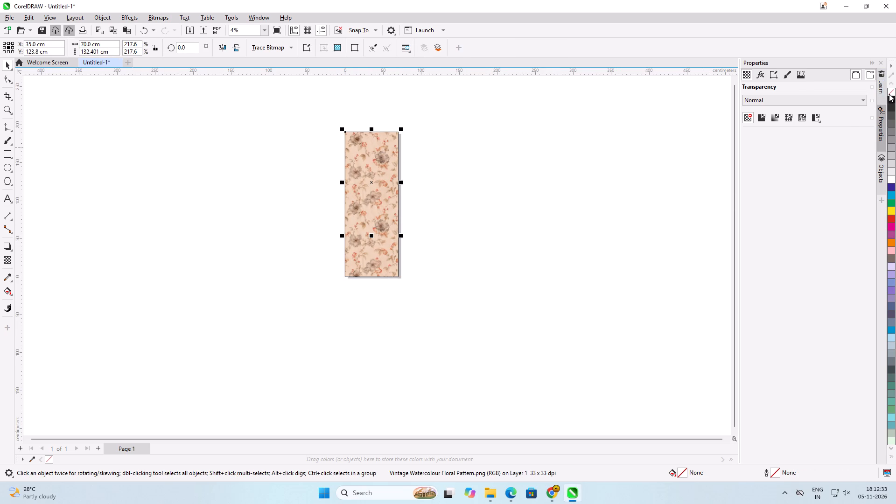
{"action": "right_click", "coordinate": [889, 94]}
{"action": "left_click", "coordinate": [518, 271]}
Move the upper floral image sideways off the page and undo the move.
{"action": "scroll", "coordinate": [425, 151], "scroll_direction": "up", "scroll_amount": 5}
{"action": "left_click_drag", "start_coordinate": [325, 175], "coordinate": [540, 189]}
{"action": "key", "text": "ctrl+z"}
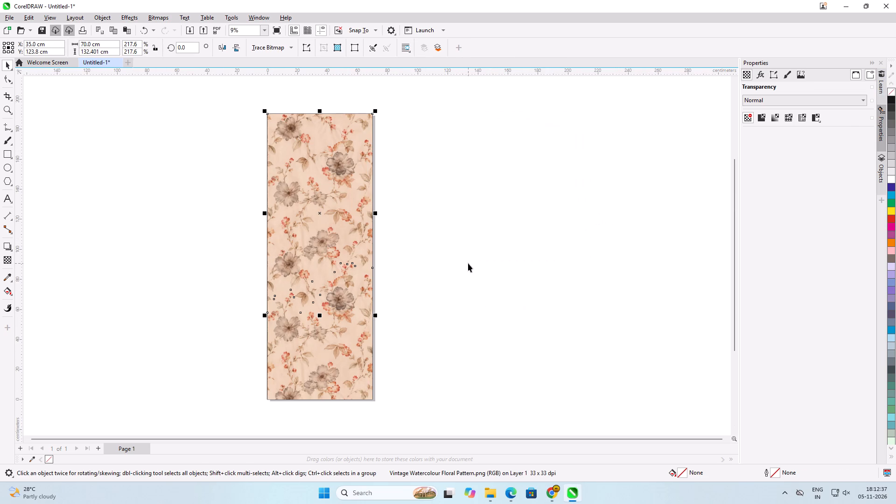
Move both floral images together about 92.5 cm to the right, clear of the page, and group them.
{"action": "left_click", "coordinate": [337, 340], "text": "shift"}
{"action": "left_click_drag", "start_coordinate": [337, 340], "coordinate": [417, 338]}
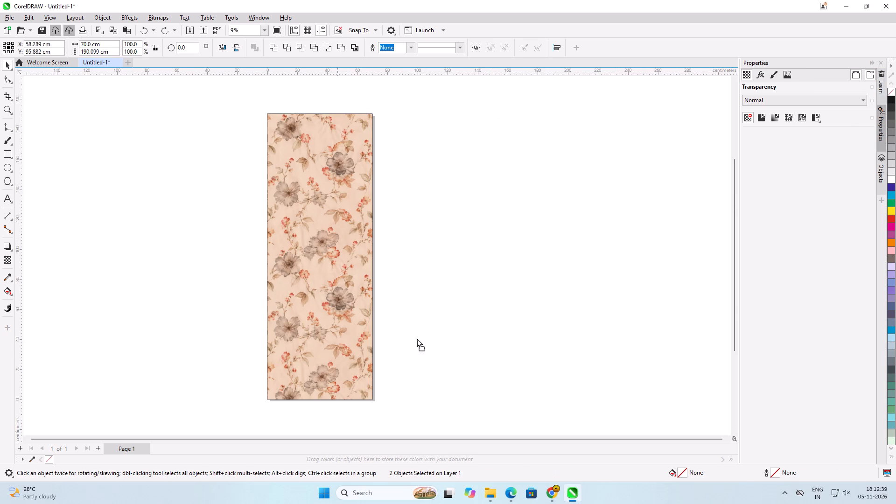
{"action": "left_click_drag", "start_coordinate": [417, 338], "coordinate": [476, 335]}
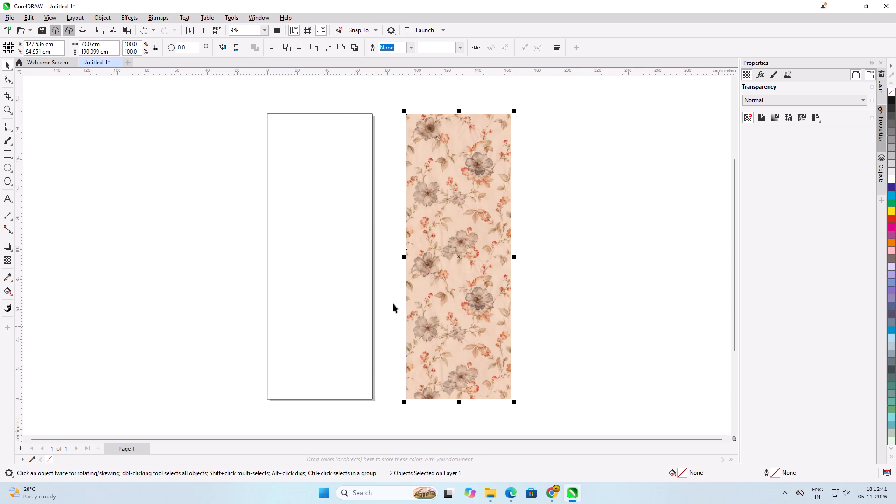
{"action": "key", "text": "ctrl+g"}
{"action": "left_click", "coordinate": [544, 284]}
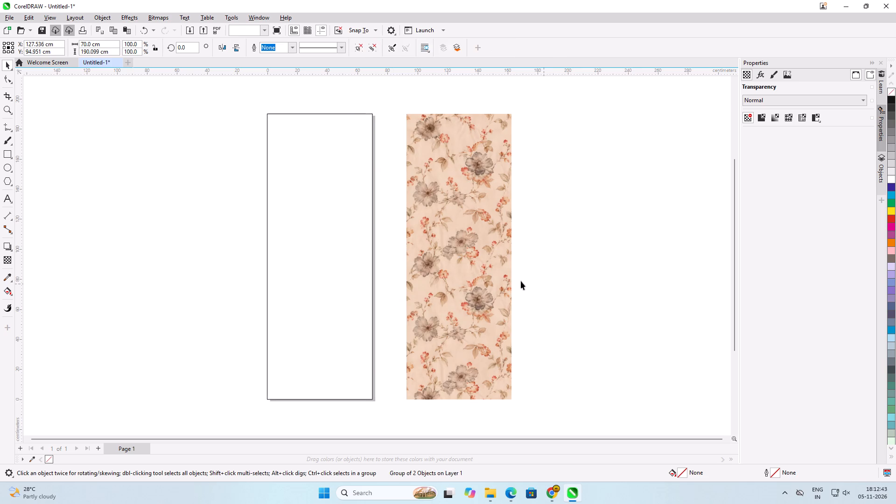
Delete the empty black rectangle framing the page.
{"action": "scroll", "coordinate": [468, 263], "scroll_direction": "up", "scroll_amount": 4}
{"action": "scroll", "coordinate": [468, 263], "scroll_direction": "down", "scroll_amount": 4}
{"action": "left_click", "coordinate": [580, 259]}
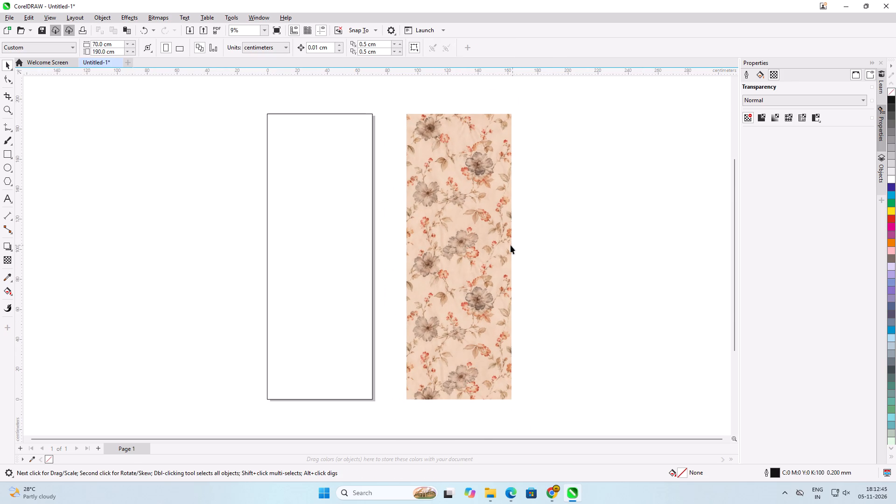
{"action": "left_click", "coordinate": [511, 245]}
{"action": "left_click", "coordinate": [478, 253]}
{"action": "left_click", "coordinate": [526, 239]}
{"action": "left_click", "coordinate": [463, 256]}
{"action": "left_click", "coordinate": [330, 256]}
{"action": "key", "text": "BackSpace"}
Centre the grouped floral pattern on the page.
{"action": "left_click", "coordinate": [458, 253]}
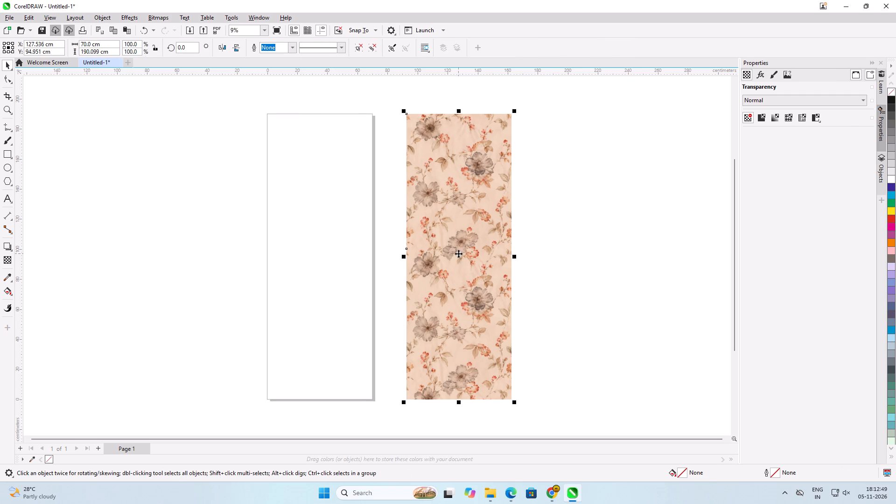
{"action": "key", "text": "p"}
{"action": "left_click", "coordinate": [524, 255]}
Export the floral pattern as JPEG file Untitled-1 in Downloads, using 32-bit CMYK colour and Highest quality at 100%.
{"action": "key", "text": "ctrl+e"}
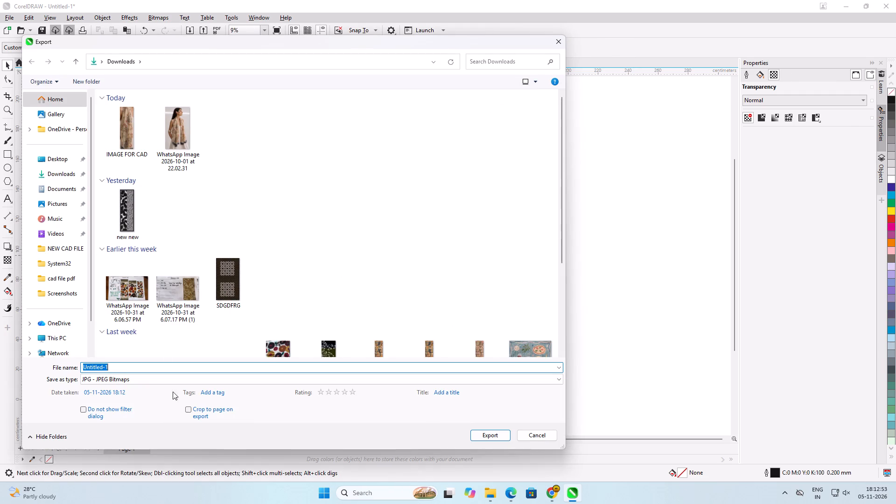
{"action": "left_click", "coordinate": [481, 432]}
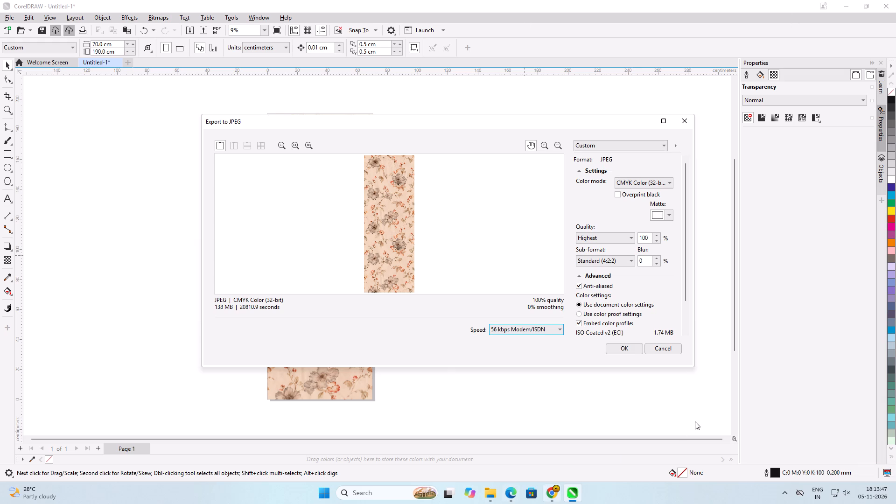
{"action": "left_click", "coordinate": [620, 353]}
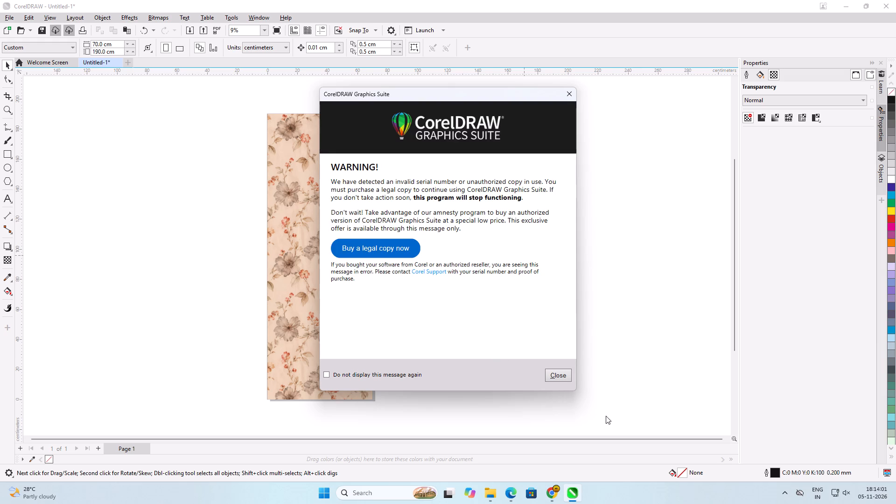
{"action": "left_click", "coordinate": [557, 381]}
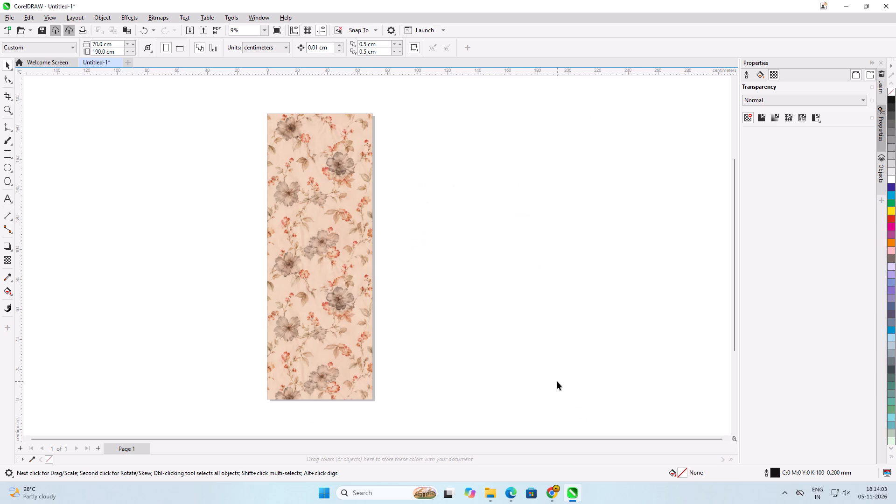
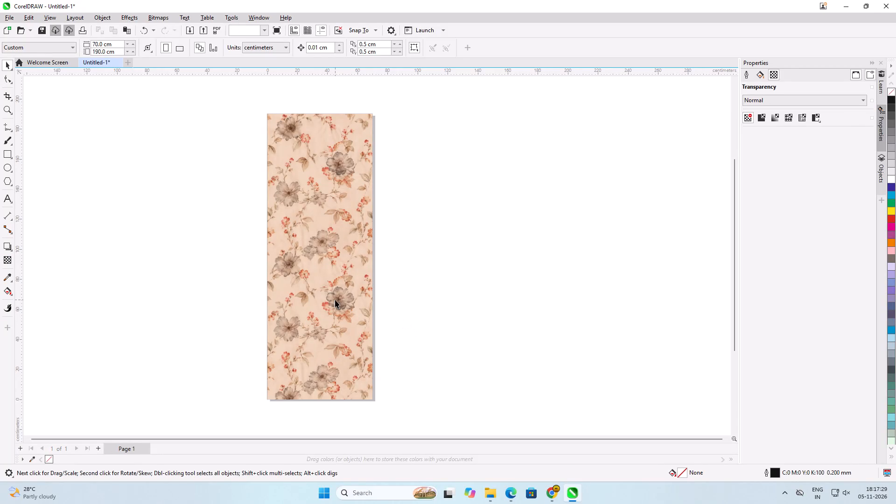
Deselect the floral pattern and launch Adobe Illustrator 2023.
{"action": "left_click", "coordinate": [582, 388]}
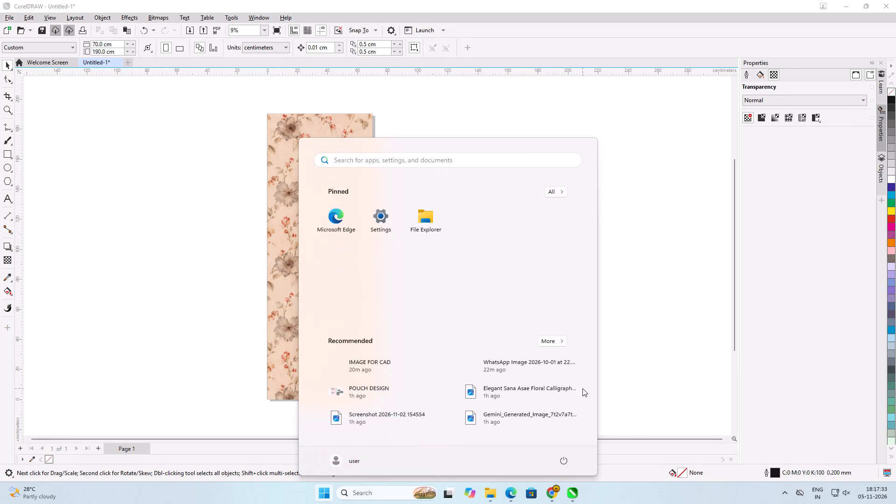
{"action": "type", "text": "ADOBE"}
{"action": "key", "text": "space"}
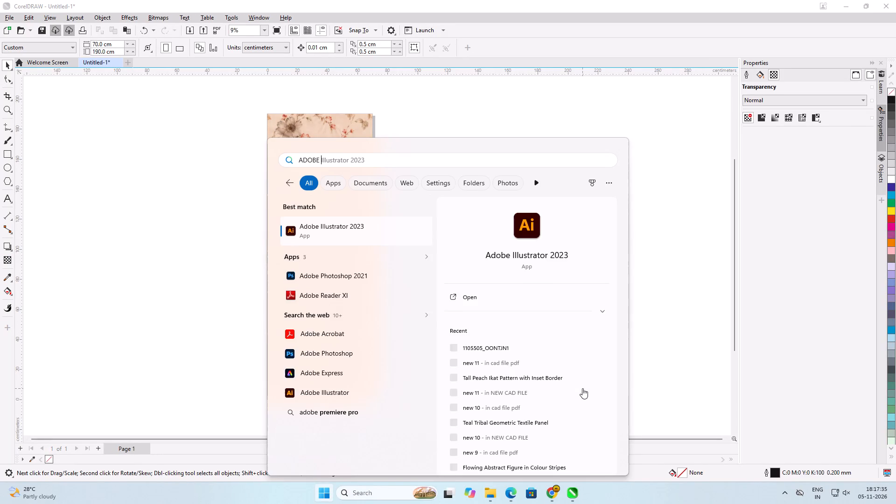
{"action": "key", "text": "Return"}
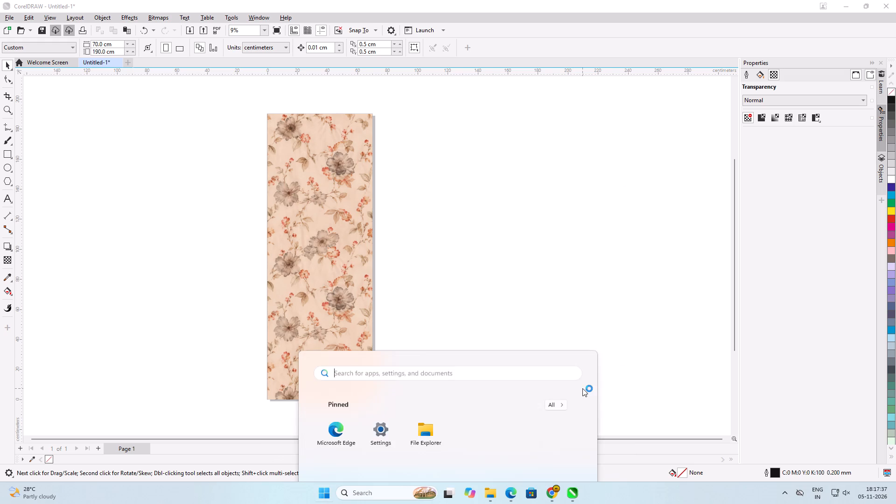
Launch the Kuro app.
{"action": "type", "text": "KURO"}
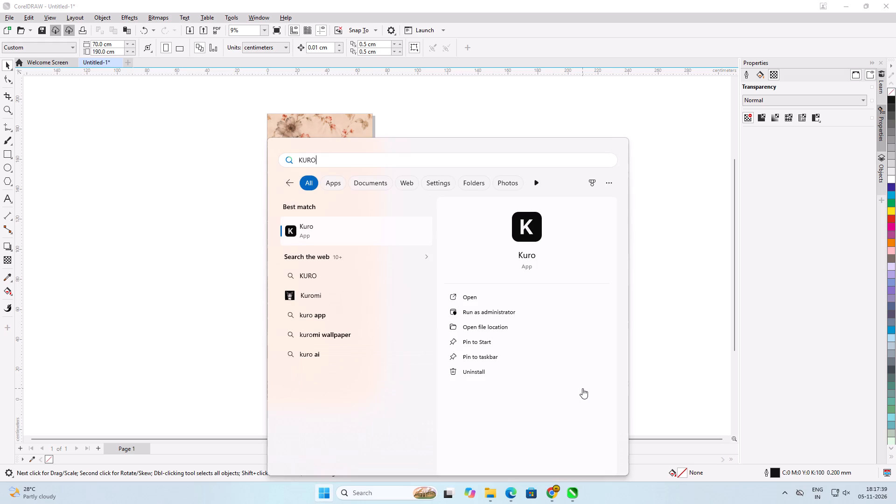
{"action": "key", "text": "Return"}
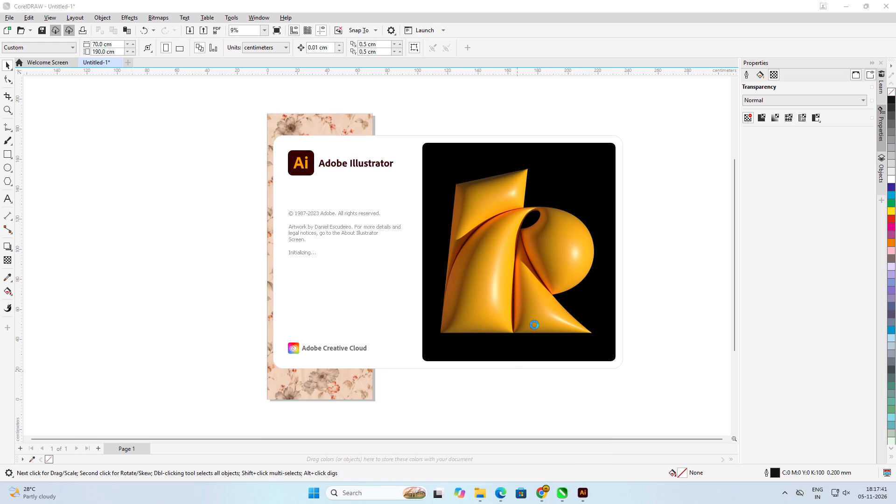
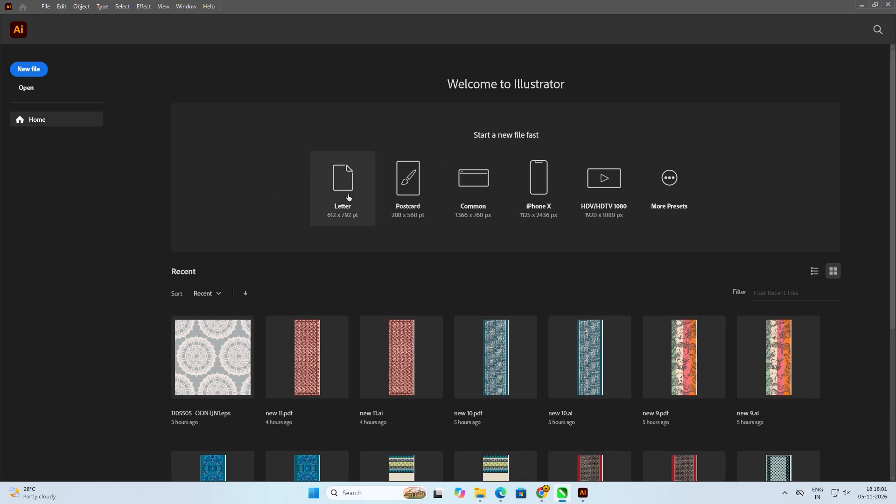
Create a new Illustrator document from the Letter preset.
{"action": "left_click", "coordinate": [348, 194]}
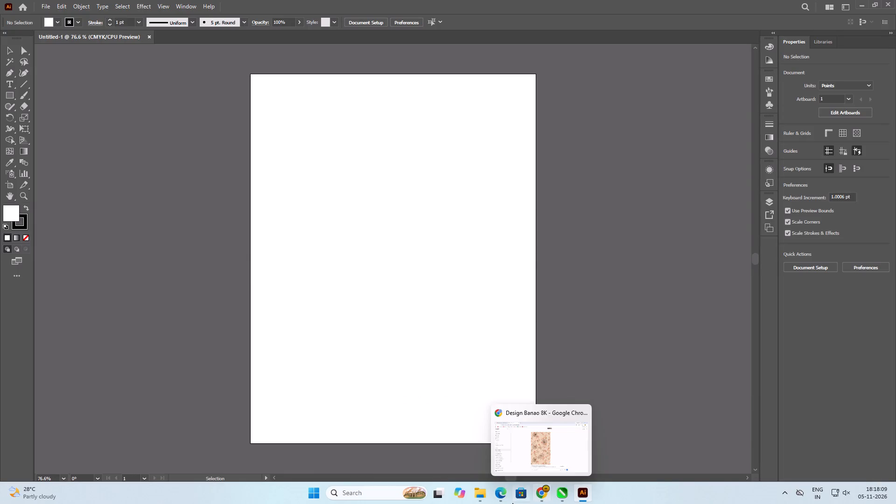
Open the WhatsApp reference photo from Downloads and examine the scarf's floral print and border up close.
{"action": "left_click", "coordinate": [483, 493]}
{"action": "double_click", "coordinate": [168, 102]}
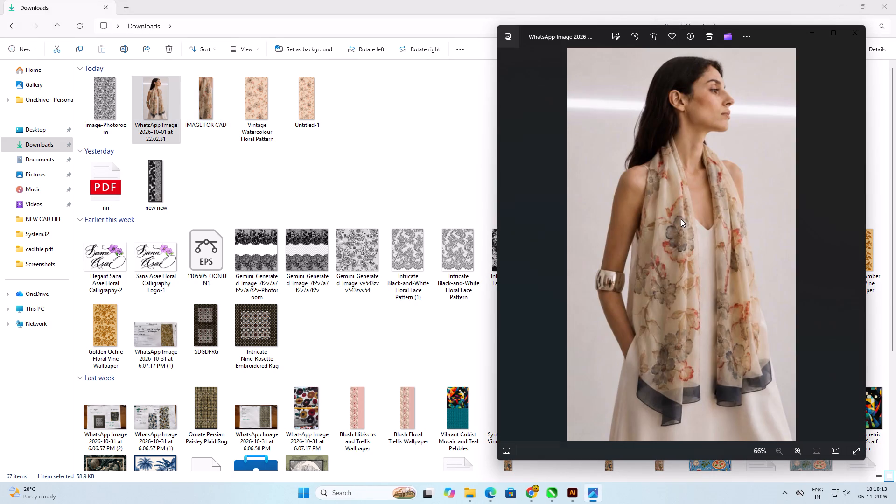
{"action": "scroll", "coordinate": [707, 159], "scroll_direction": "up", "scroll_amount": 7}
{"action": "scroll", "coordinate": [690, 168], "scroll_direction": "down", "scroll_amount": 7}
{"action": "scroll", "coordinate": [749, 446], "scroll_direction": "up", "scroll_amount": 4}
{"action": "scroll", "coordinate": [746, 406], "scroll_direction": "up", "scroll_amount": 6}
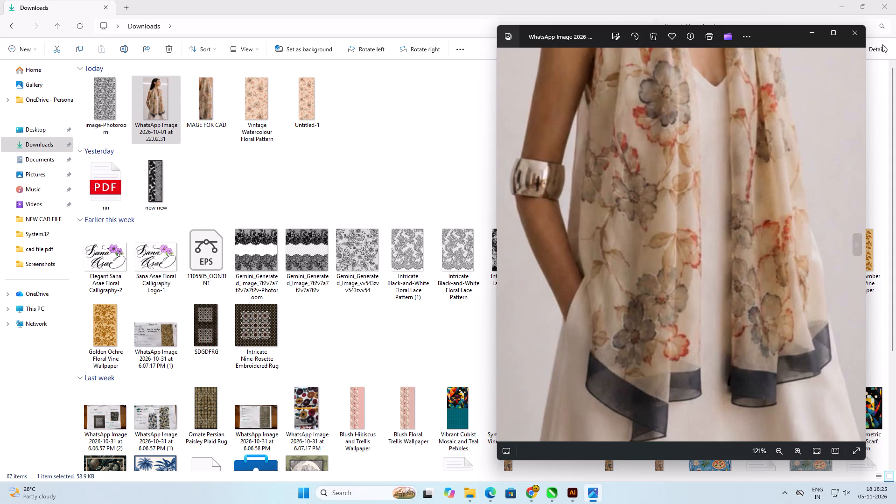
{"action": "left_click", "coordinate": [848, 33]}
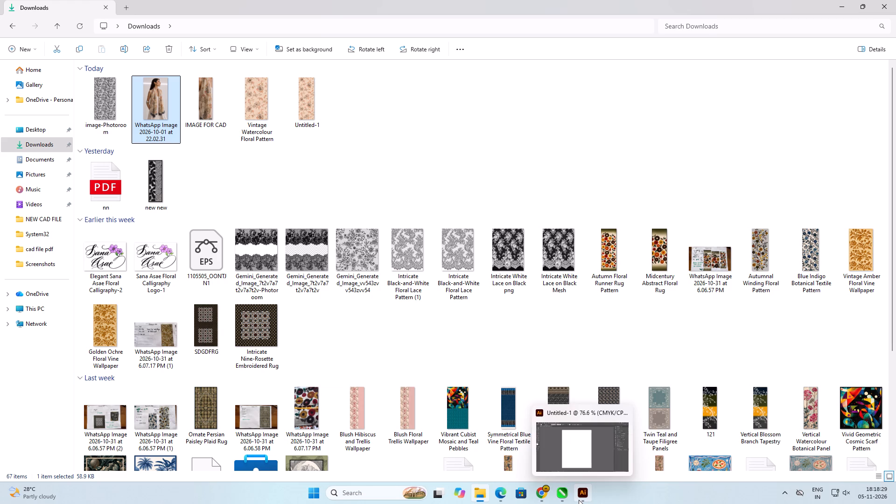
Back in Illustrator, select the artboard for editing and change the document units to centimetres.
{"action": "left_click", "coordinate": [579, 500]}
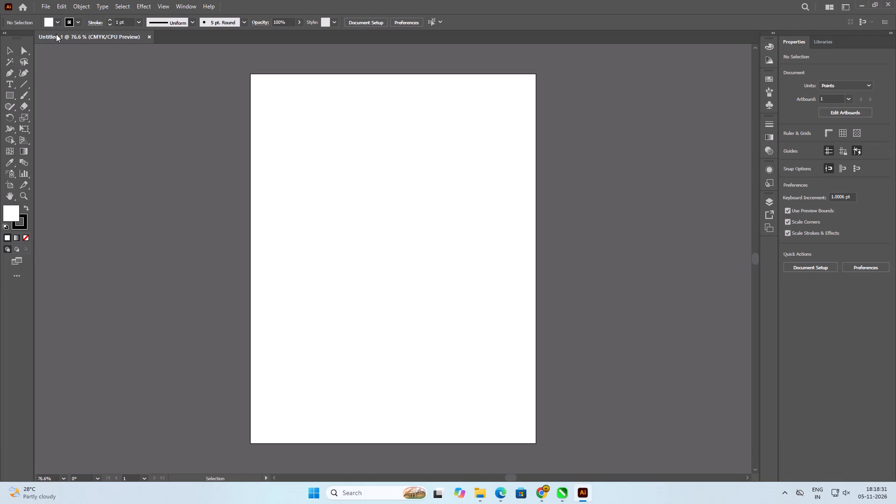
{"action": "left_click", "coordinate": [13, 187]}
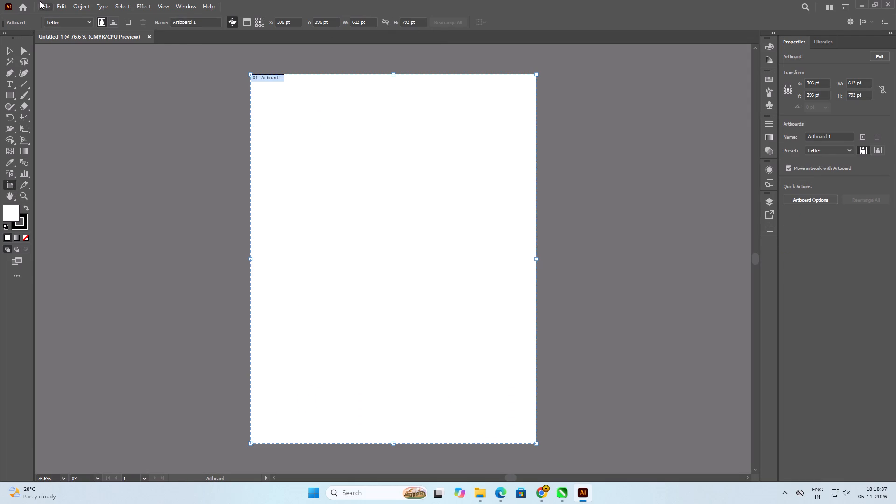
{"action": "key", "text": "ctrl+alt+p"}
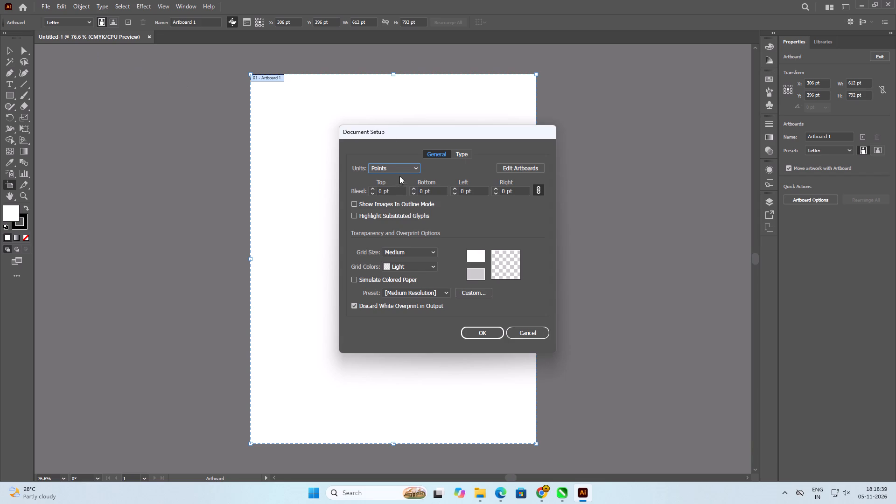
{"action": "left_click", "coordinate": [402, 166]}
{"action": "left_click", "coordinate": [391, 257]}
{"action": "left_click", "coordinate": [487, 336]}
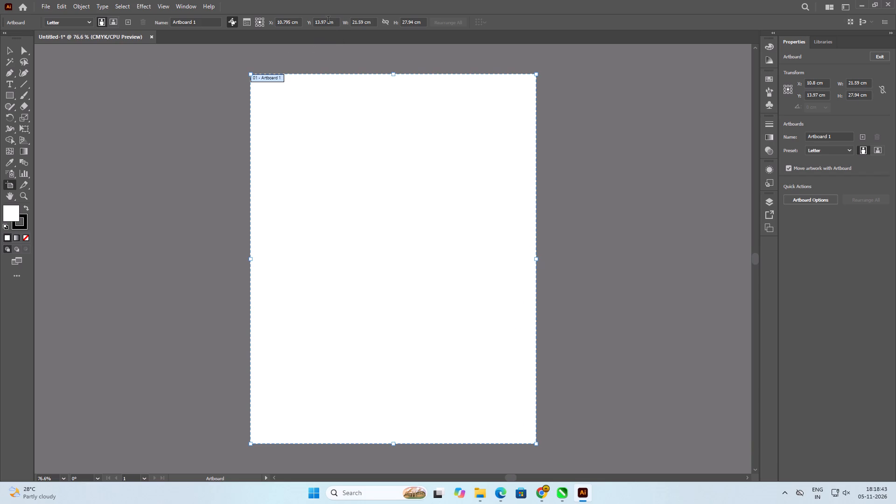
Resize the artboard to 70 cm wide by 190 cm high and leave artboard editing.
{"action": "left_click_drag", "start_coordinate": [372, 21], "coordinate": [352, 23]}
{"action": "type", "text": "70"}
{"action": "key", "text": "Tab"}
{"action": "type", "text": "17"}
{"action": "key", "text": "BackSpace"}
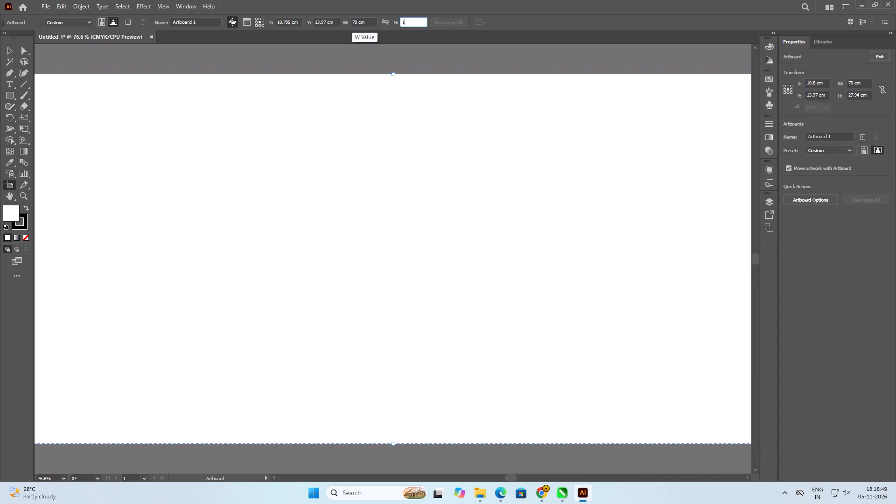
{"action": "type", "text": "90"}
{"action": "key", "text": "Return"}
{"action": "key", "text": "ctrl+0"}
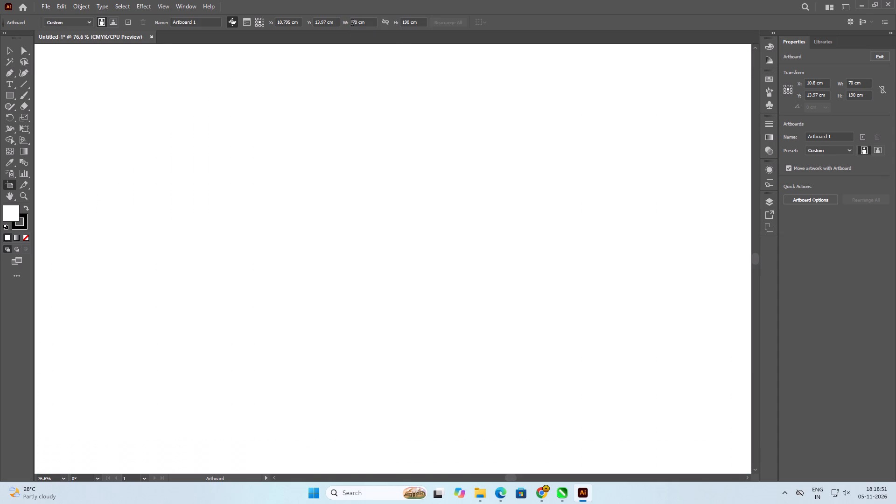
{"action": "left_click", "coordinate": [10, 49]}
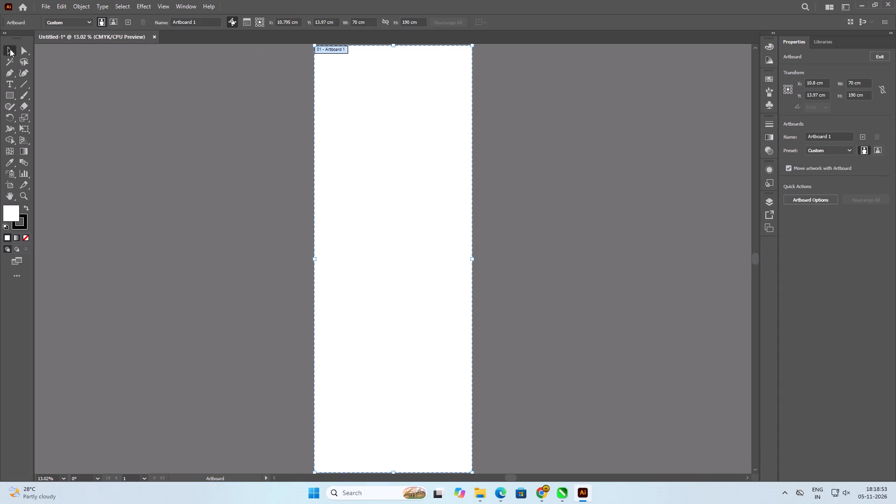
Place the floral pattern image Untitled-1.jpg from the Downloads folder on the artboard, accepting the color profile mismatch.
{"action": "left_click", "coordinate": [142, 105]}
{"action": "key", "text": "ctrl+shift+p"}
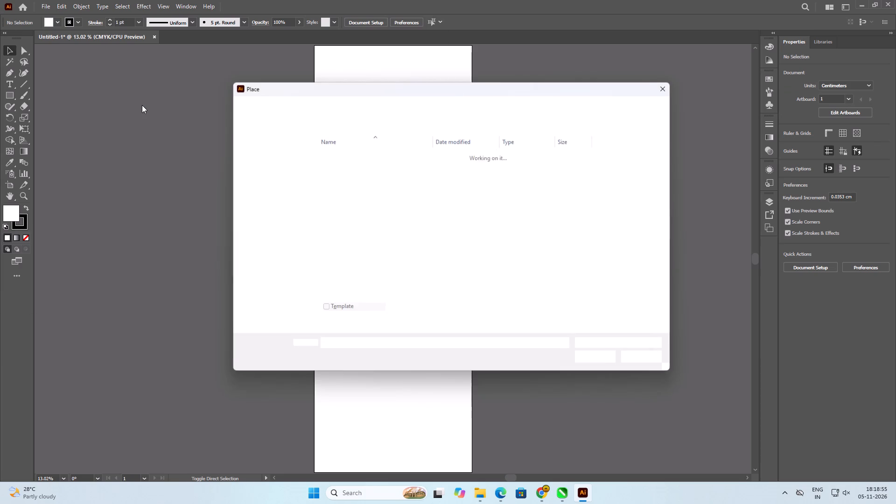
{"action": "left_click", "coordinate": [272, 223]}
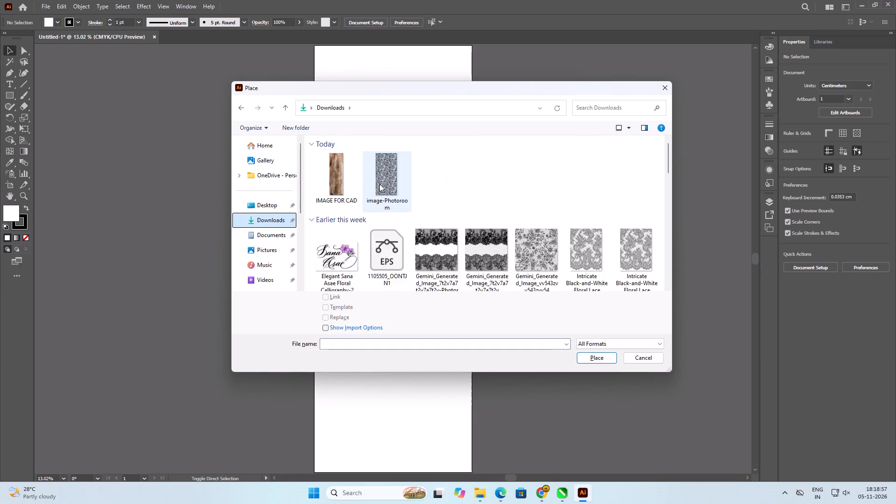
{"action": "double_click", "coordinate": [336, 168]}
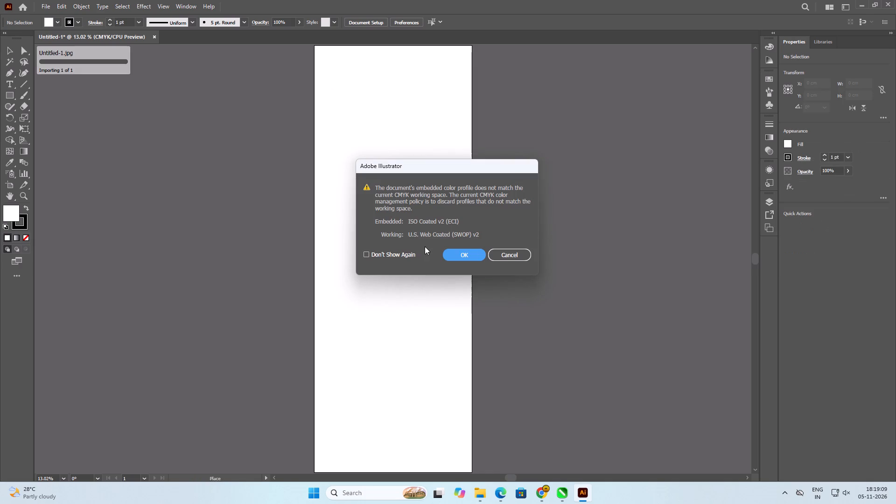
{"action": "left_click", "coordinate": [476, 250]}
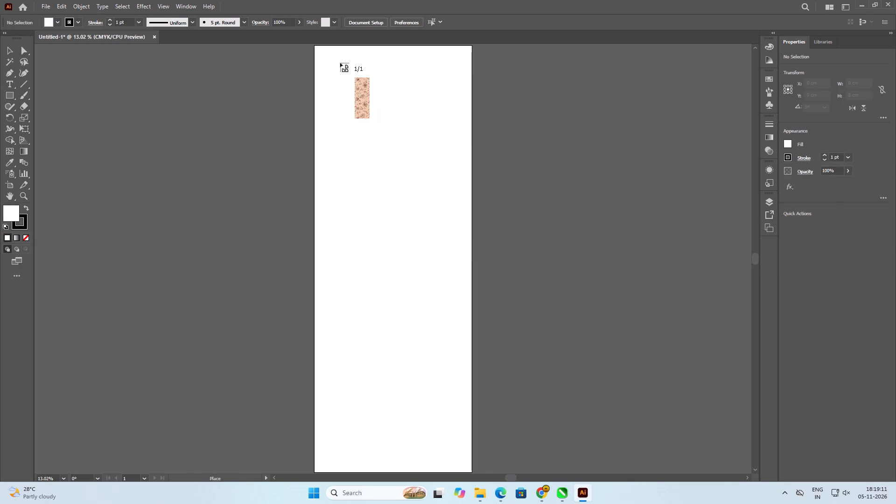
{"action": "left_click", "coordinate": [319, 49]}
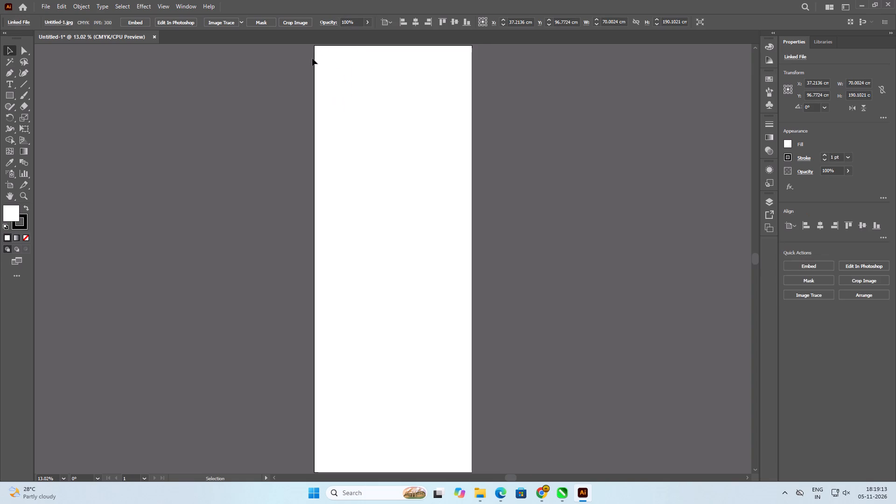
Align the placed floral image to the left and top edges of the artboard, then deselect it.
{"action": "left_click", "coordinate": [402, 26]}
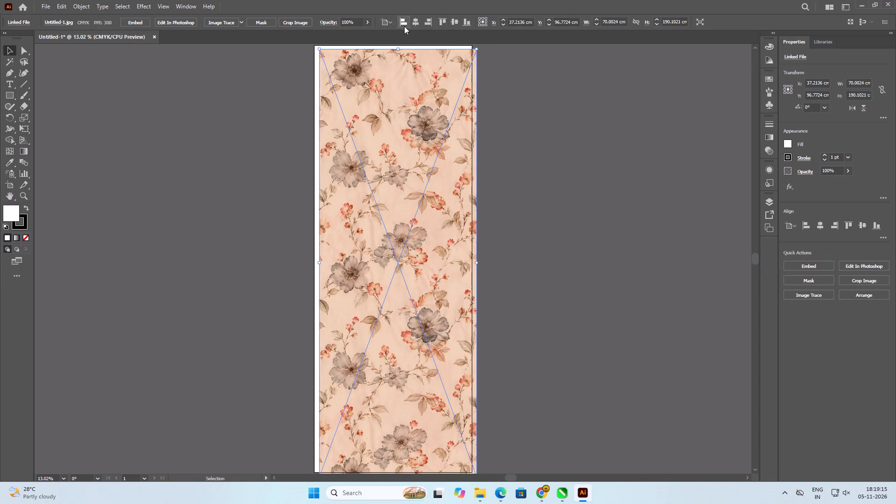
{"action": "left_click", "coordinate": [447, 23]}
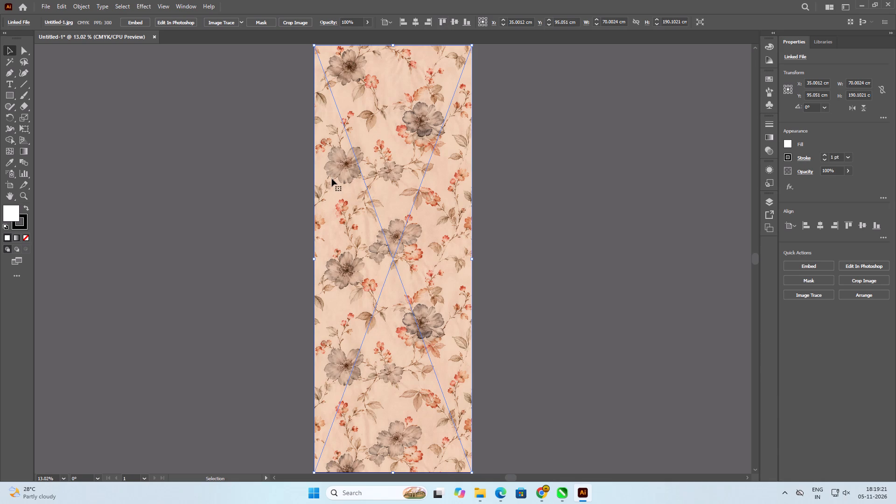
{"action": "left_click", "coordinate": [561, 329]}
Run Image Trace on the floral image with the High Fidelity Photo preset, agreeing to trace the large image.
{"action": "left_click", "coordinate": [413, 227]}
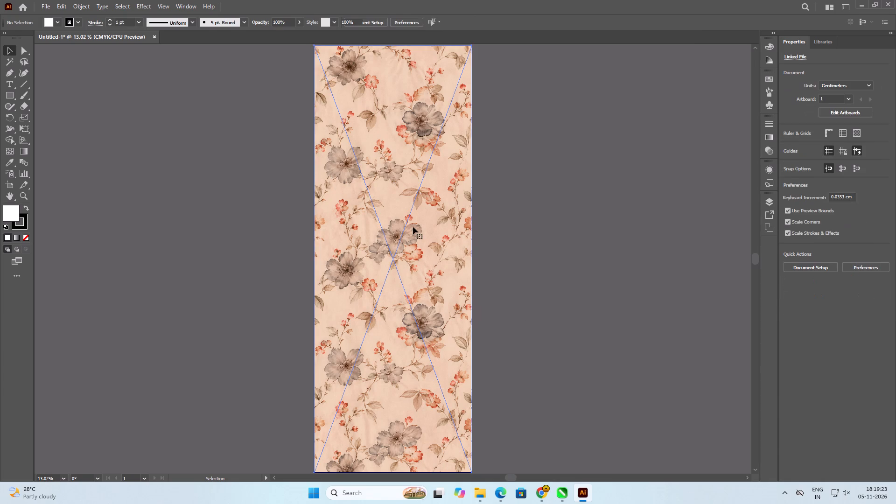
{"action": "left_click", "coordinate": [241, 21]}
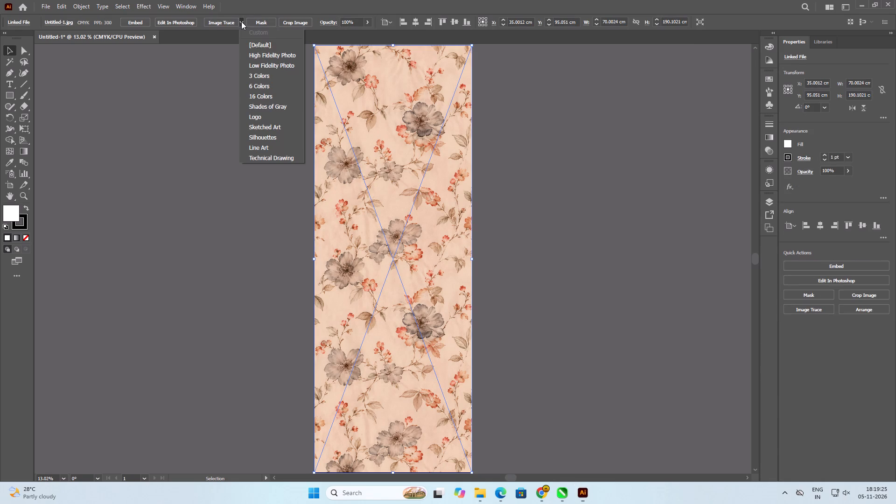
{"action": "left_click", "coordinate": [267, 56]}
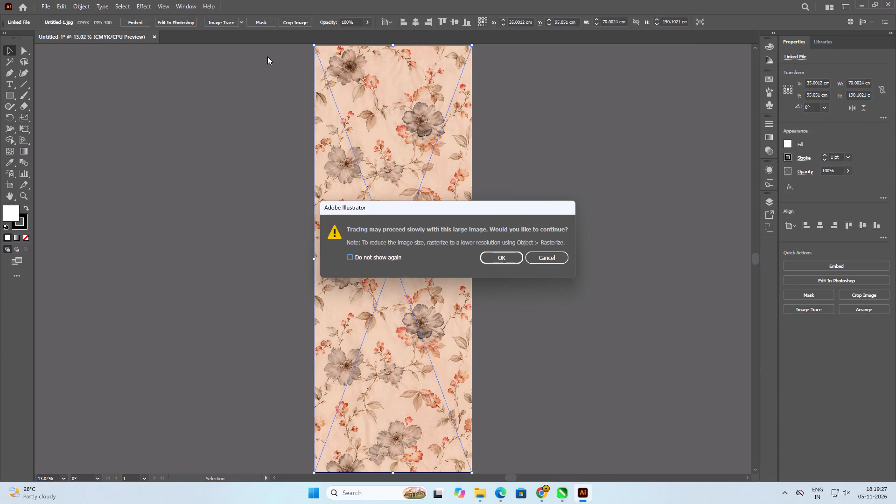
{"action": "left_click", "coordinate": [489, 259]}
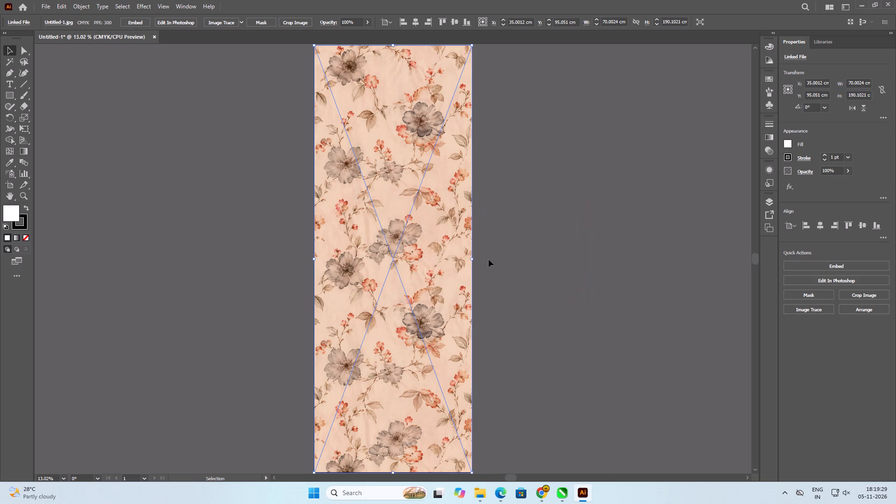
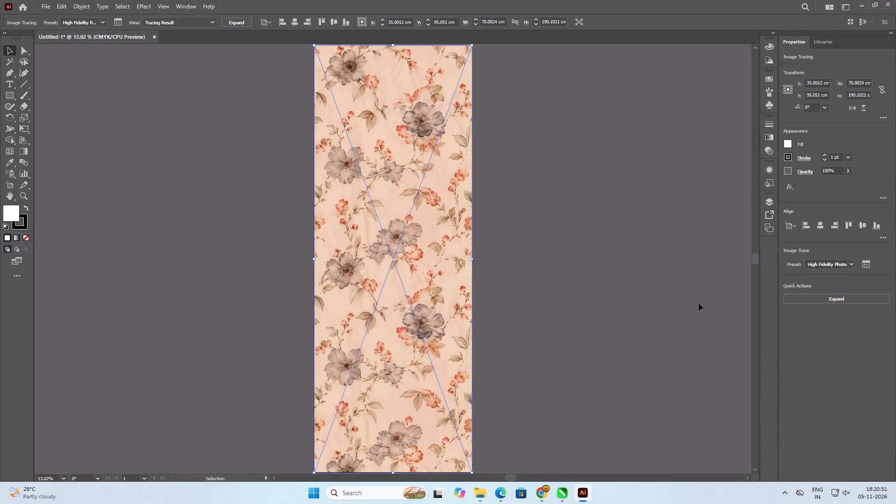
Expand the traced floral image into editable vector paths and deselect it.
{"action": "left_click", "coordinate": [238, 22]}
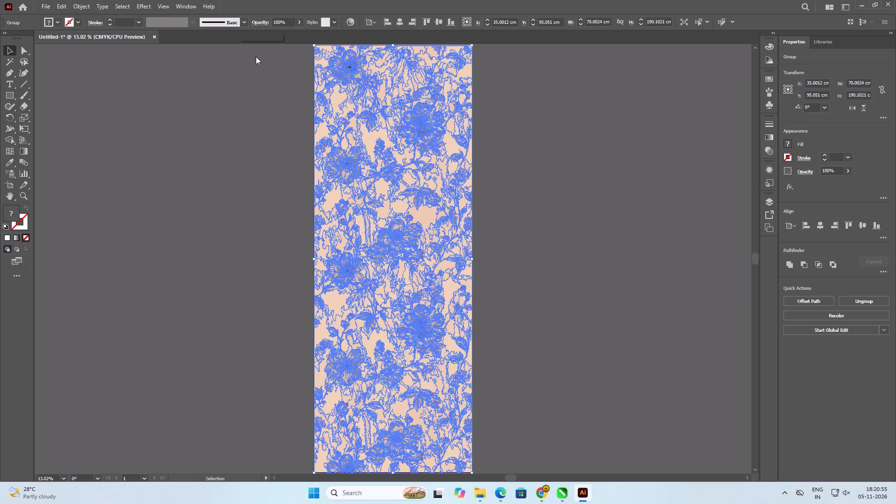
{"action": "left_click", "coordinate": [574, 175]}
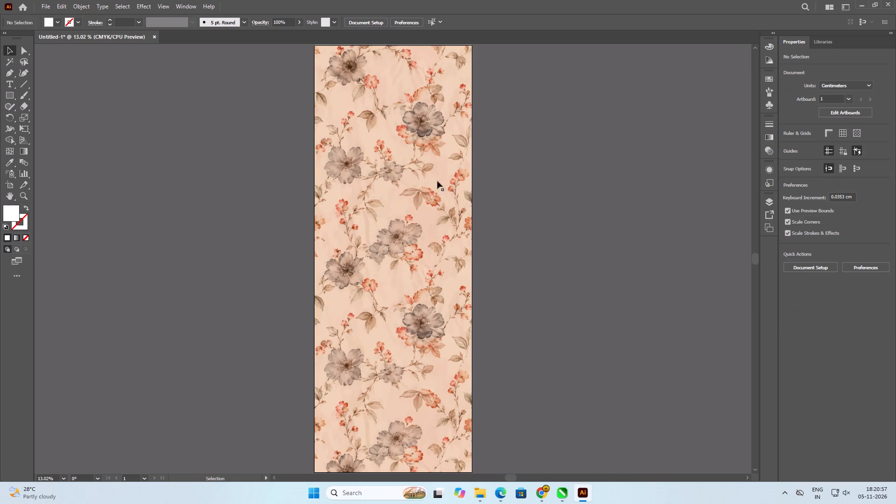
Draw a rectangle about 69.9 cm wide and 10.3 cm high across the bottom of the floral artboard.
{"action": "scroll", "coordinate": [371, 252], "scroll_direction": "up", "scroll_amount": 5}
{"action": "scroll", "coordinate": [367, 249], "scroll_direction": "down", "scroll_amount": 6}
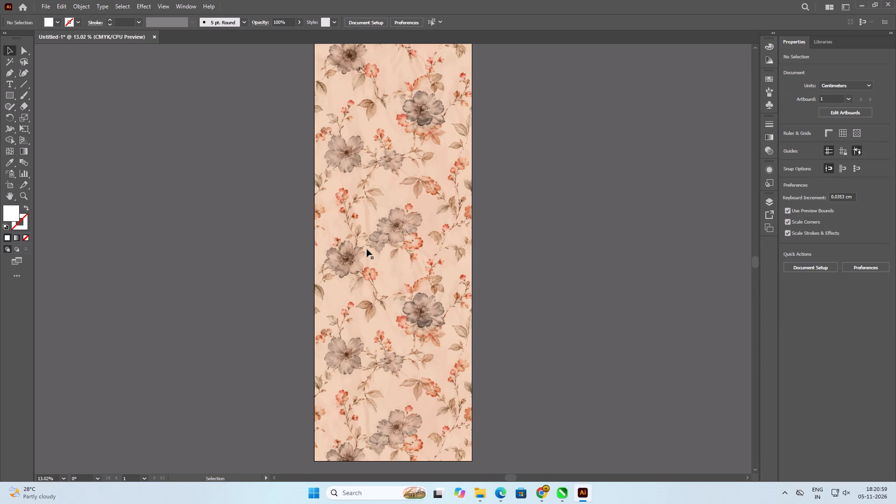
{"action": "scroll", "coordinate": [367, 249], "scroll_direction": "up", "scroll_amount": 6, "text": "alt"}
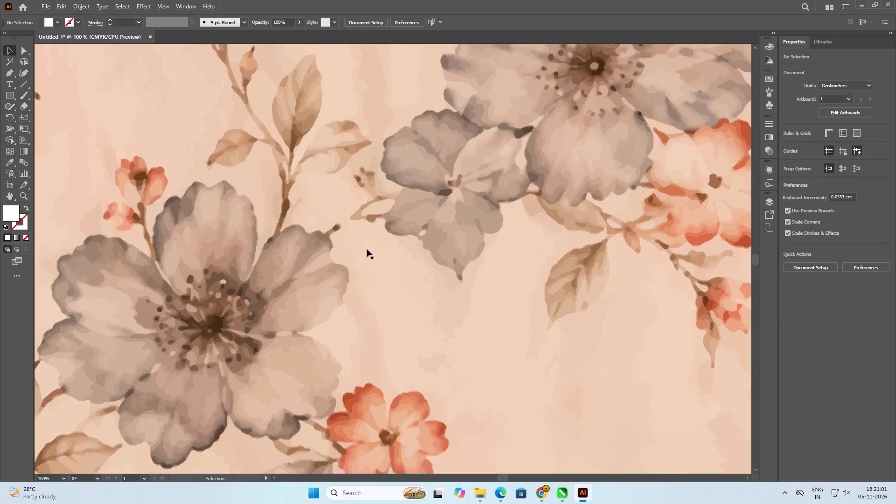
{"action": "scroll", "coordinate": [404, 217], "scroll_direction": "down", "scroll_amount": 6, "text": "alt"}
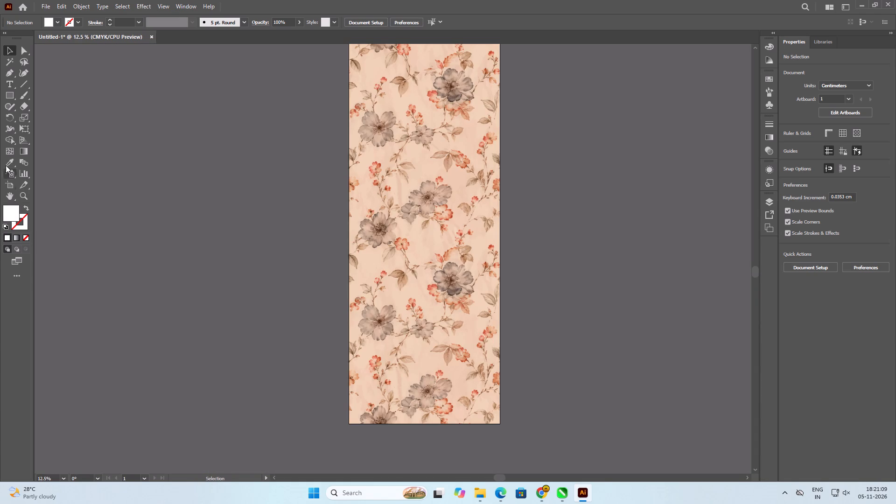
{"action": "left_click", "coordinate": [14, 99]}
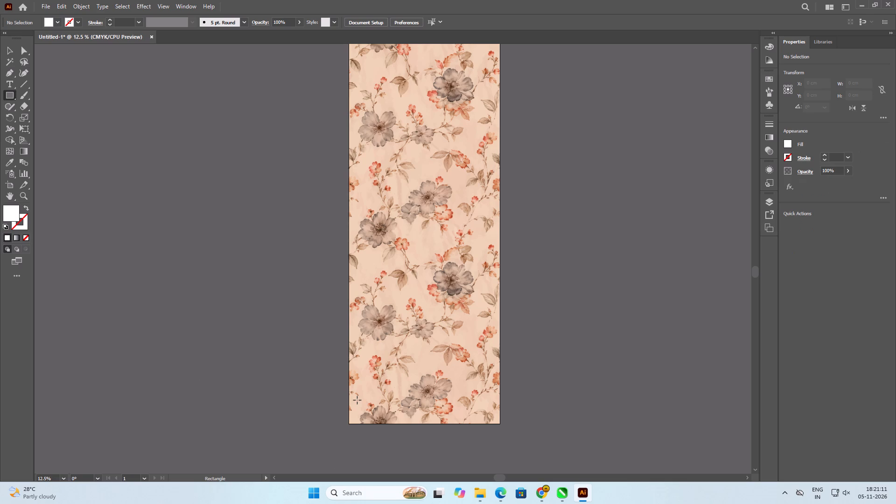
{"action": "left_click_drag", "start_coordinate": [348, 400], "coordinate": [406, 409]}
{"action": "left_click_drag", "start_coordinate": [406, 409], "coordinate": [499, 423]}
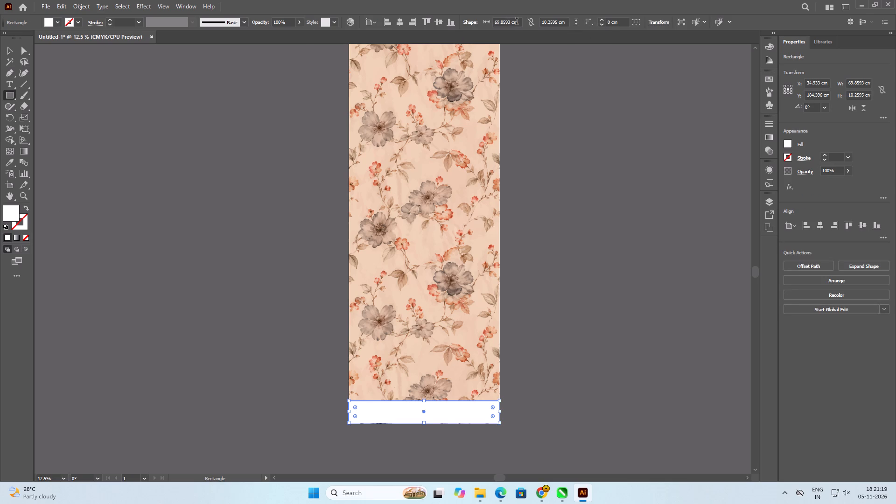
Set the bottom rectangle's size to 70 cm wide by 10 cm high.
{"action": "left_click_drag", "start_coordinate": [511, 23], "coordinate": [472, 25]}
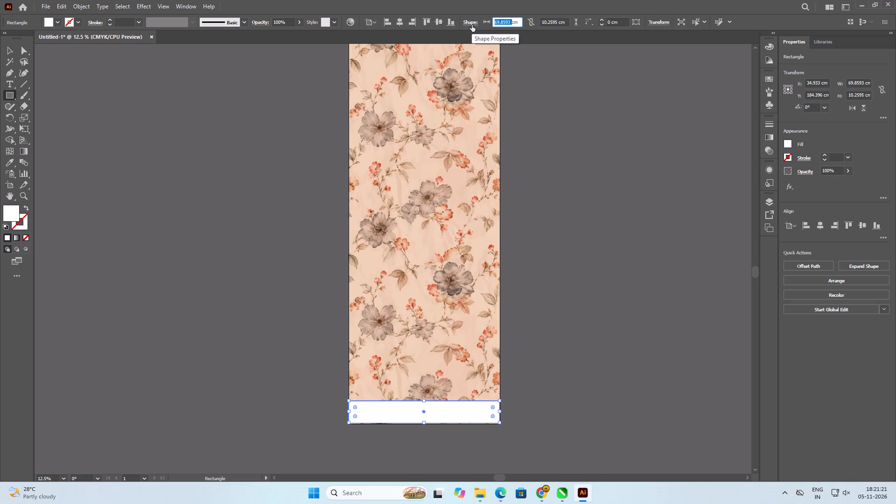
{"action": "key", "text": "7"}
{"action": "key", "text": "0"}
{"action": "key", "text": "Tab"}
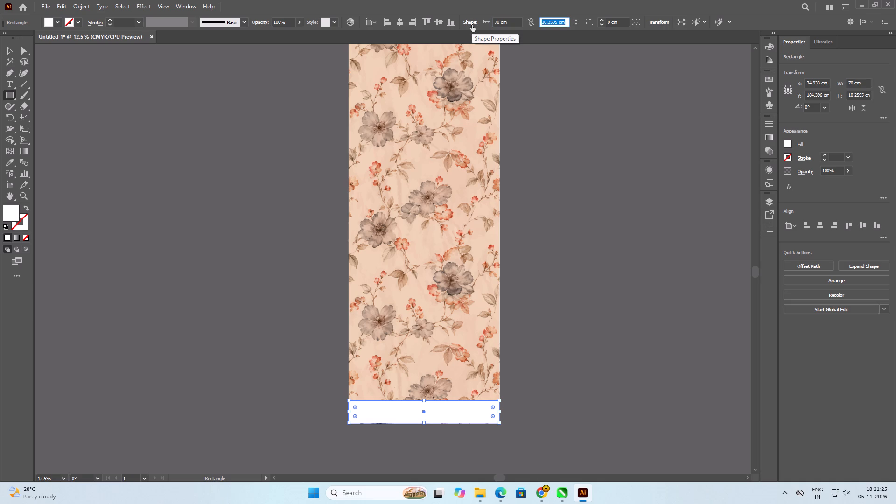
{"action": "type", "text": "10"}
{"action": "key", "text": "Return"}
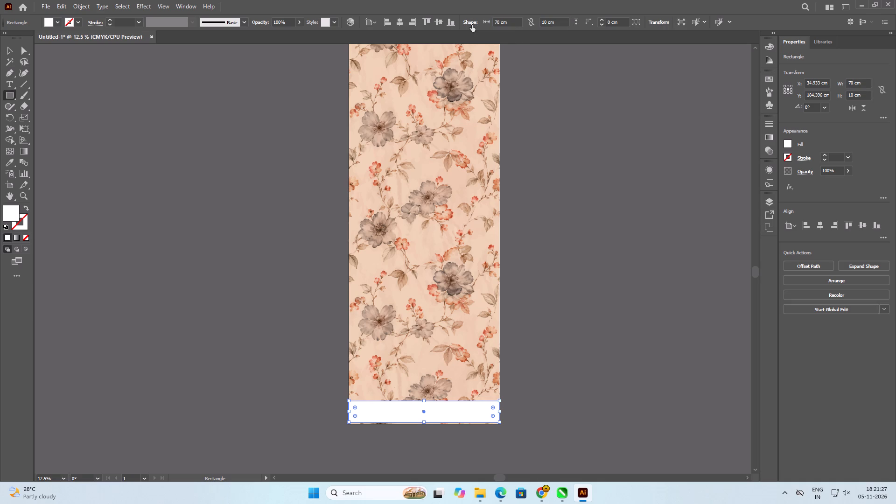
Align the rectangle to the artboard's bottom edge, return to the Selection tool and deselect.
{"action": "left_click", "coordinate": [450, 20]}
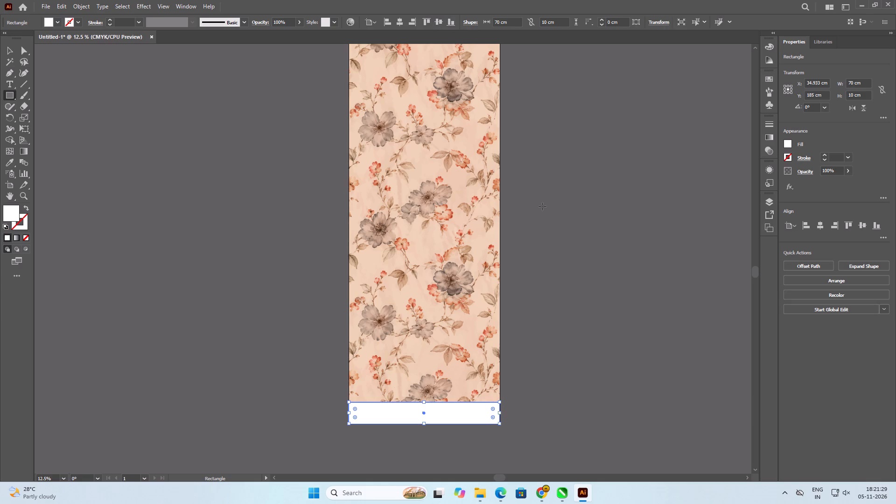
{"action": "left_click", "coordinate": [543, 207]}
{"action": "left_click", "coordinate": [466, 261]}
{"action": "left_click", "coordinate": [7, 49]}
{"action": "left_click", "coordinate": [137, 193]}
{"action": "left_click", "coordinate": [614, 393]}
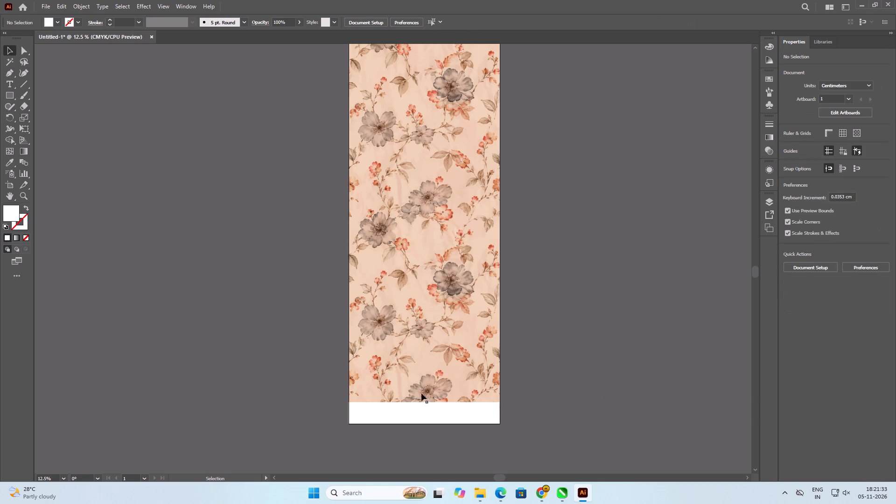
Fill the bottom rectangle with the dark brown sampled from the lower petal of a large grey flower using the Eyedropper.
{"action": "left_click", "coordinate": [413, 408]}
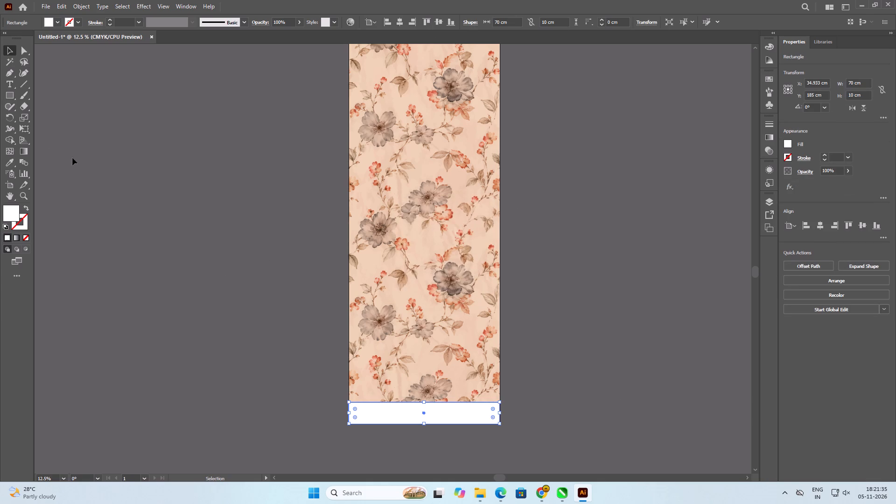
{"action": "left_click", "coordinate": [7, 164]}
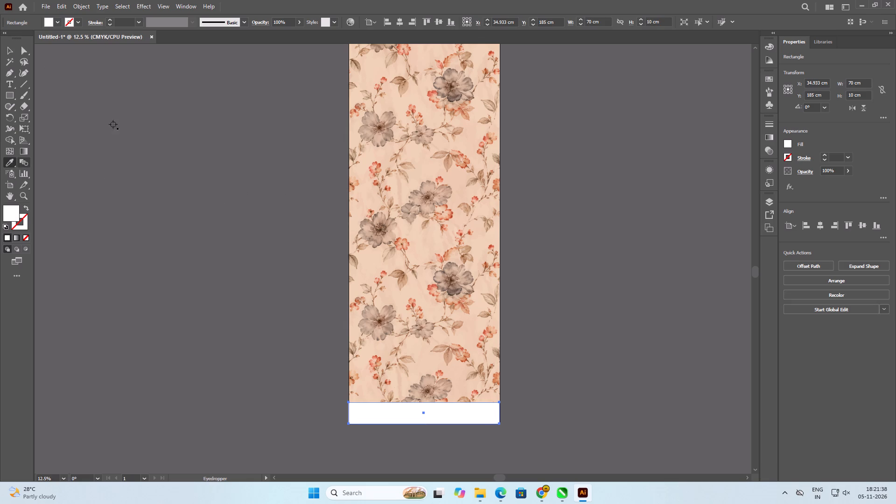
{"action": "left_click", "coordinate": [367, 307]}
{"action": "scroll", "coordinate": [367, 307], "scroll_direction": "up", "scroll_amount": 7}
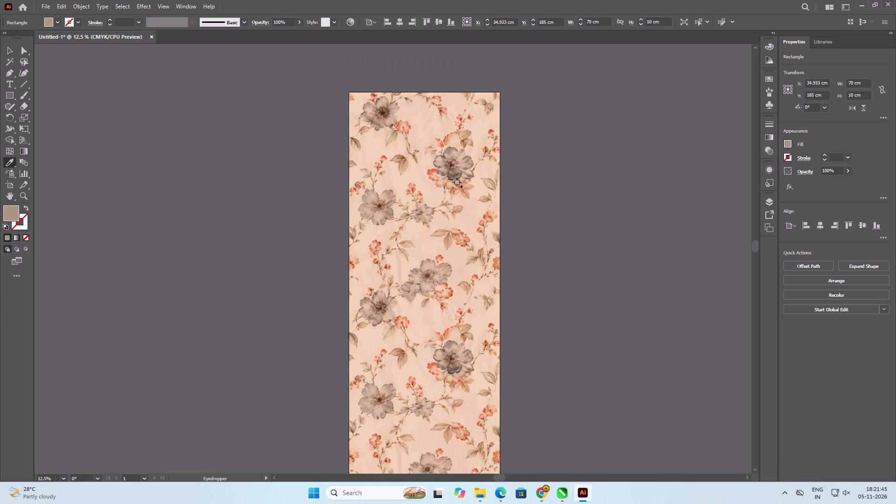
{"action": "scroll", "coordinate": [462, 168], "scroll_direction": "up", "scroll_amount": 6, "text": "alt"}
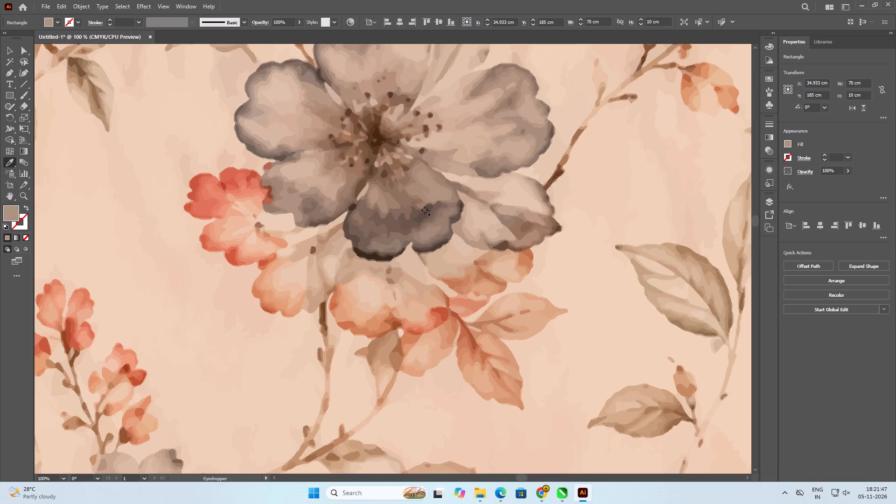
{"action": "left_click", "coordinate": [424, 218]}
{"action": "scroll", "coordinate": [437, 148], "scroll_direction": "down", "scroll_amount": 6}
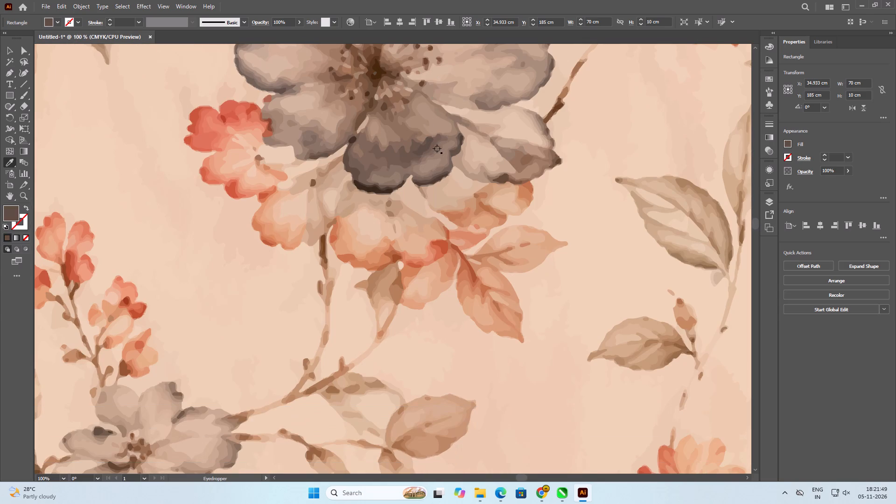
{"action": "left_click", "coordinate": [10, 51]}
Select the brown bottom bar and open the Grays color group from its fill swatches in Recolor Artwork.
{"action": "scroll", "coordinate": [508, 266], "scroll_direction": "down", "scroll_amount": 15}
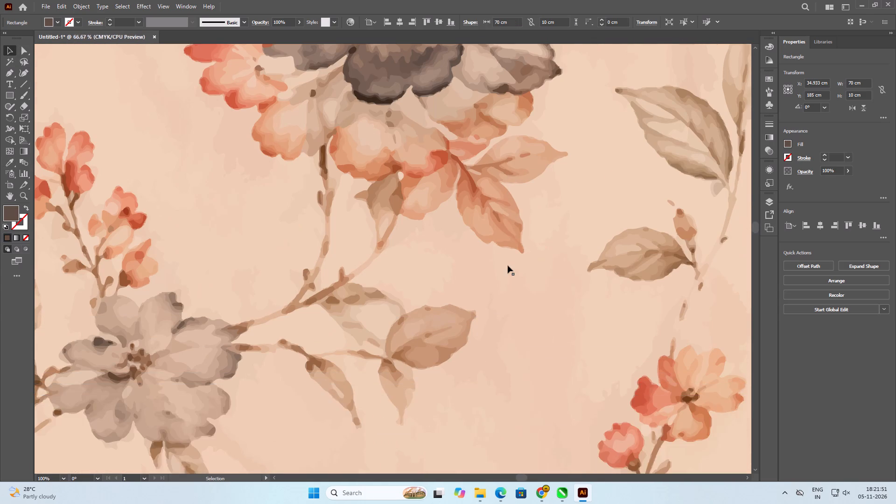
{"action": "scroll", "coordinate": [508, 266], "scroll_direction": "down", "scroll_amount": 8}
{"action": "scroll", "coordinate": [406, 326], "scroll_direction": "up", "scroll_amount": 4, "text": "alt"}
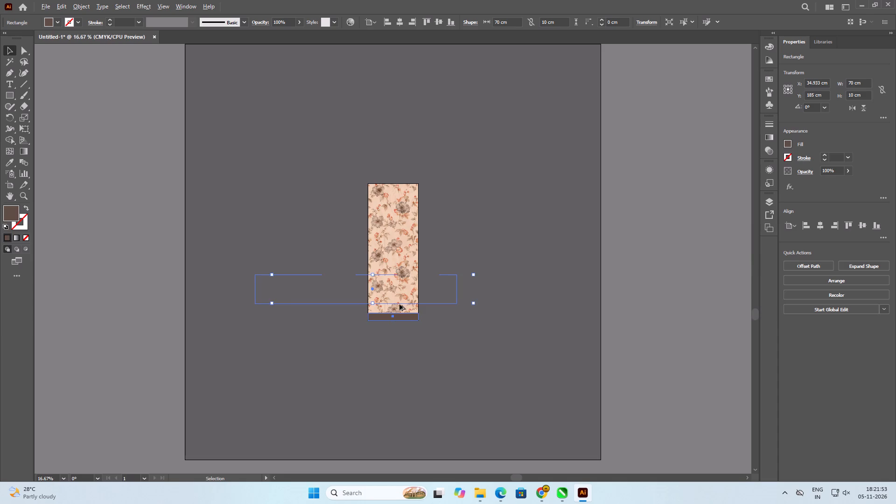
{"action": "scroll", "coordinate": [399, 304], "scroll_direction": "up", "scroll_amount": 2, "text": "alt"}
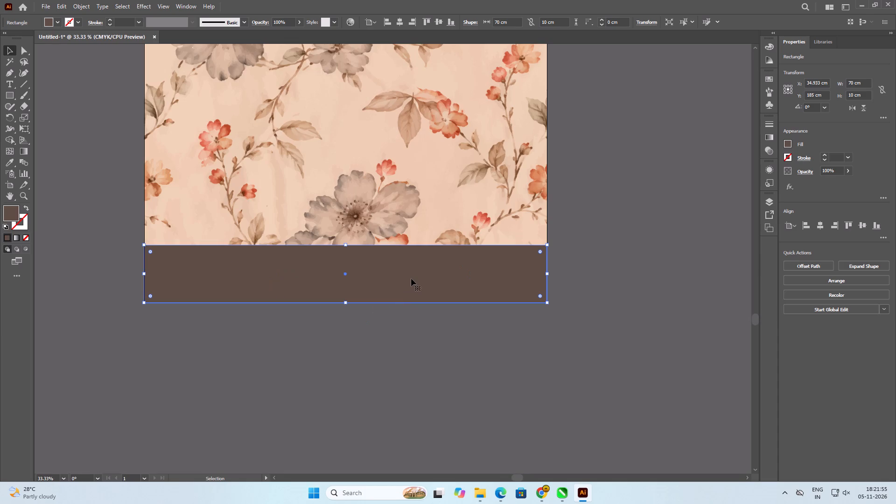
{"action": "left_click", "coordinate": [411, 279]}
{"action": "double_click", "coordinate": [47, 23]}
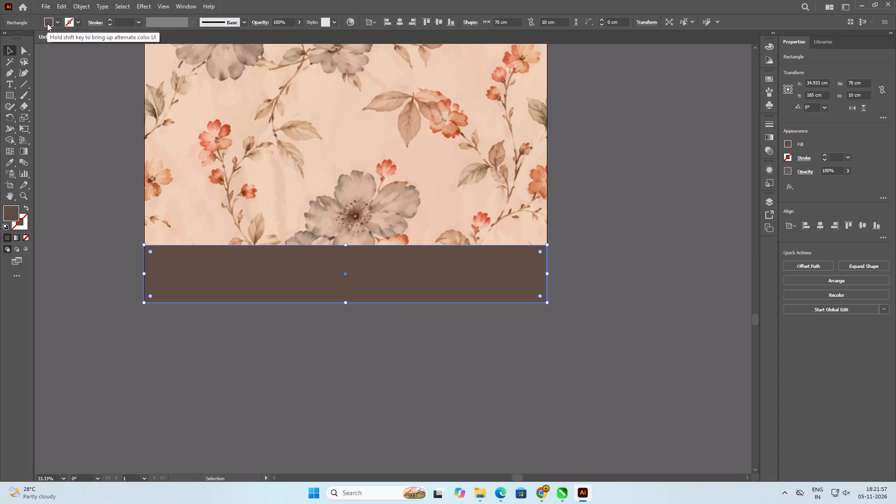
{"action": "left_click", "coordinate": [55, 22]}
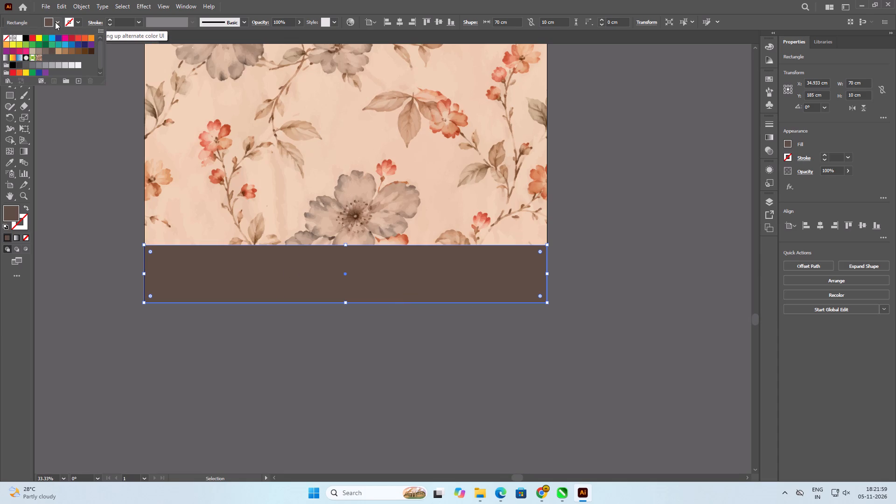
{"action": "left_click", "coordinate": [42, 84]}
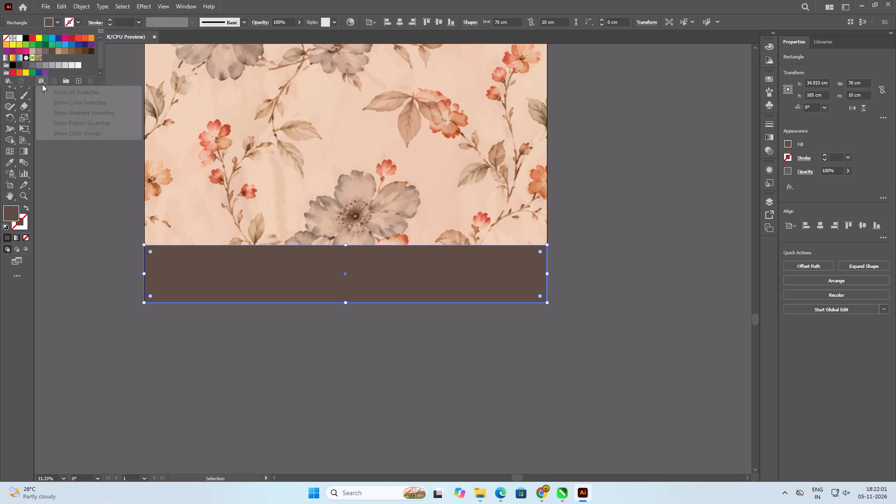
{"action": "left_click", "coordinate": [66, 93]}
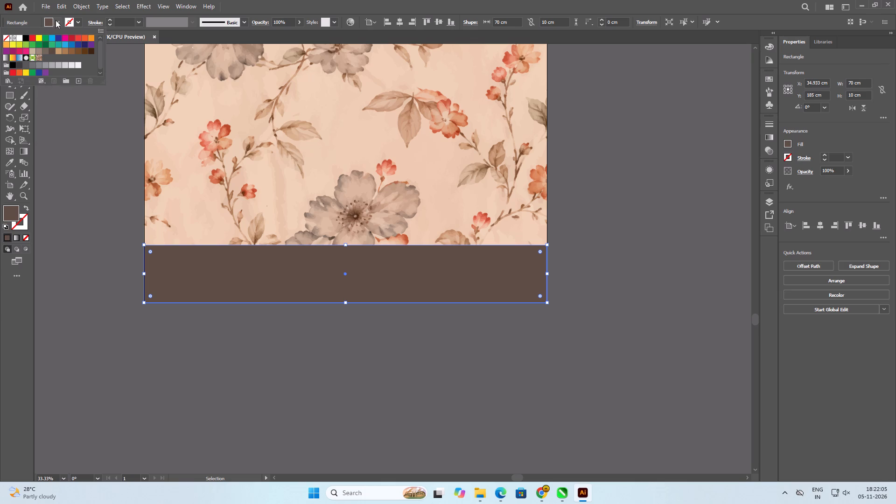
{"action": "left_click", "coordinate": [7, 81]}
{"action": "left_click", "coordinate": [7, 81]}
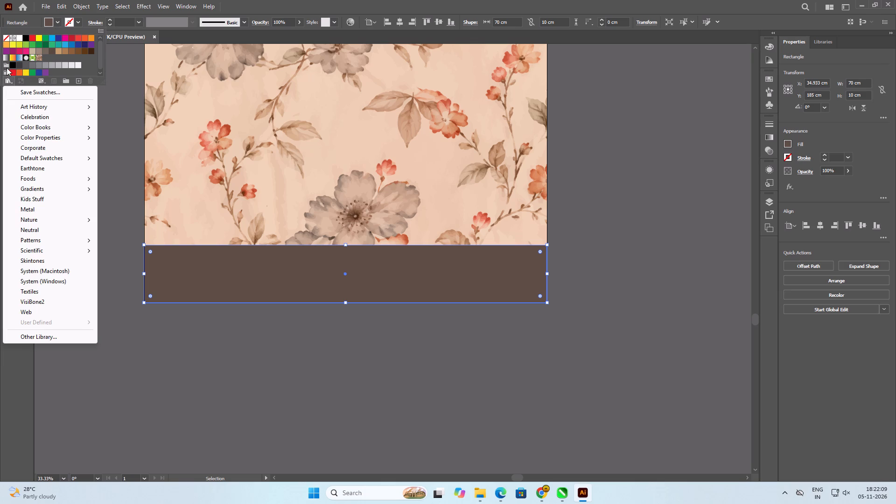
{"action": "left_click", "coordinate": [7, 71]}
{"action": "left_click", "coordinate": [7, 71]}
{"action": "left_click", "coordinate": [7, 70]}
{"action": "left_click", "coordinate": [7, 68]}
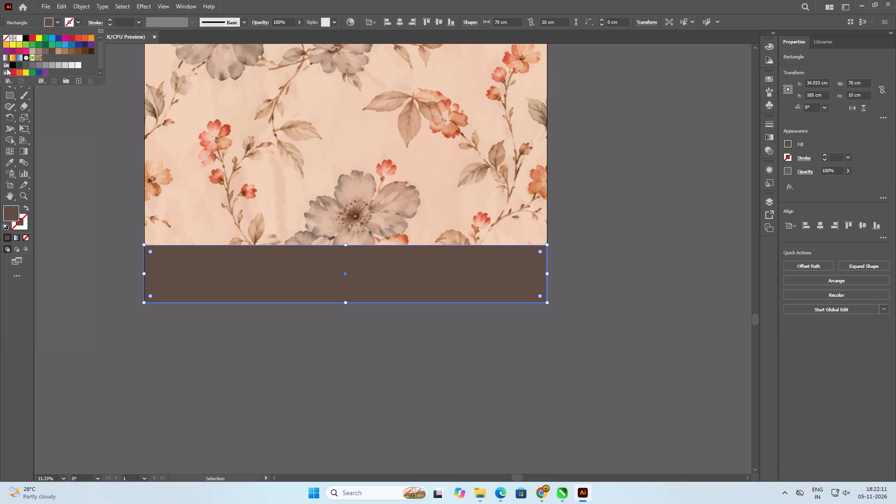
{"action": "double_click", "coordinate": [7, 65]}
{"action": "left_click", "coordinate": [7, 70]}
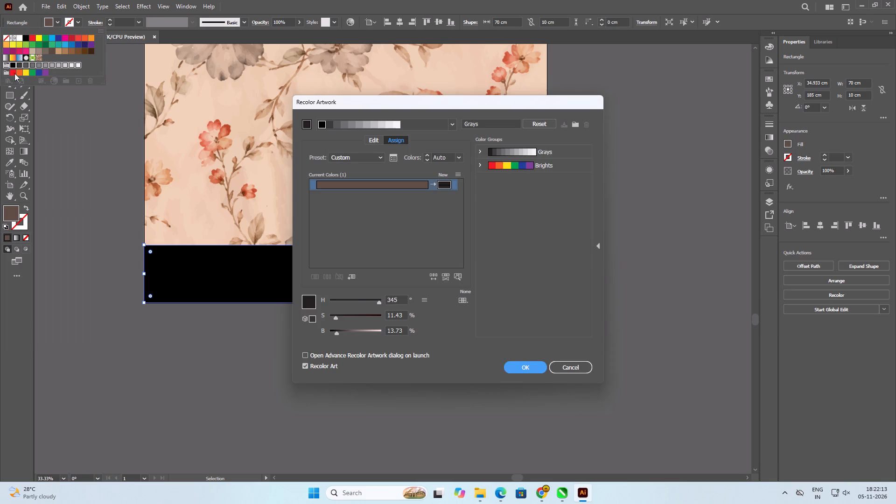
Move the Recolor Artwork dialog off the bottom bar and reset the bar to its original artwork color.
{"action": "left_click_drag", "start_coordinate": [466, 103], "coordinate": [607, 109]}
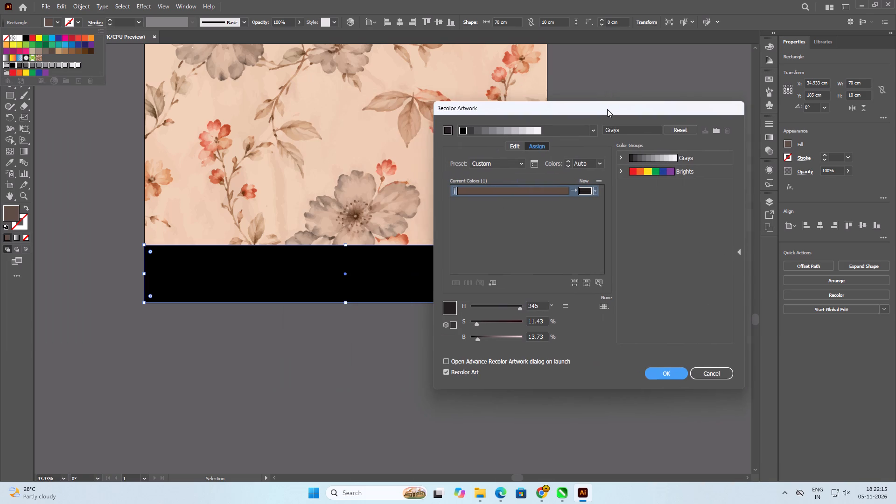
{"action": "left_click_drag", "start_coordinate": [607, 109], "coordinate": [636, 108]}
{"action": "left_click", "coordinate": [563, 189]}
{"action": "double_click", "coordinate": [563, 189]}
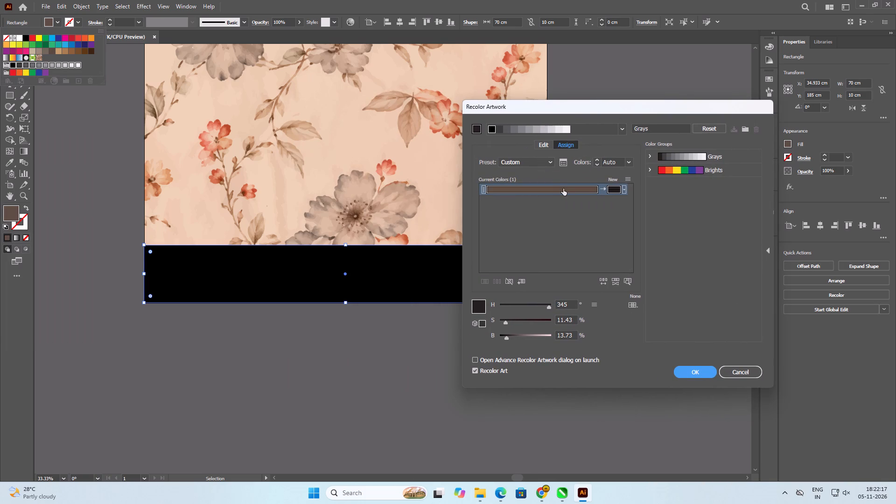
{"action": "triple_click", "coordinate": [550, 190]}
{"action": "left_click", "coordinate": [550, 190]}
{"action": "left_click", "coordinate": [700, 130]}
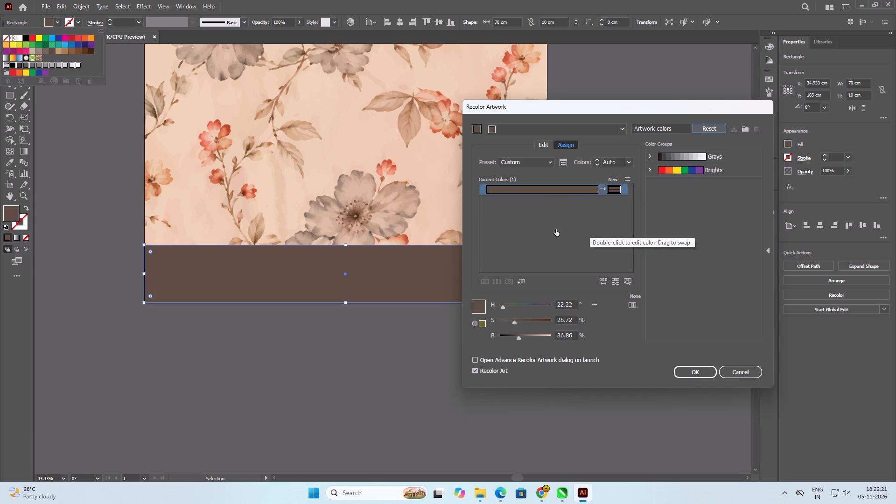
Recolor the bottom bar on the color wheel to a muted purple, about H 258°, S 28%, B 37%, and apply it.
{"action": "double_click", "coordinate": [553, 188]}
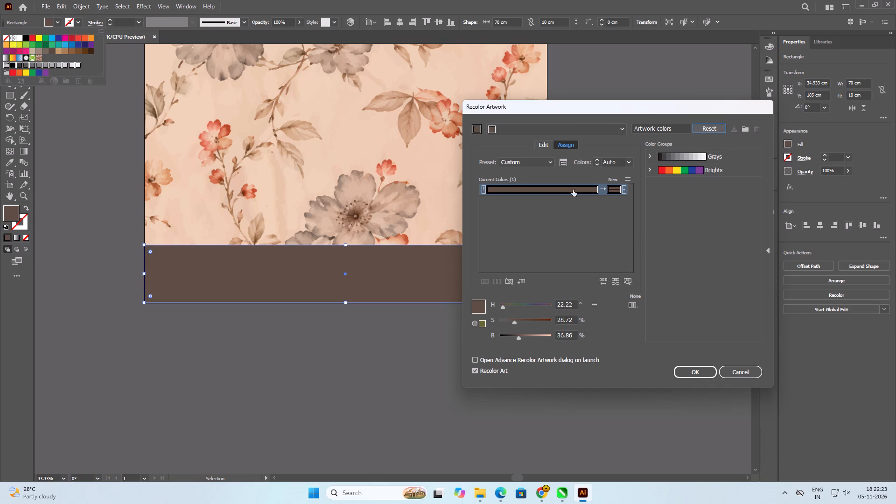
{"action": "left_click", "coordinate": [624, 189]}
{"action": "left_click", "coordinate": [624, 189]}
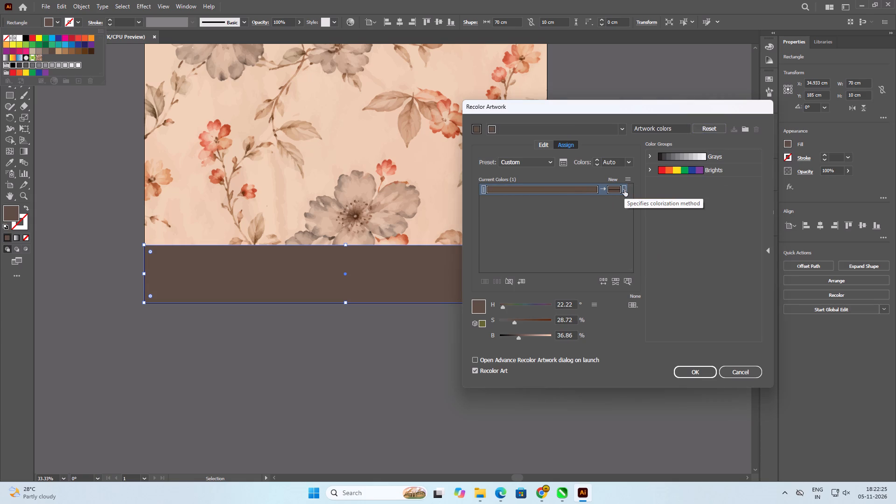
{"action": "double_click", "coordinate": [491, 128]}
{"action": "left_click", "coordinate": [547, 145]}
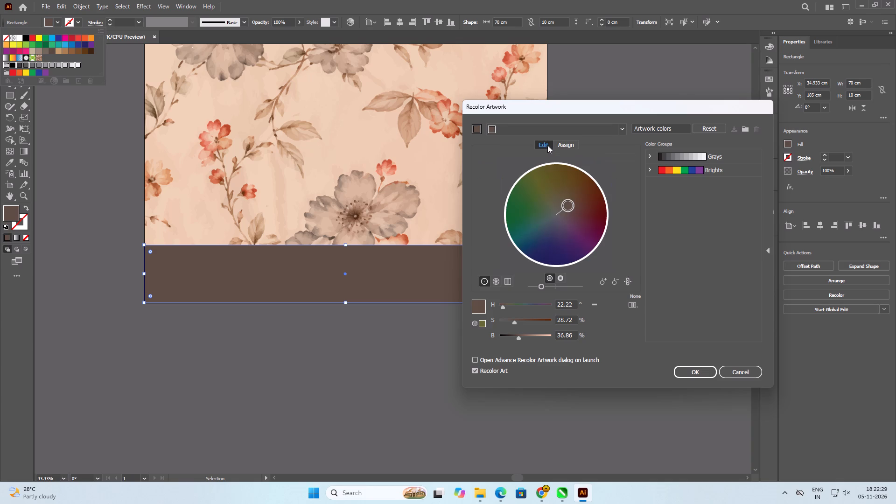
{"action": "left_click_drag", "start_coordinate": [569, 202], "coordinate": [566, 230]}
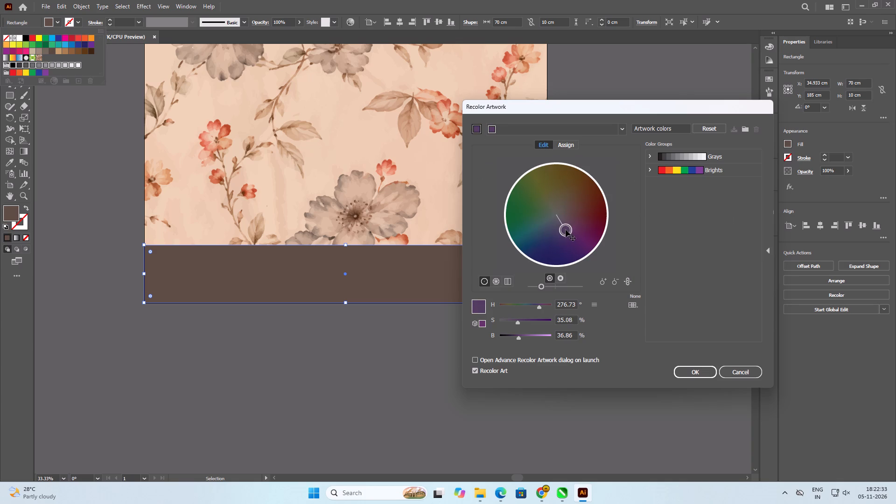
{"action": "left_click_drag", "start_coordinate": [566, 230], "coordinate": [559, 229]}
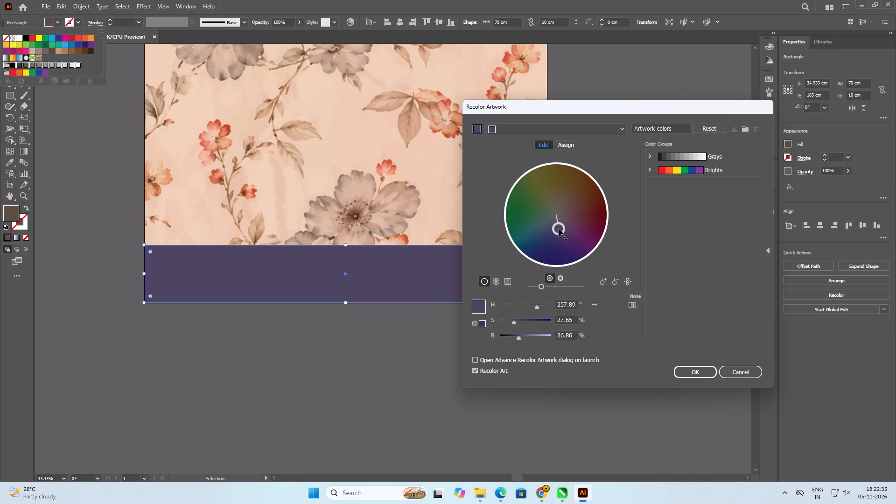
{"action": "left_click", "coordinate": [559, 229]}
{"action": "left_click", "coordinate": [691, 373]}
{"action": "left_click", "coordinate": [514, 376]}
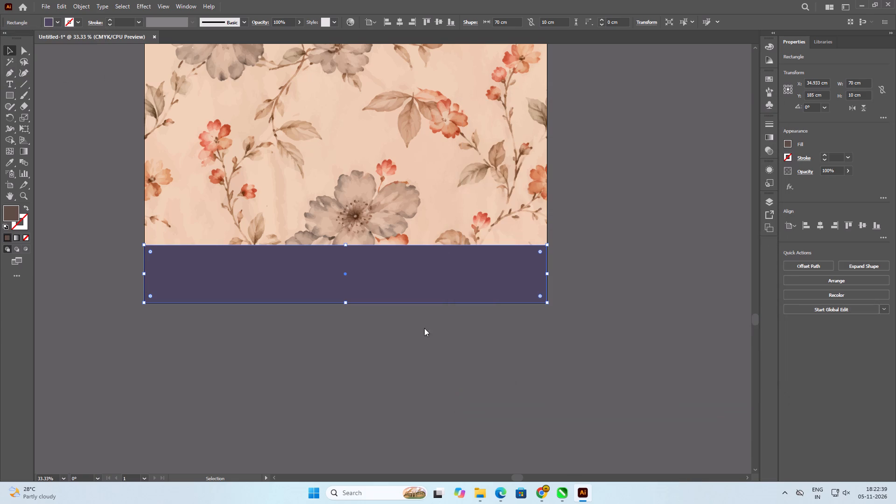
{"action": "left_click", "coordinate": [308, 371]}
Duplicate the purple bottom bar upward, align the copy to the artboard's top edge, and fit the artboard in view.
{"action": "left_click", "coordinate": [416, 284]}
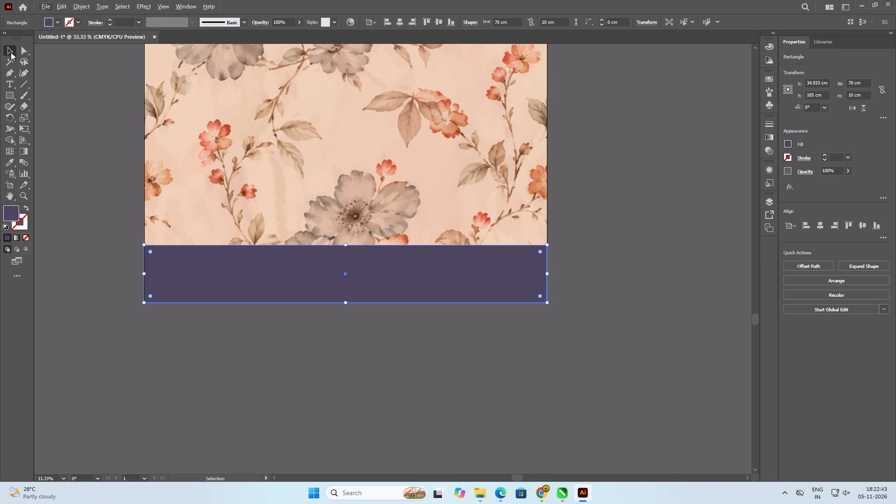
{"action": "left_click_drag", "start_coordinate": [414, 274], "coordinate": [414, 182], "text": "alt"}
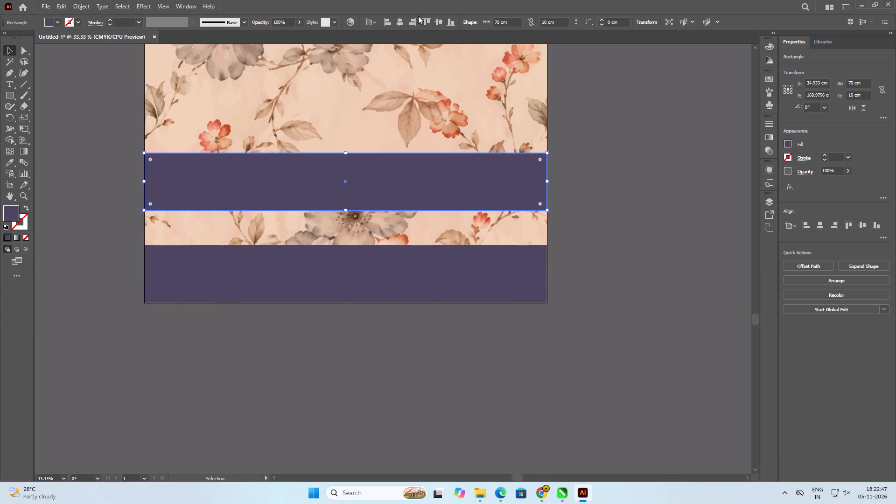
{"action": "left_click", "coordinate": [421, 18]}
{"action": "left_click", "coordinate": [587, 149]}
{"action": "key", "text": "ctrl+0"}
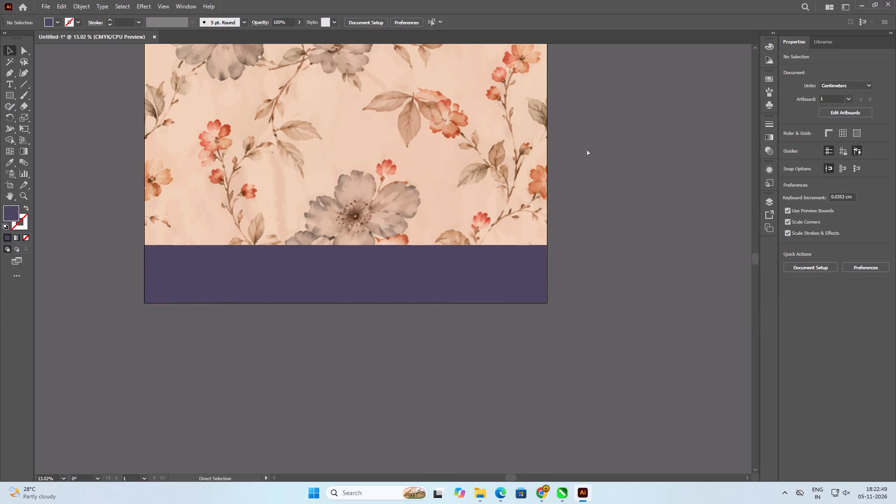
{"action": "left_click", "coordinate": [587, 149]}
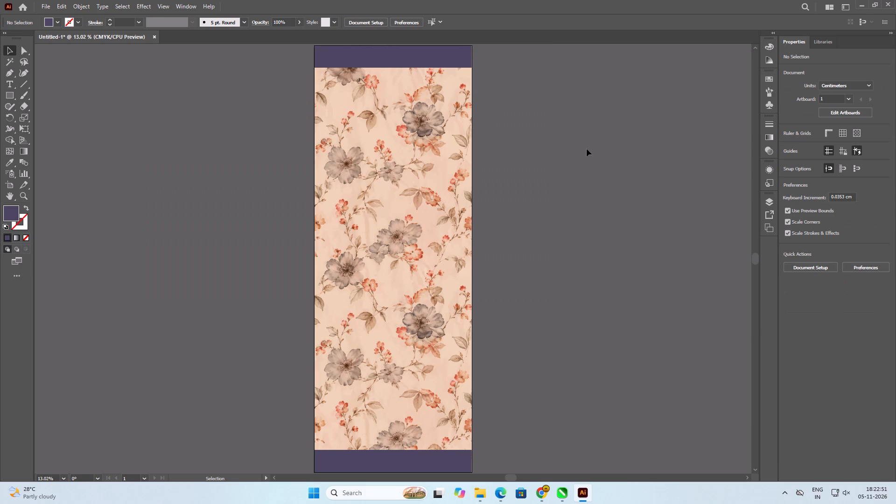
Center the top purple bar horizontally on the artboard and deselect it.
{"action": "scroll", "coordinate": [587, 149], "scroll_direction": "down", "scroll_amount": 1}
{"action": "scroll", "coordinate": [587, 149], "scroll_direction": "up", "scroll_amount": 2}
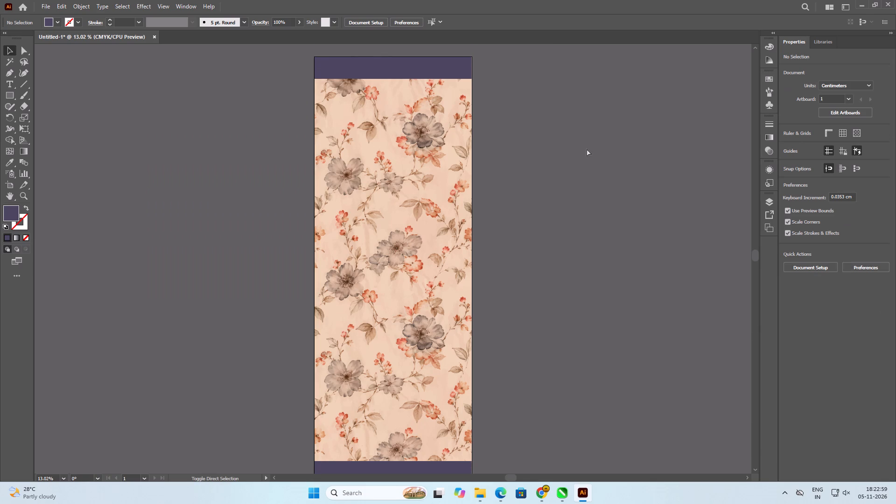
{"action": "scroll", "coordinate": [476, 69], "scroll_direction": "up", "scroll_amount": 6}
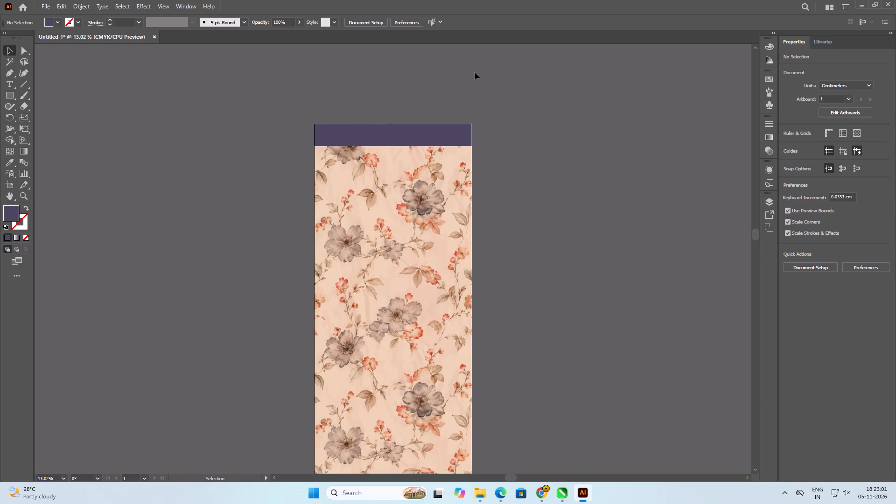
{"action": "left_click", "coordinate": [438, 127]}
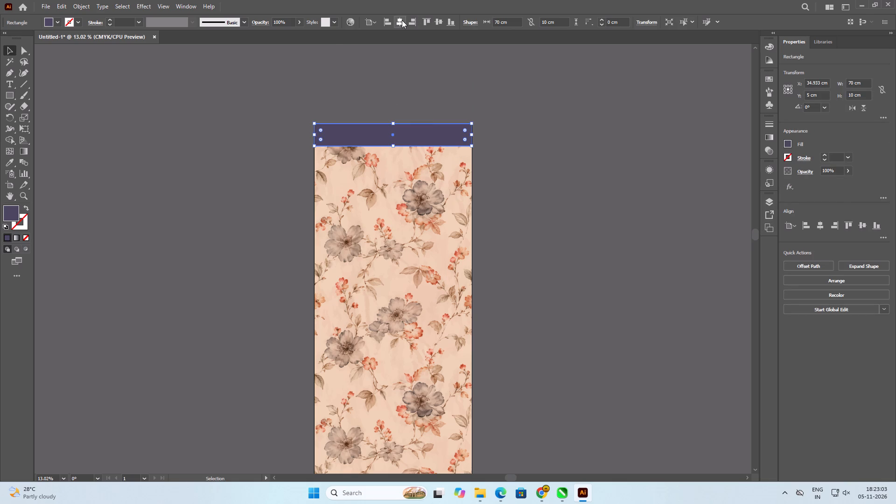
{"action": "left_click", "coordinate": [402, 20]}
{"action": "left_click", "coordinate": [579, 138]}
Start a Save As of the document and choose the Downloads folder as its location.
{"action": "scroll", "coordinate": [452, 81], "scroll_direction": "down", "scroll_amount": 7}
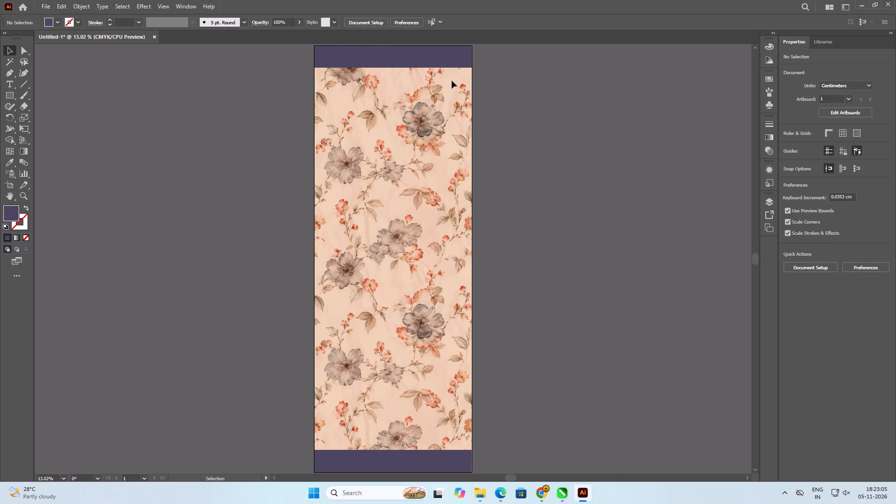
{"action": "scroll", "coordinate": [452, 81], "scroll_direction": "up", "scroll_amount": 3}
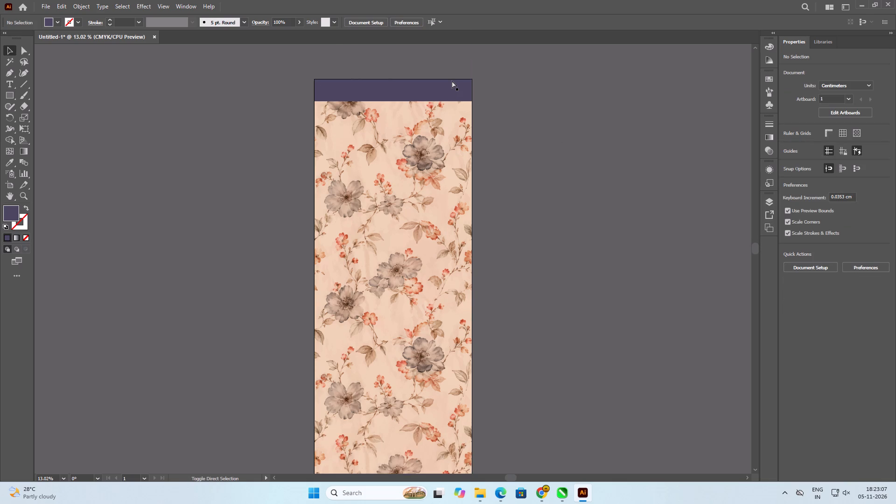
{"action": "key", "text": "ctrl+shift+s"}
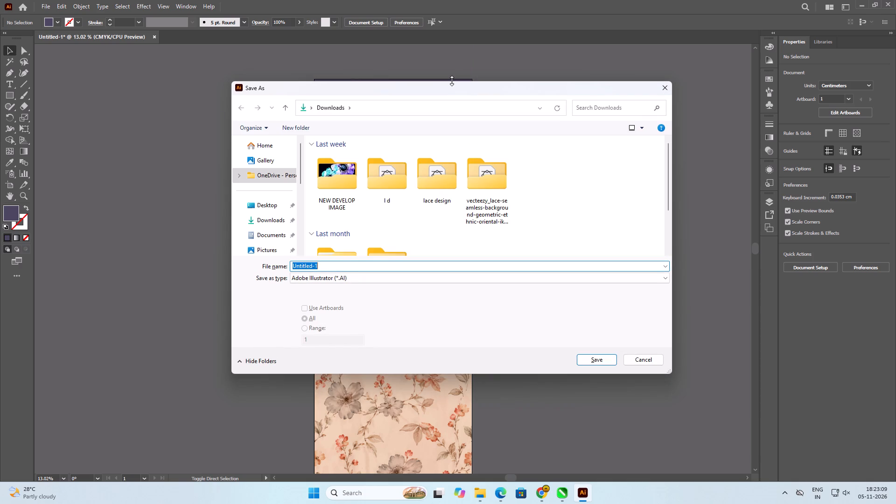
{"action": "scroll", "coordinate": [282, 166], "scroll_direction": "down", "scroll_amount": 4}
{"action": "scroll", "coordinate": [273, 169], "scroll_direction": "up", "scroll_amount": 1}
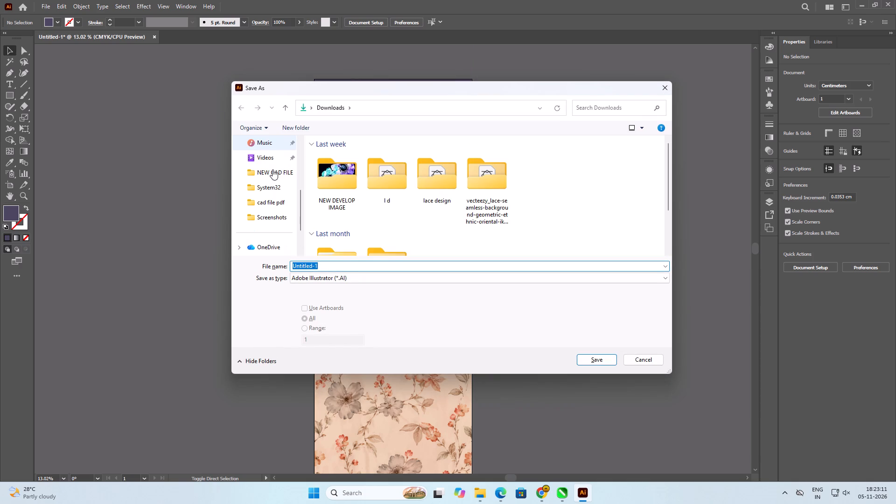
{"action": "left_click", "coordinate": [271, 201]}
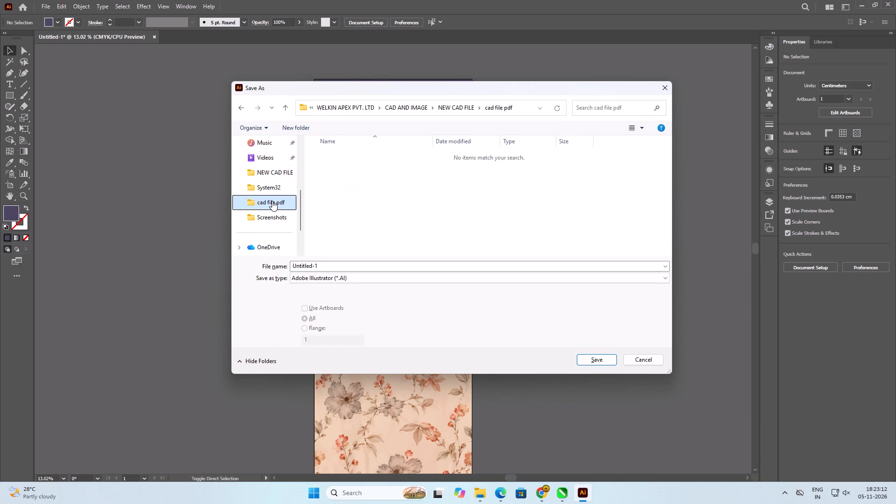
{"action": "left_click", "coordinate": [352, 189]}
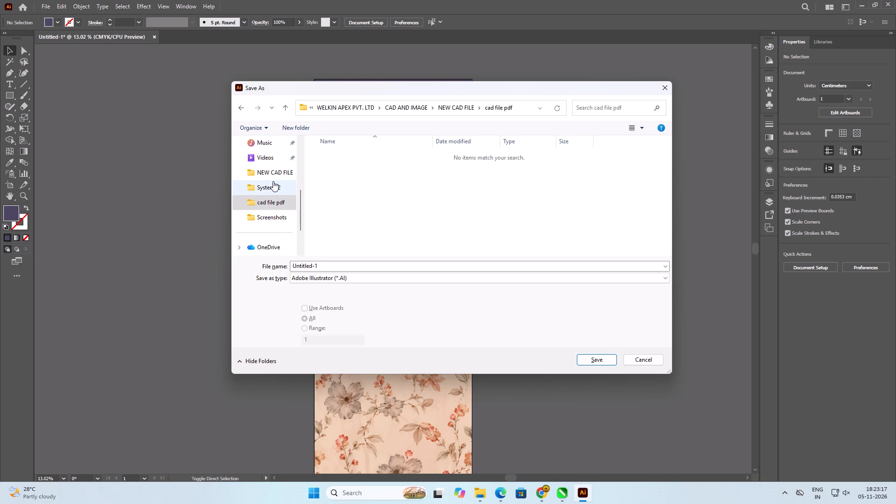
{"action": "left_click", "coordinate": [273, 173]}
{"action": "scroll", "coordinate": [273, 173], "scroll_direction": "up", "scroll_amount": 4}
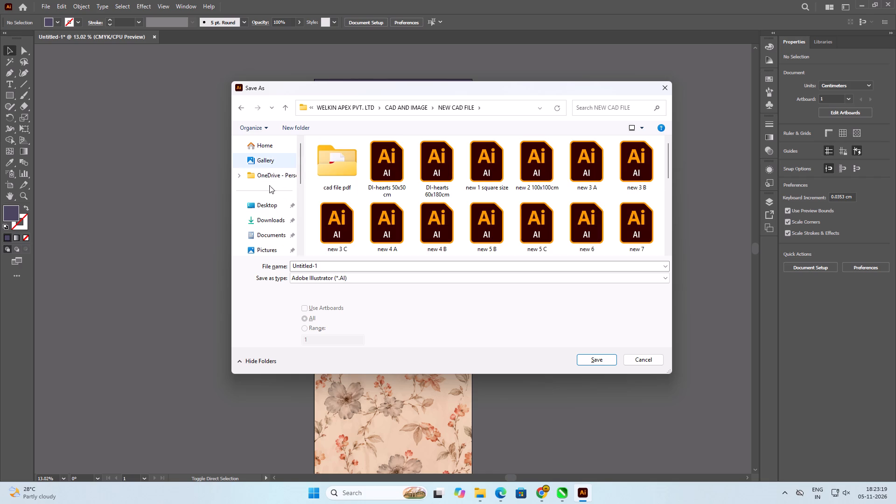
{"action": "left_click", "coordinate": [268, 215]}
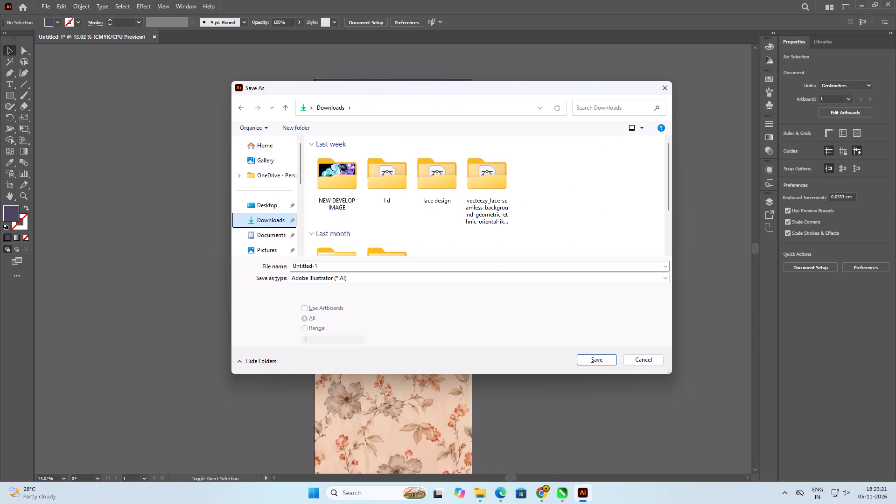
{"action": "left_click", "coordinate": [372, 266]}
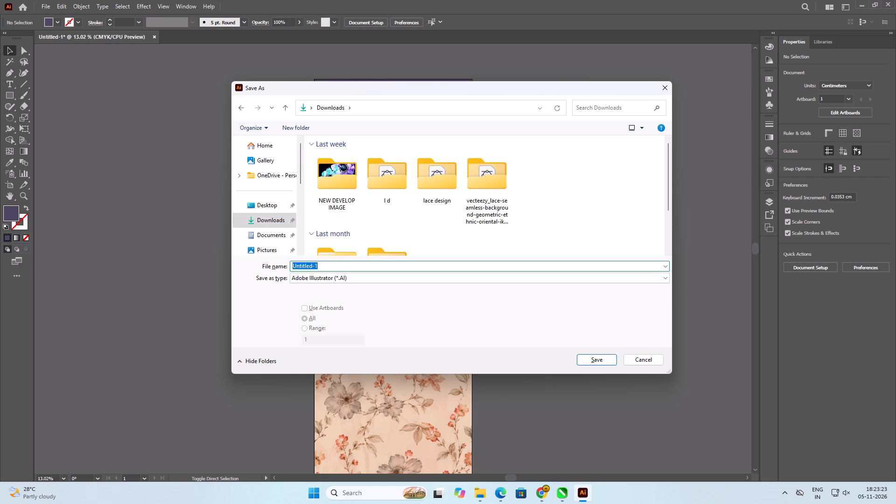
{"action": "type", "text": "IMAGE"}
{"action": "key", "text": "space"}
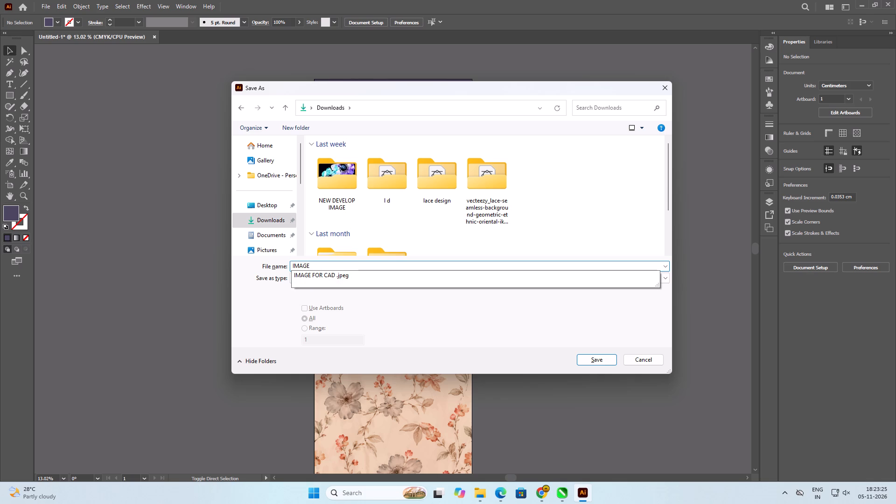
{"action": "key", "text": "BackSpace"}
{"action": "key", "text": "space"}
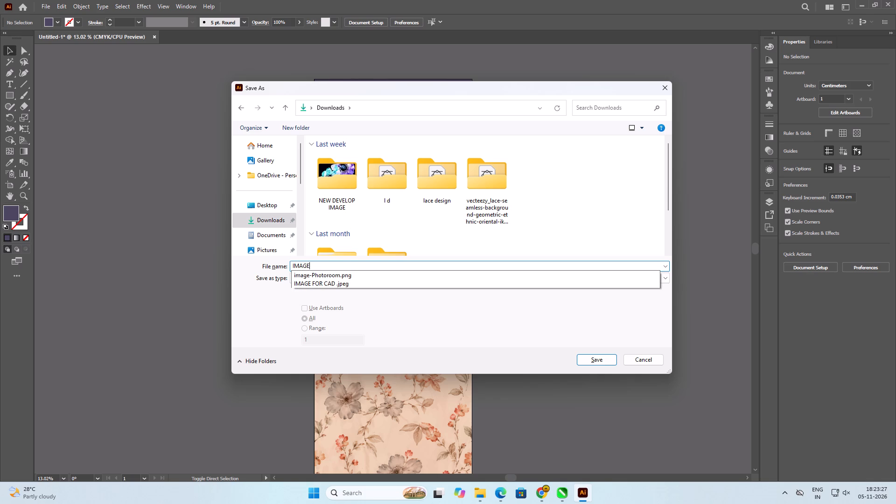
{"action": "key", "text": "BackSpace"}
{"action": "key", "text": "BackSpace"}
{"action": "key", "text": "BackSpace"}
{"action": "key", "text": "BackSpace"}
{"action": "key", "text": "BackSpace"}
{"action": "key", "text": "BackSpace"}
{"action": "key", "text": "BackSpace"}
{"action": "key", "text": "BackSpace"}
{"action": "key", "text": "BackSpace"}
Name the file NEW CAD DESIGN and save it in Adobe Illustrator (*.AI) format with the default save options.
{"action": "type", "text": "NEW CAD"}
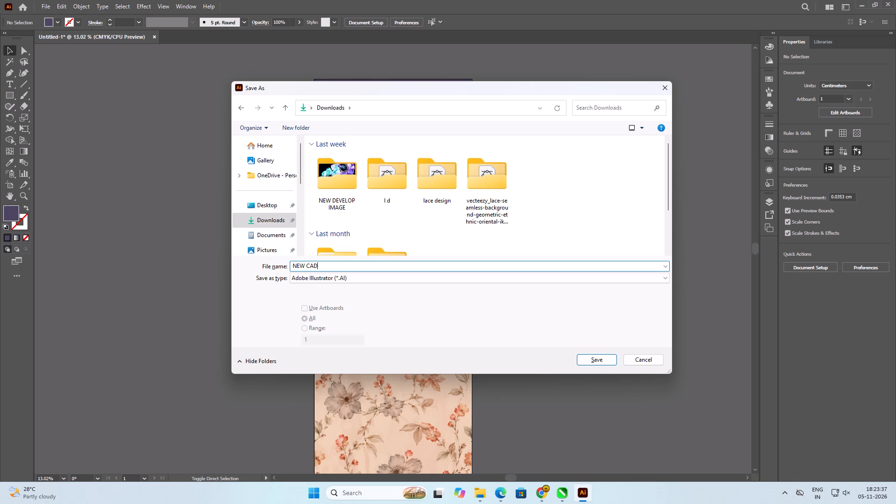
{"action": "left_click", "coordinate": [413, 277]}
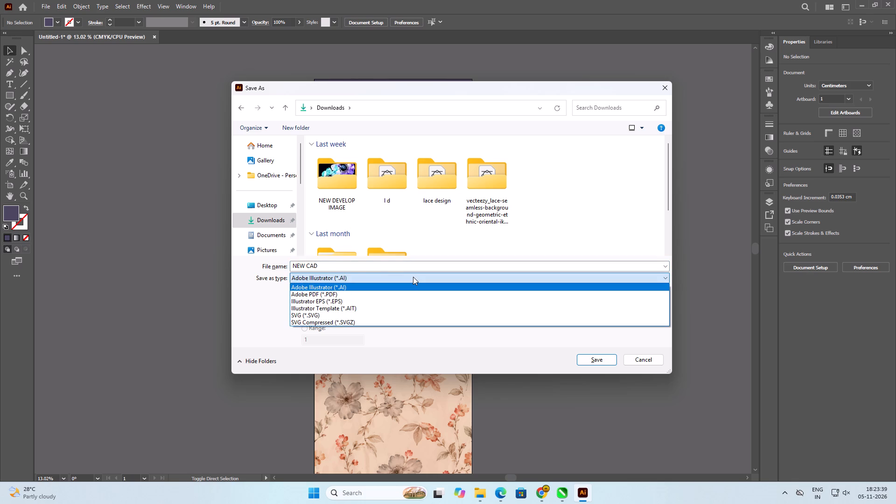
{"action": "left_click", "coordinate": [338, 267]}
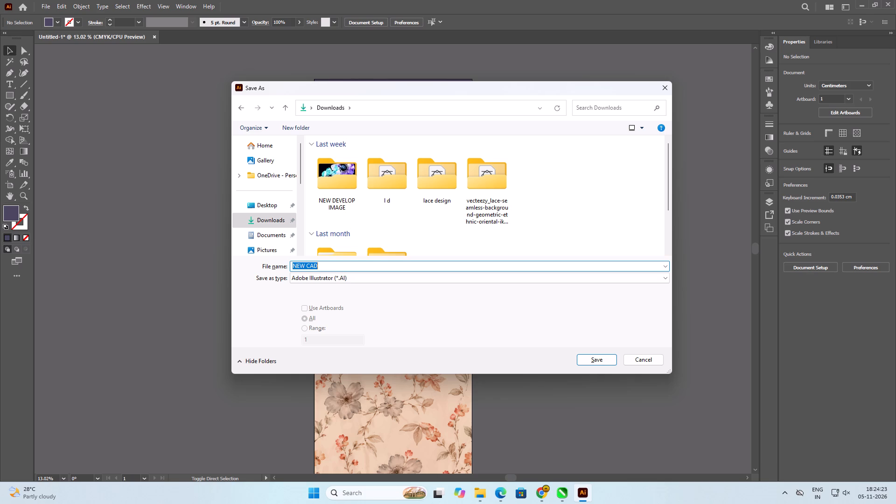
{"action": "left_click", "coordinate": [340, 266]}
{"action": "key", "text": "space"}
{"action": "type", "text": "DESIGN"}
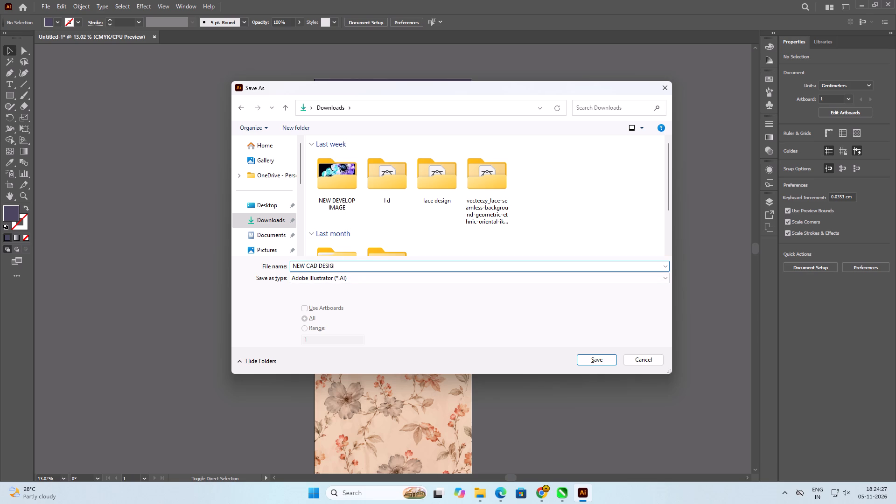
{"action": "key", "text": "space"}
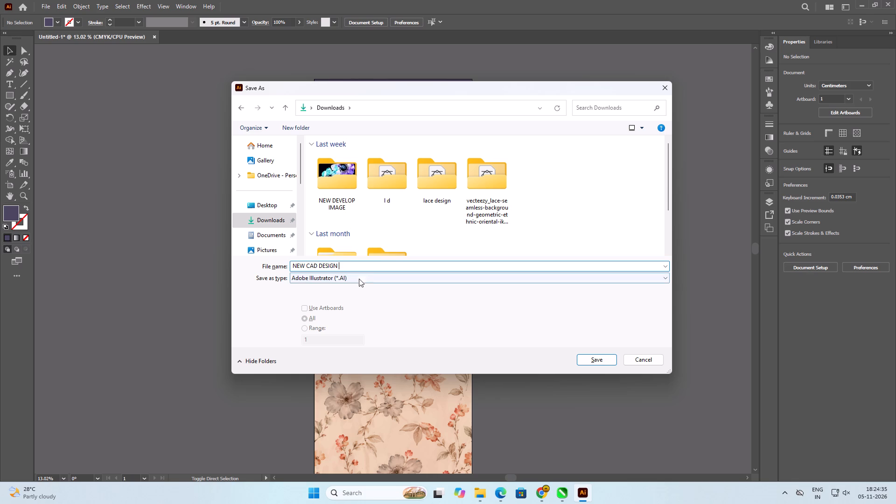
{"action": "left_click", "coordinate": [579, 358]}
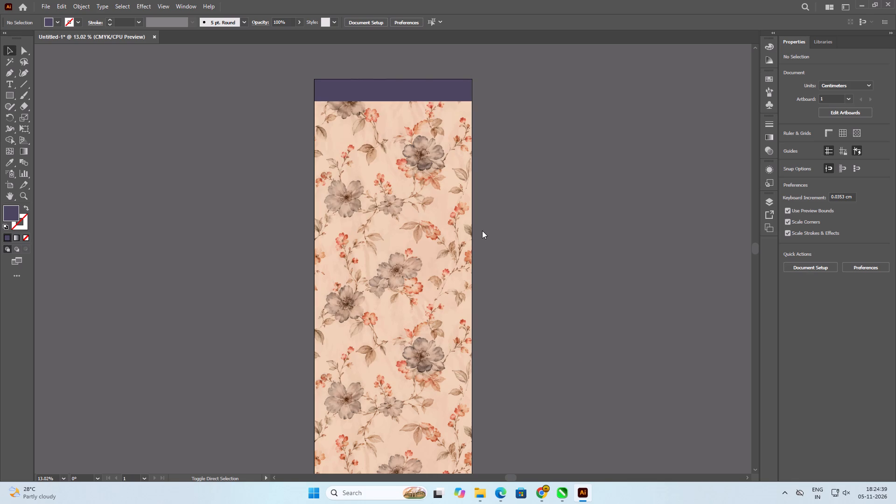
{"action": "left_click", "coordinate": [489, 373]}
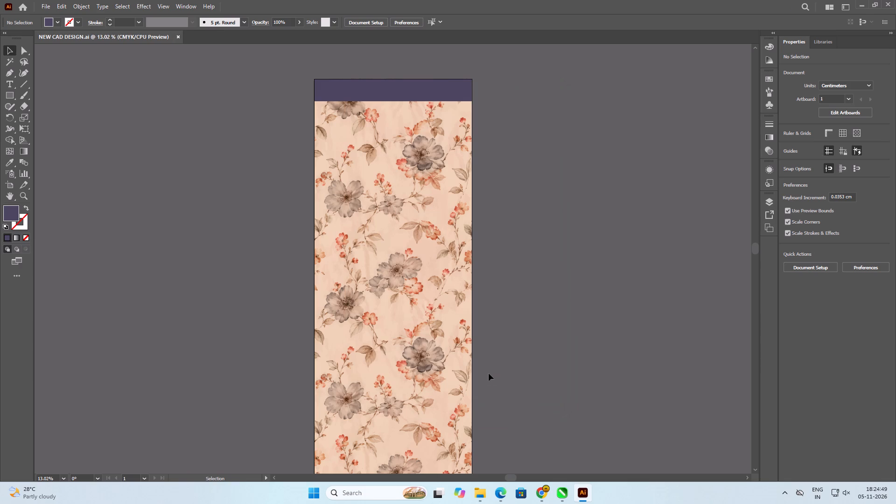
Save the design in Downloads as an Adobe PDF named CAD DESIGN WITH BORDER, using the [Illustrator Default] preset.
{"action": "key", "text": "ctrl+shift+s"}
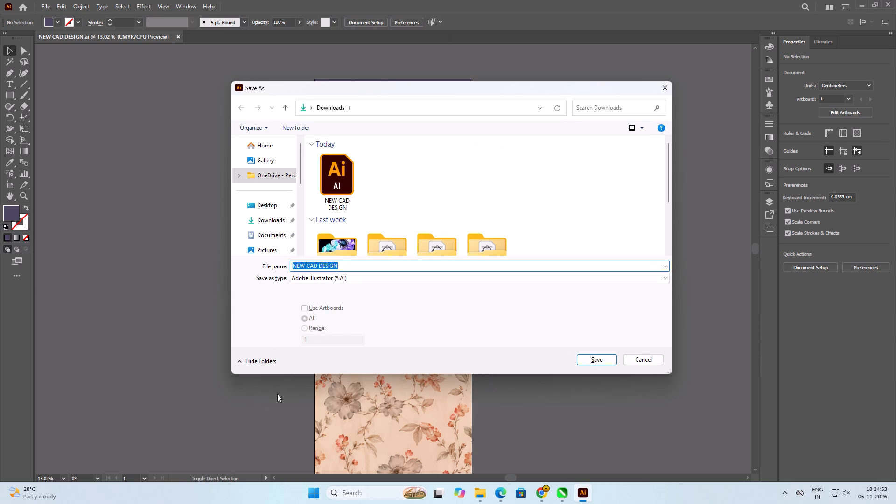
{"action": "left_click", "coordinate": [367, 277]}
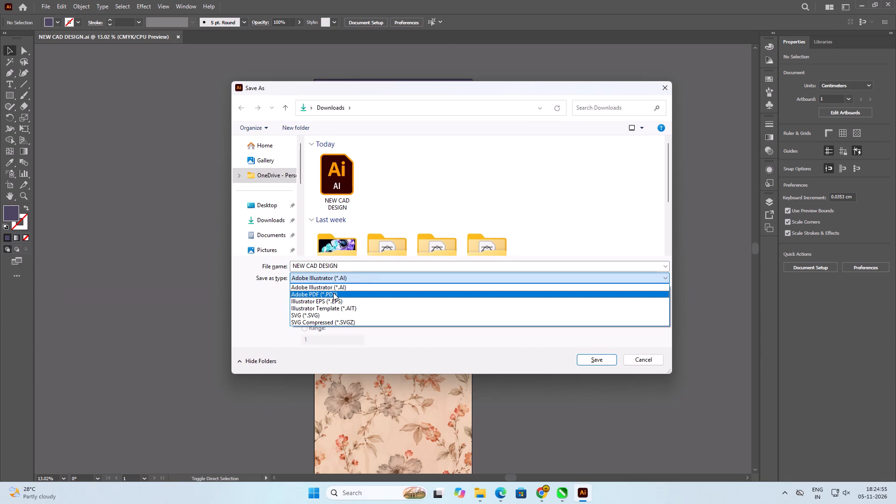
{"action": "left_click", "coordinate": [333, 293]}
{"action": "left_click", "coordinate": [346, 265]}
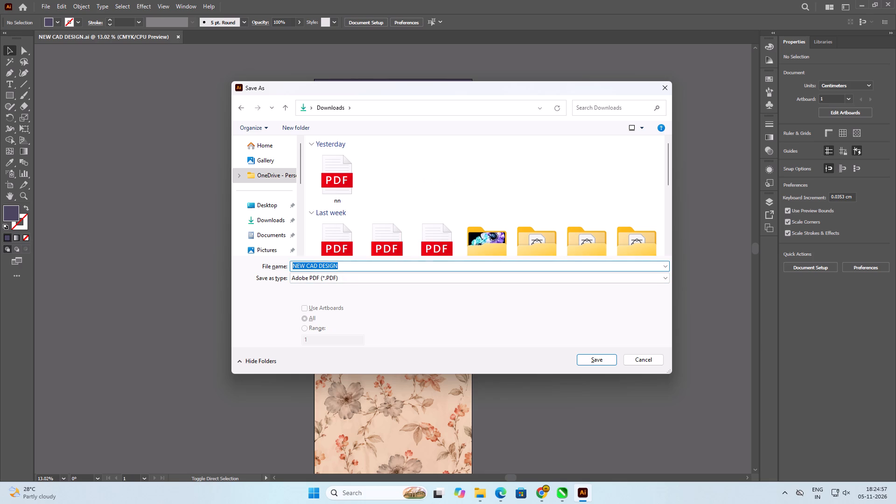
{"action": "left_click", "coordinate": [359, 265]}
{"action": "left_click_drag", "start_coordinate": [306, 265], "coordinate": [292, 266]}
{"action": "key", "text": "BackSpace"}
{"action": "left_click", "coordinate": [326, 268]}
{"action": "key", "text": "space"}
{"action": "type", "text": "WITH"}
{"action": "key", "text": "space"}
{"action": "type", "text": "BORDER"}
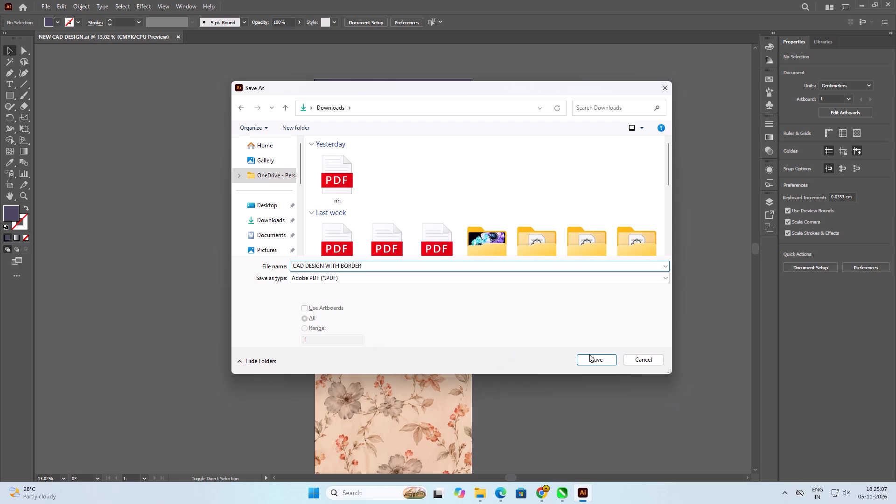
{"action": "left_click", "coordinate": [595, 358]}
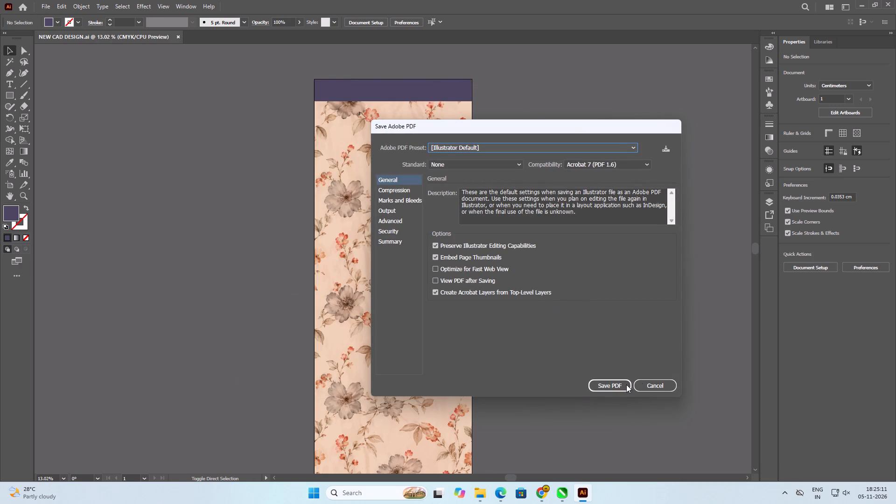
{"action": "left_click", "coordinate": [625, 385]}
Delete the purple top and bottom bars from the floral artboard.
{"action": "scroll", "coordinate": [493, 103], "scroll_direction": "down", "scroll_amount": 4}
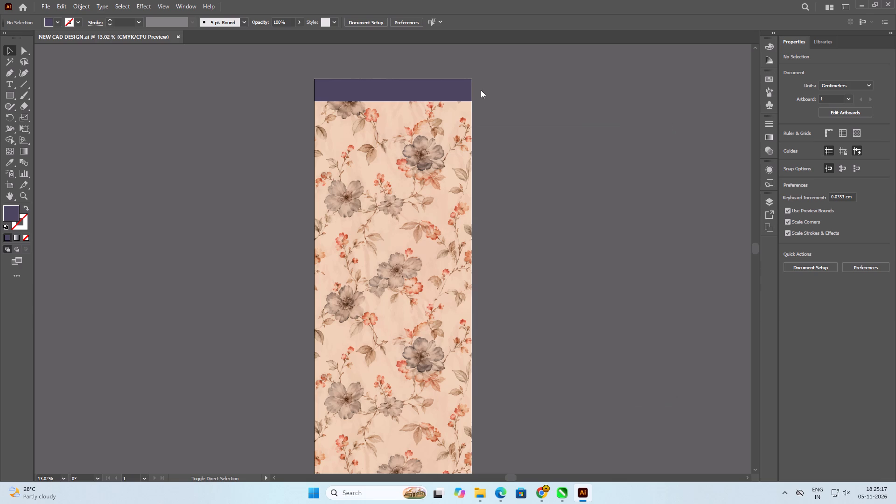
{"action": "scroll", "coordinate": [481, 90], "scroll_direction": "down", "scroll_amount": 1}
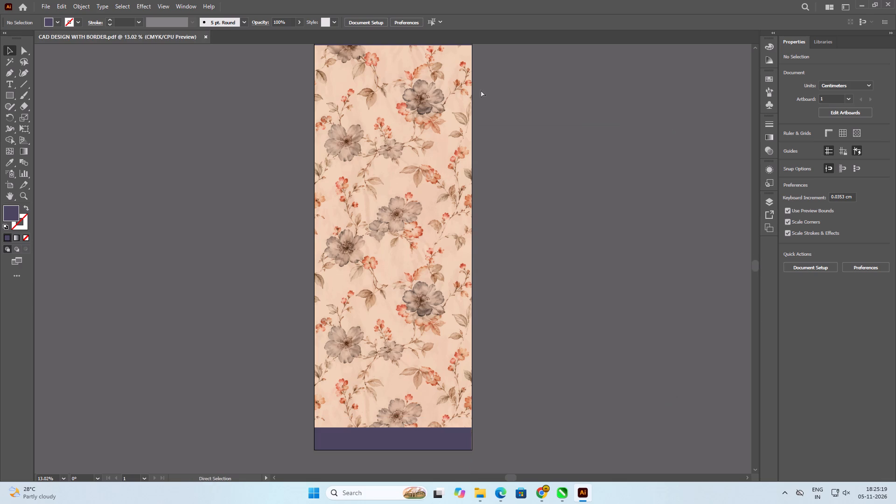
{"action": "key", "text": "ctrl+0"}
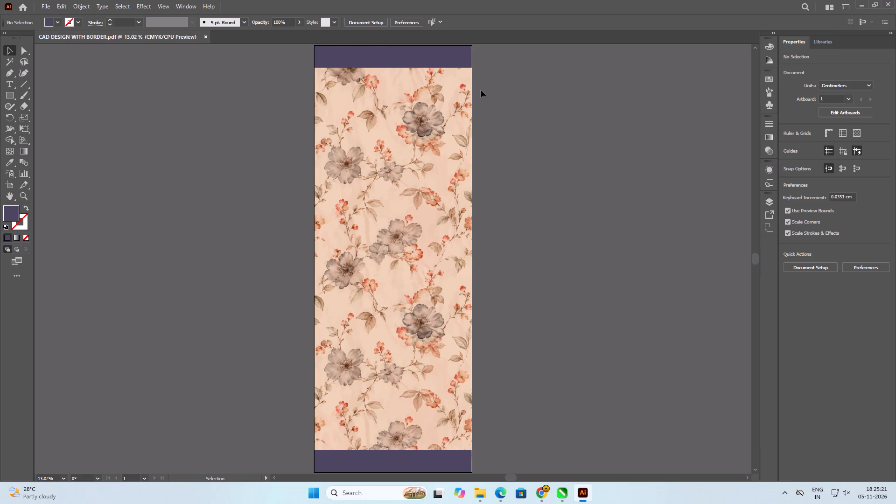
{"action": "left_click", "coordinate": [460, 62]}
{"action": "key", "text": "Delete"}
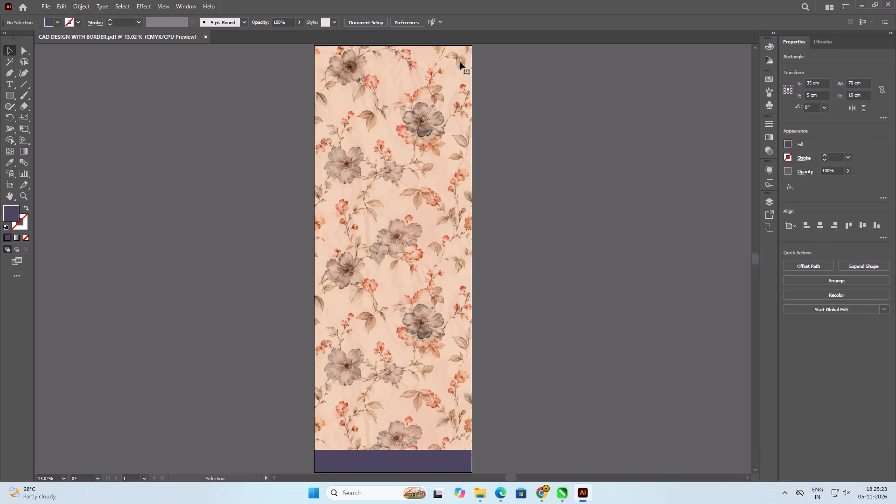
{"action": "left_click", "coordinate": [395, 469]}
{"action": "key", "text": "Delete"}
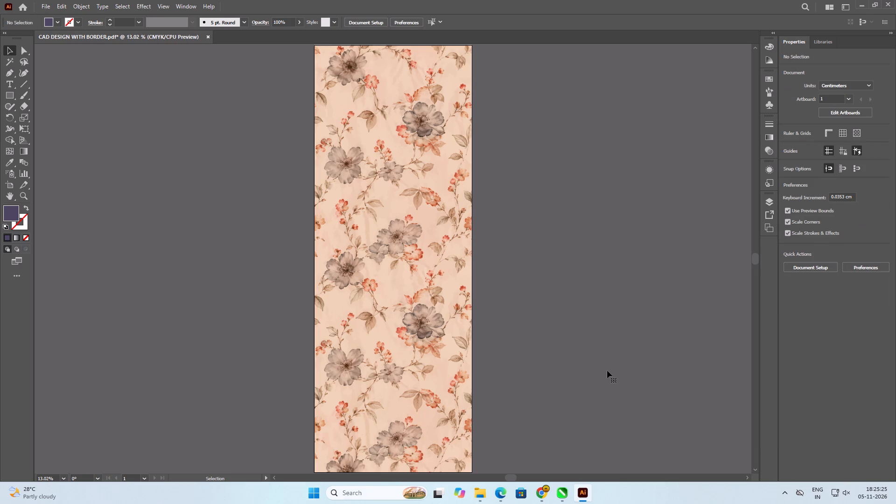
Start a Save As of the borderless design as Adobe PDF and enter the file name CAD DESIGN WITHOUGHT BORDER.
{"action": "key", "text": "ctrl+shift+s"}
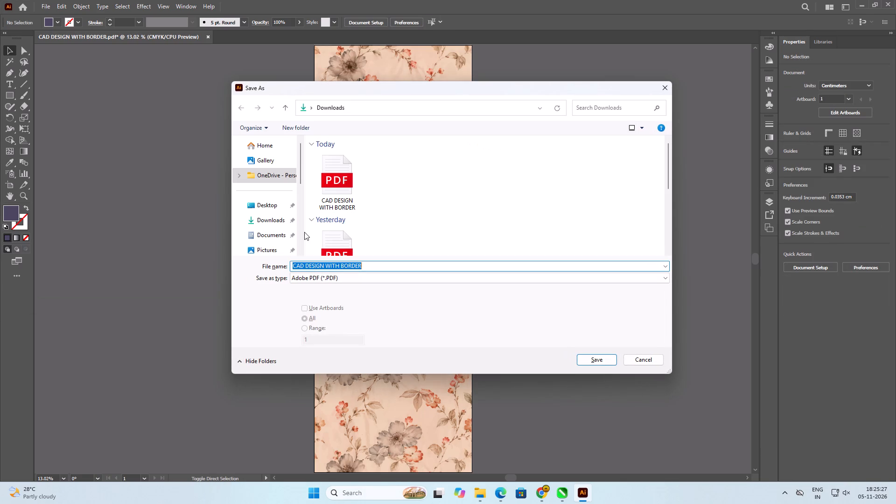
{"action": "left_click", "coordinate": [369, 266]}
{"action": "left_click", "coordinate": [367, 267]}
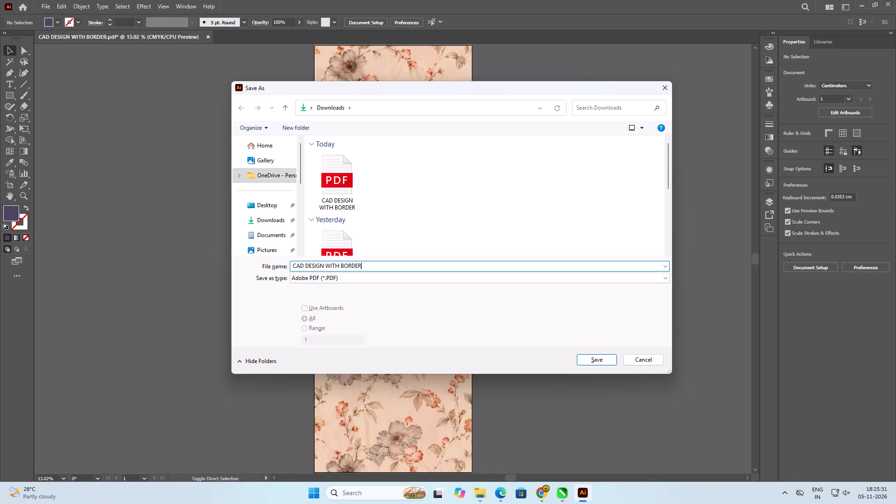
{"action": "left_click", "coordinate": [338, 266]}
{"action": "type", "text": "OUG"}
{"action": "key", "text": "h"}
{"action": "key", "text": "t"}
Switch to Chrome, look up the spelling of "without" on Google in a new tab, copy the word, and close the tab.
{"action": "left_click", "coordinate": [550, 495]}
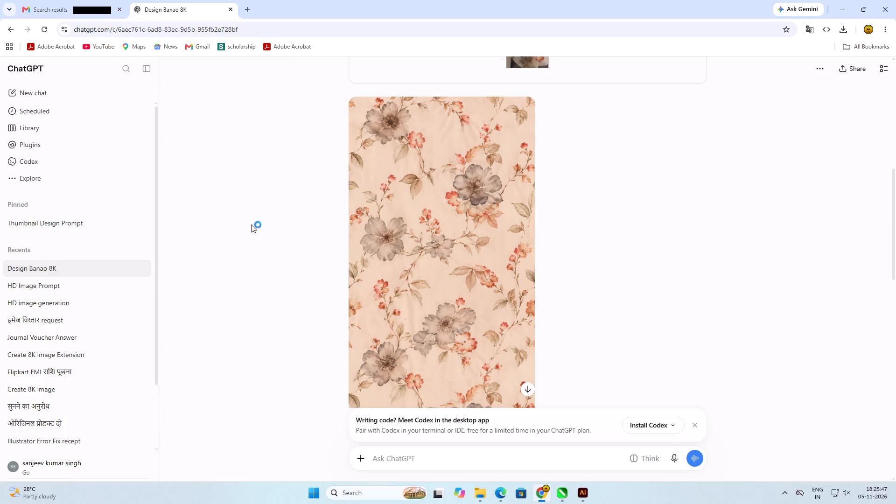
{"action": "left_click", "coordinate": [246, 11]}
{"action": "left_click", "coordinate": [275, 31]}
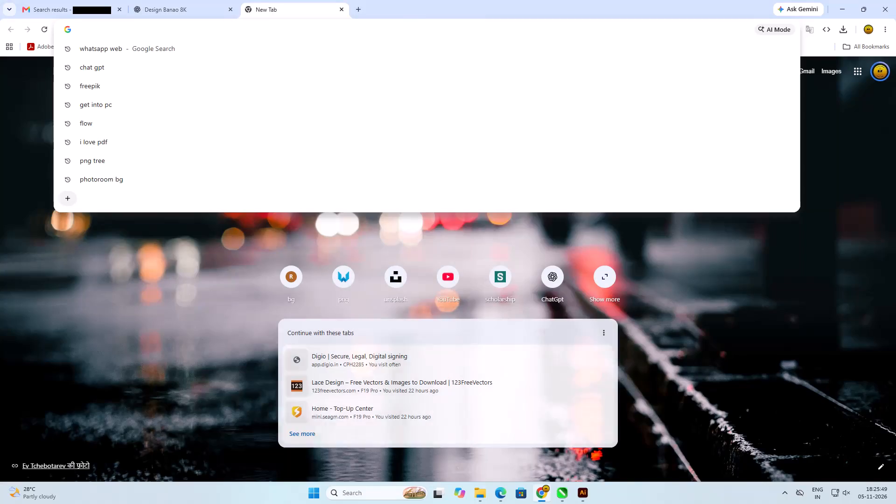
{"action": "type", "text": "WU"}
{"action": "key", "text": "BackSpace"}
{"action": "type", "text": "ITHOU"}
{"action": "type", "text": "SGT"}
{"action": "key", "text": "Return"}
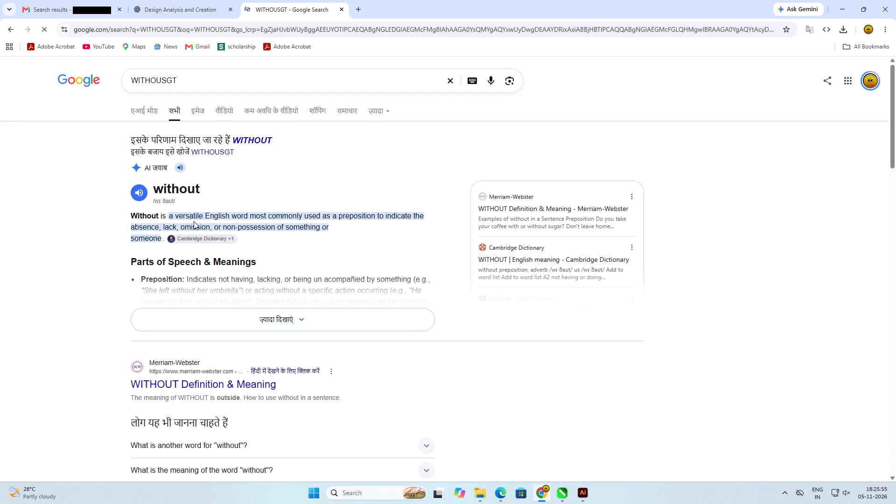
{"action": "left_click_drag", "start_coordinate": [154, 192], "coordinate": [191, 190]}
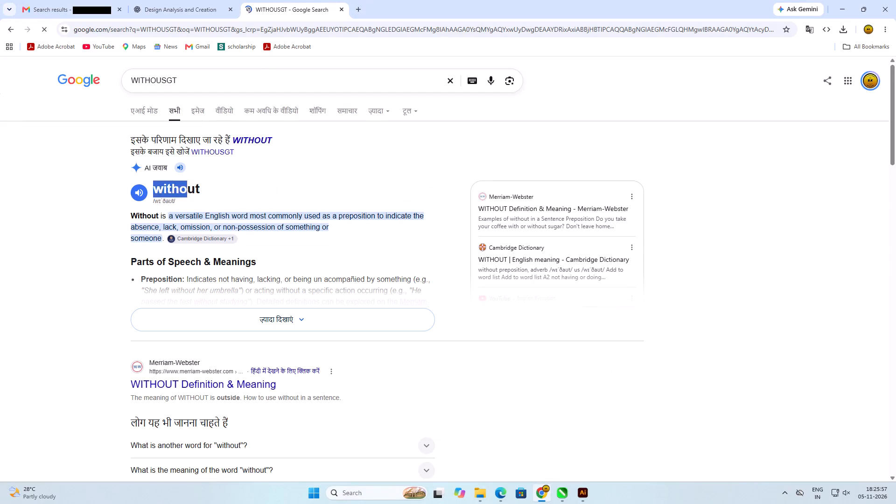
{"action": "left_click_drag", "start_coordinate": [191, 190], "coordinate": [198, 189]}
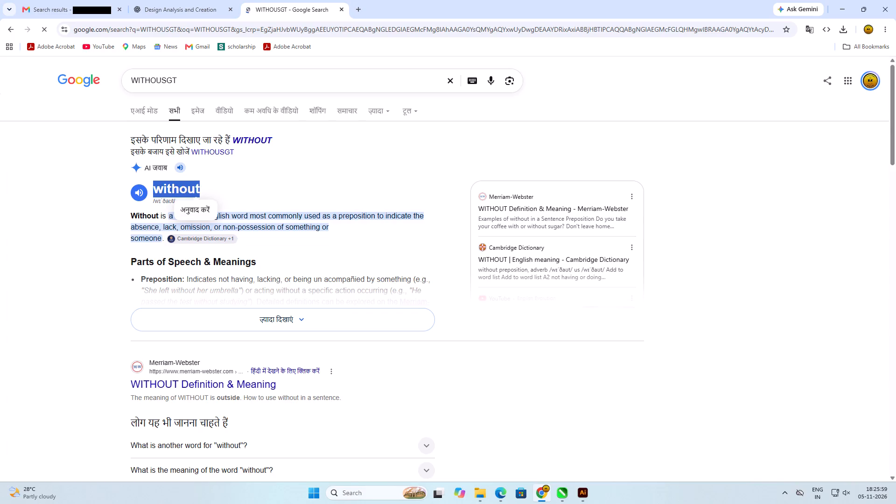
{"action": "key", "text": "ctrl+c"}
{"action": "scroll", "coordinate": [265, 192], "scroll_direction": "down", "scroll_amount": 3}
{"action": "left_click", "coordinate": [340, 9]}
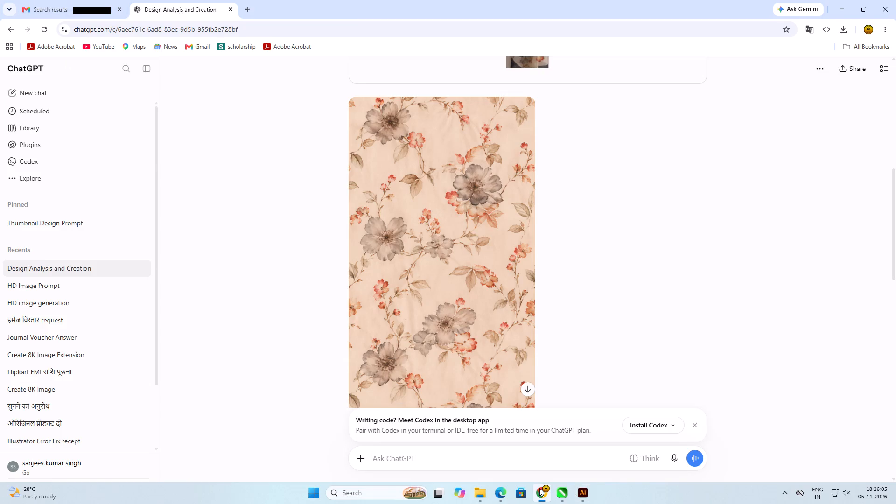
Return to Illustrator, correct the file name to CAD DESIGN WITHOUT BORDER, and save the PDF in Downloads with the [Illustrator Default] preset.
{"action": "left_click", "coordinate": [487, 493]}
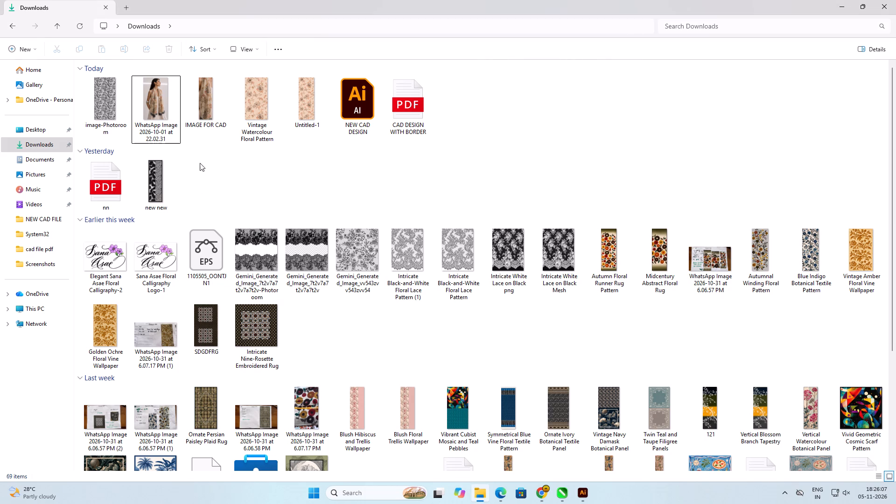
{"action": "left_click", "coordinate": [580, 497]}
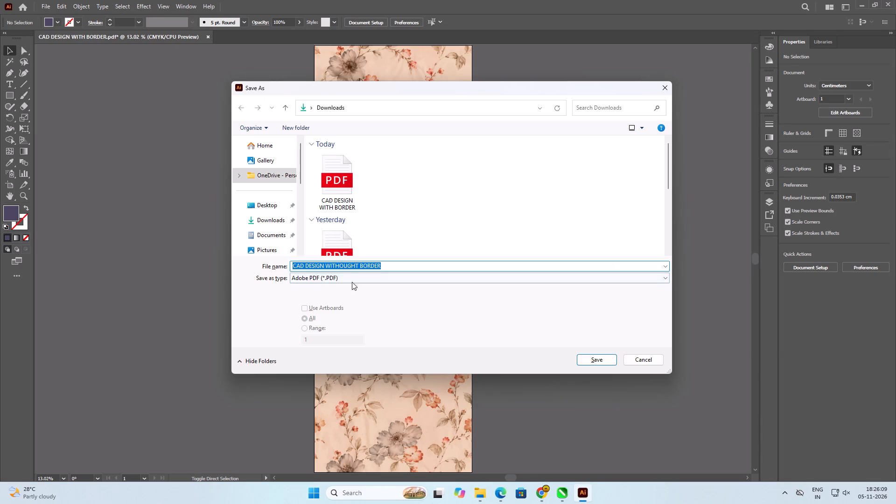
{"action": "left_click", "coordinate": [347, 266]}
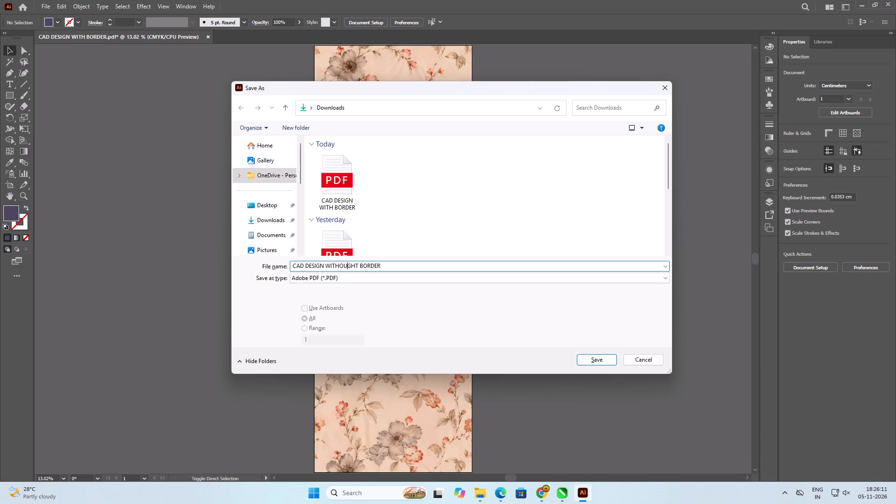
{"action": "left_click_drag", "start_coordinate": [357, 265], "coordinate": [342, 265]}
{"action": "left_click_drag", "start_coordinate": [342, 265], "coordinate": [327, 265]}
{"action": "key", "text": "ctrl+v"}
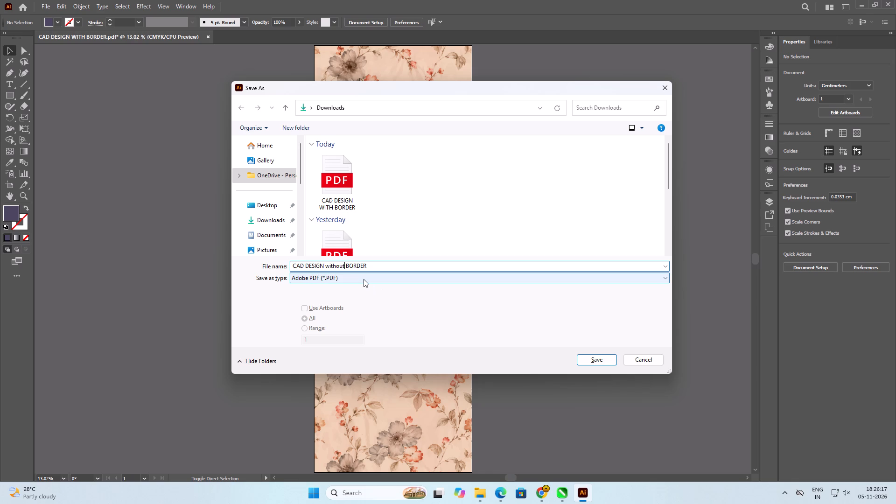
{"action": "key", "text": "BackSpace"}
{"action": "key", "text": "BackSpace"}
{"action": "key", "text": "BackSpace"}
{"action": "key", "text": "BackSpace"}
{"action": "key", "text": "BackSpace"}
{"action": "key", "text": "BackSpace"}
{"action": "key", "text": "BackSpace"}
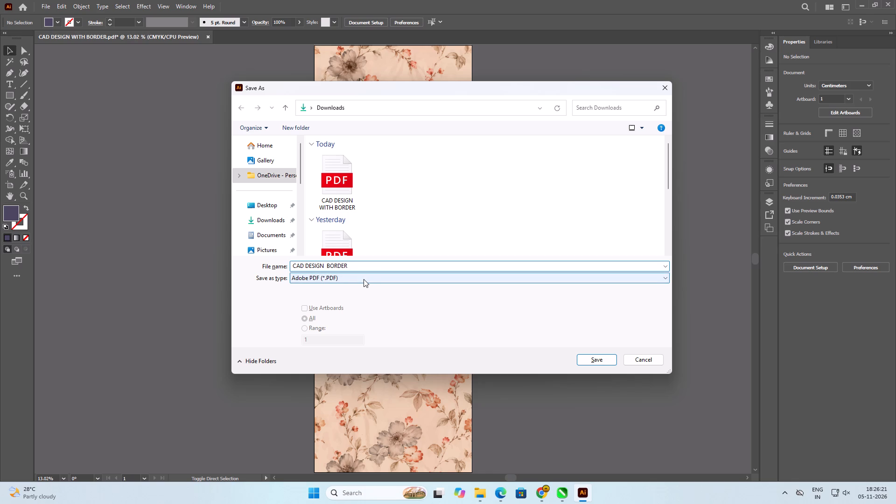
{"action": "type", "text": "WITHOUT"}
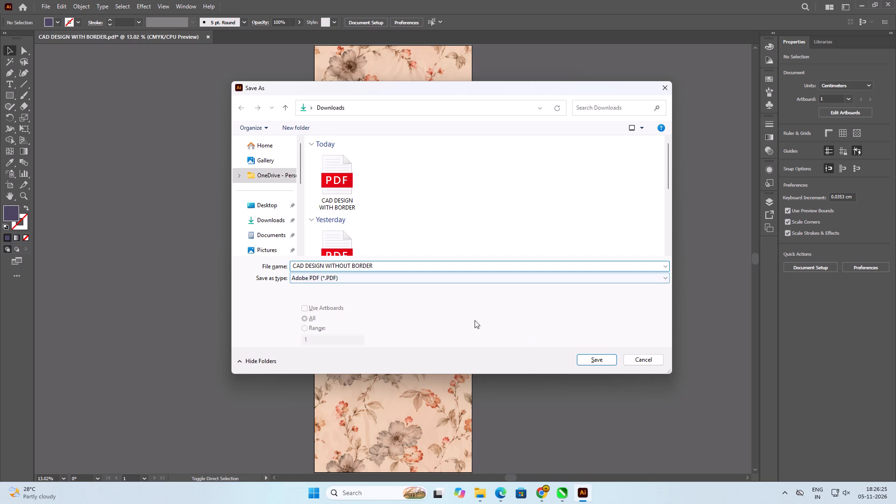
{"action": "left_click", "coordinate": [601, 358]}
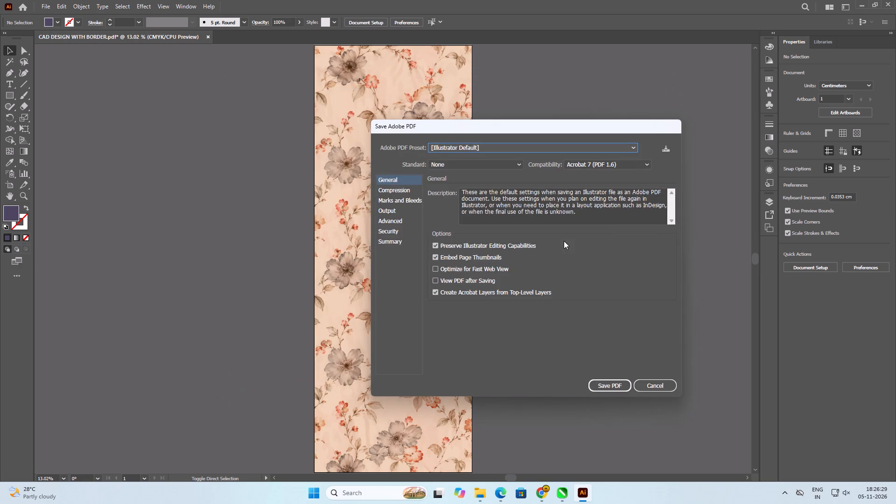
{"action": "left_click", "coordinate": [616, 388]}
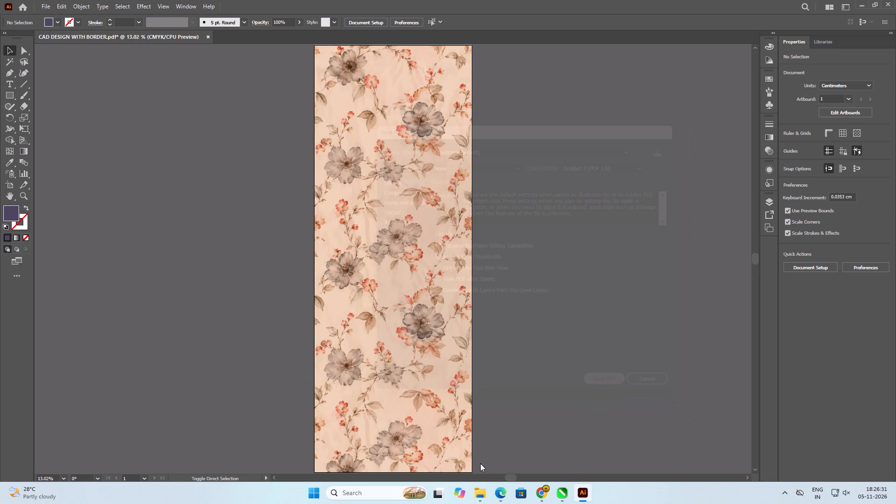
Switch to File Explorer, refresh Downloads, and check the combined properties of the with-border and without-border CAD DESIGN PDFs.
{"action": "left_click", "coordinate": [486, 503]}
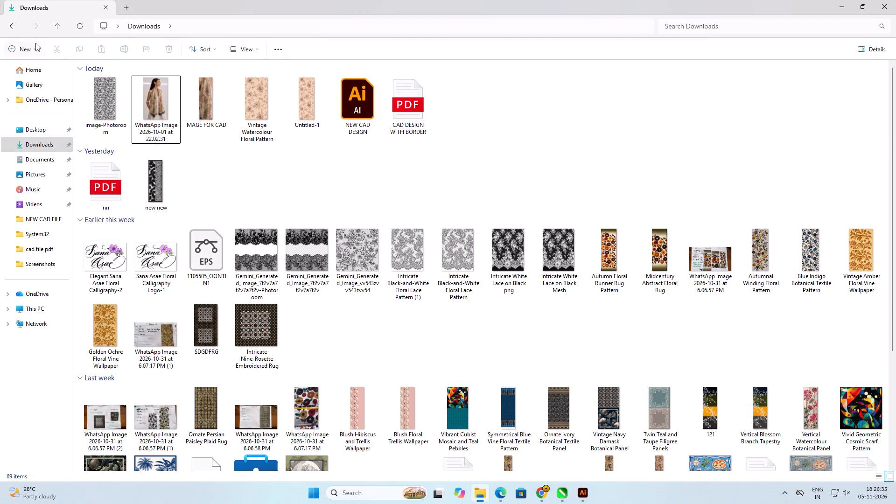
{"action": "left_click", "coordinate": [81, 29]}
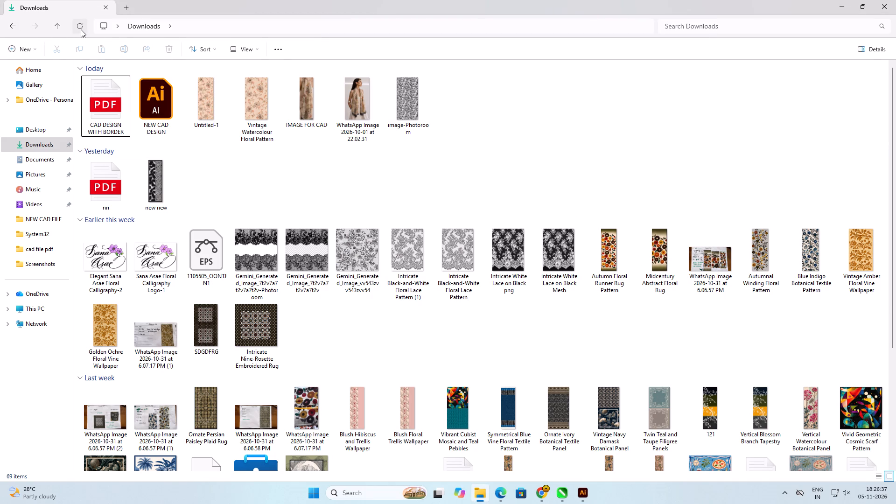
{"action": "left_click", "coordinate": [494, 111]}
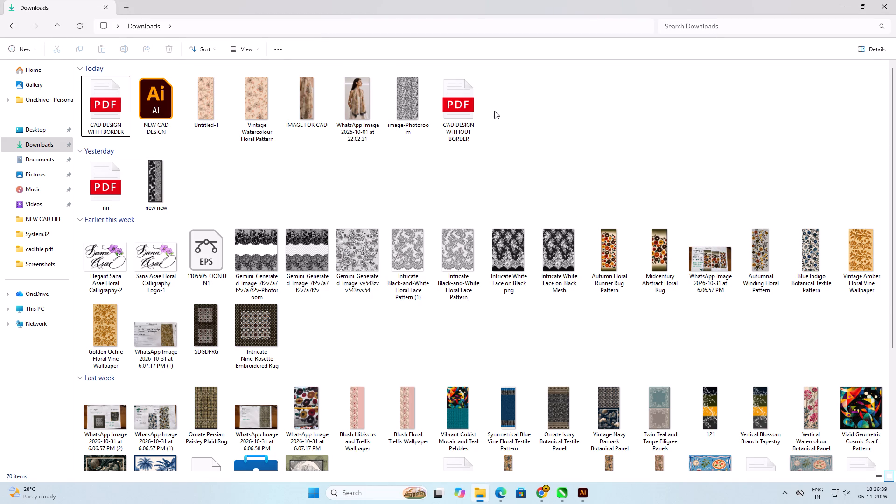
{"action": "left_click", "coordinate": [79, 28]}
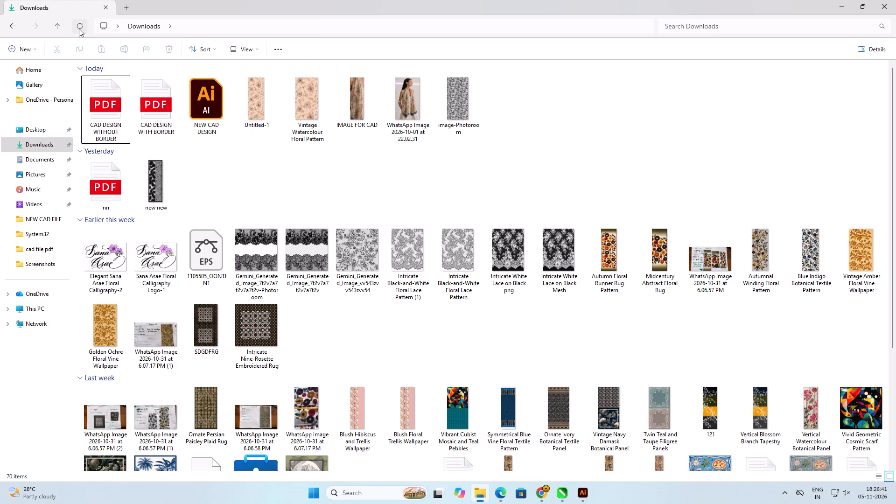
{"action": "left_click", "coordinate": [149, 106]}
{"action": "left_click", "coordinate": [118, 108], "text": "ctrl"}
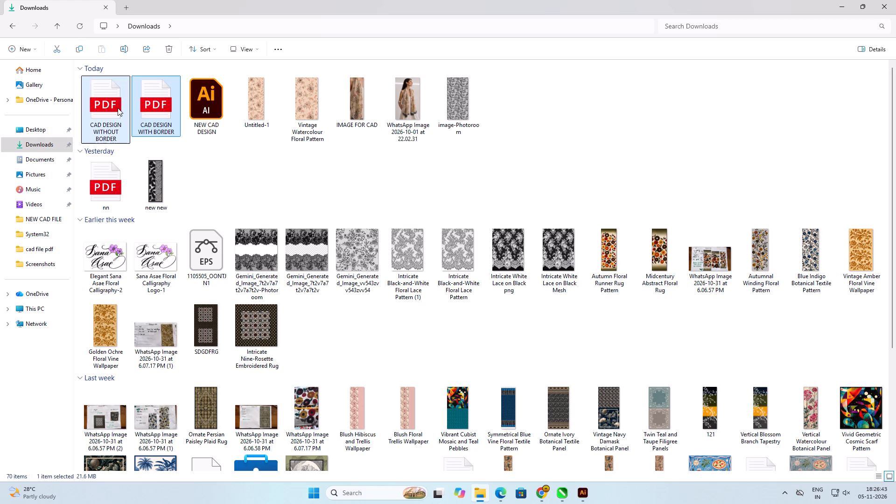
{"action": "key", "text": "alt+Return"}
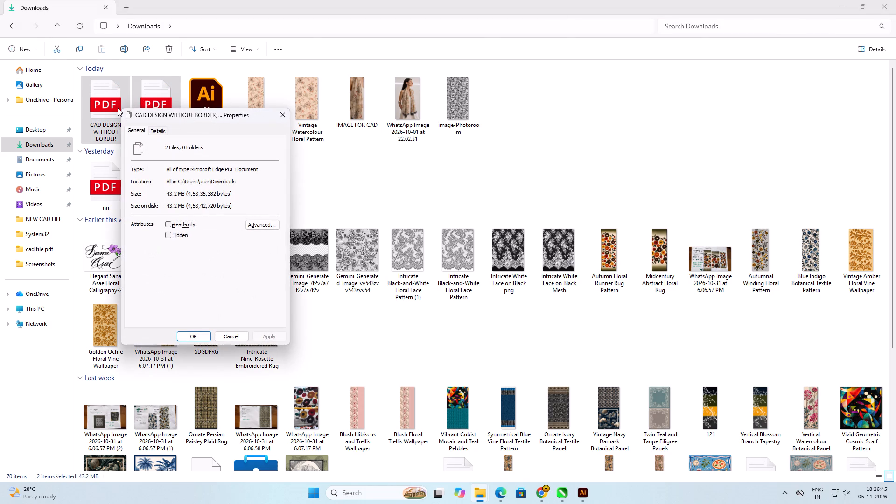
{"action": "left_click", "coordinate": [234, 336]}
{"action": "left_click", "coordinate": [527, 137]}
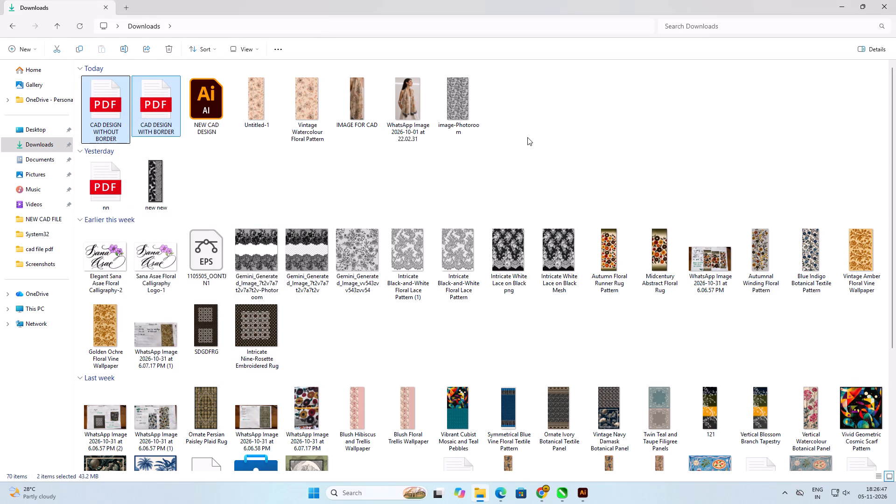
Switch to Illustrator, undo the deletion of the purple top and bottom bars, and issue a save of the document.
{"action": "left_click", "coordinate": [581, 499]}
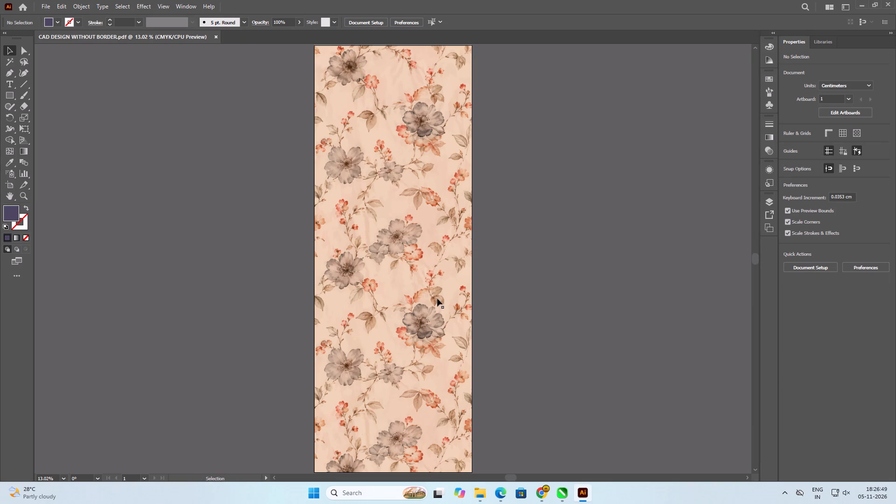
{"action": "key", "text": "ctrl+z"}
{"action": "key", "text": "ctrl+z"}
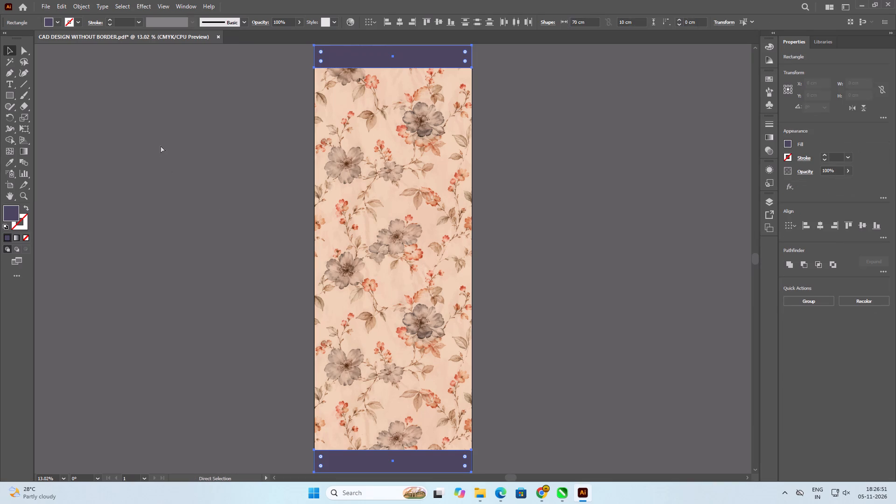
{"action": "key", "text": "ctrl+s"}
{"action": "left_click", "coordinate": [161, 132]}
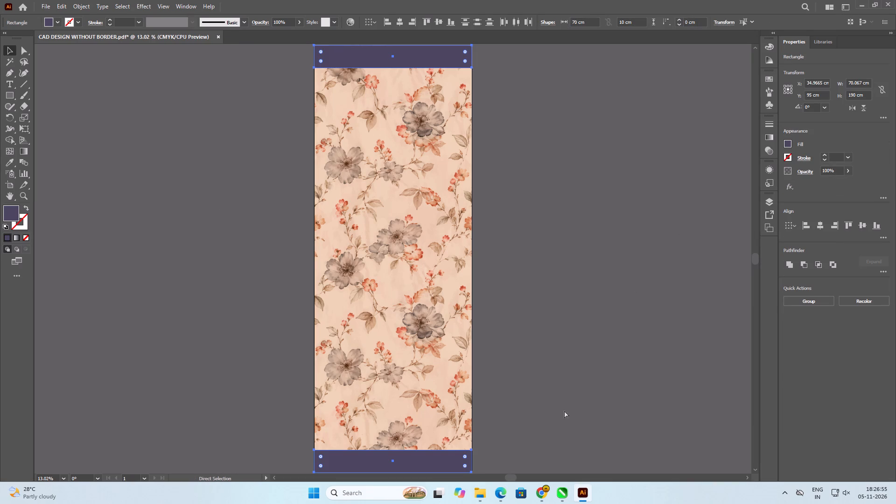
Switch to Chrome, open iLovePDF's Compress PDF tool in a new tab, compress CAD DESIGN WITH BORDER from Downloads, and download the result.
{"action": "left_click", "coordinate": [548, 489]}
{"action": "left_click", "coordinate": [243, 9]}
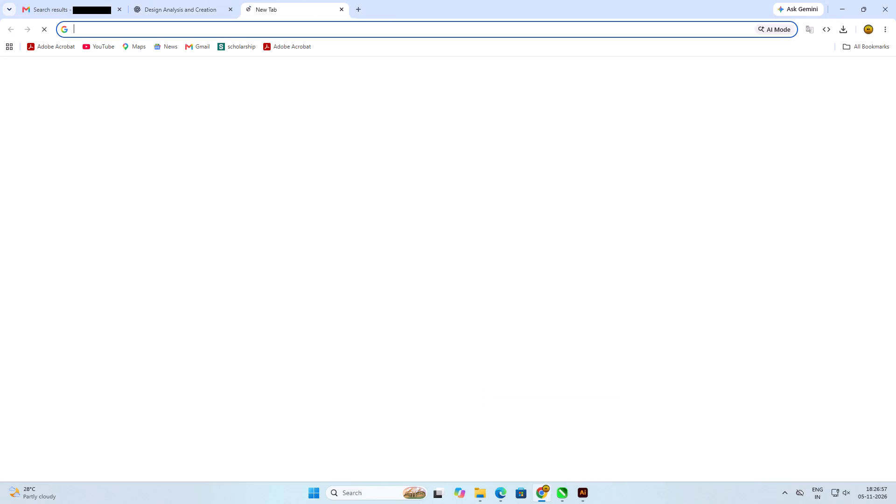
{"action": "left_click", "coordinate": [257, 25]}
{"action": "type", "text": "COMPRE"}
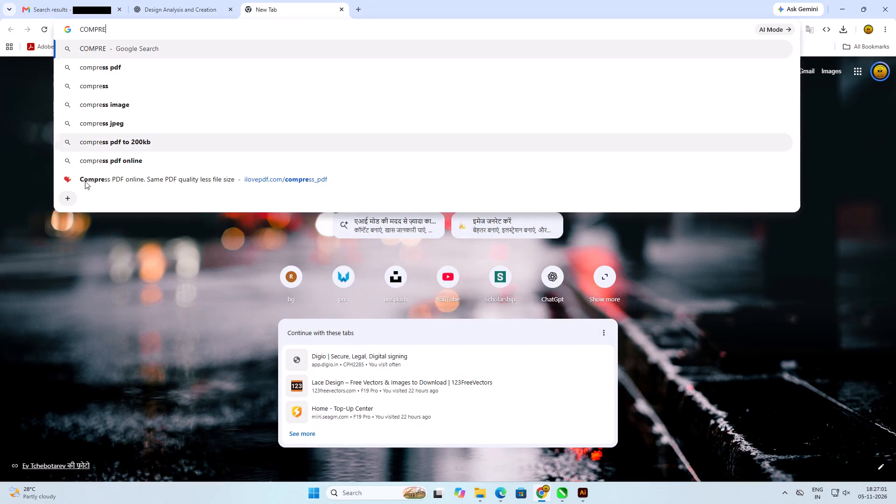
{"action": "left_click", "coordinate": [120, 181]}
{"action": "left_click", "coordinate": [440, 175]}
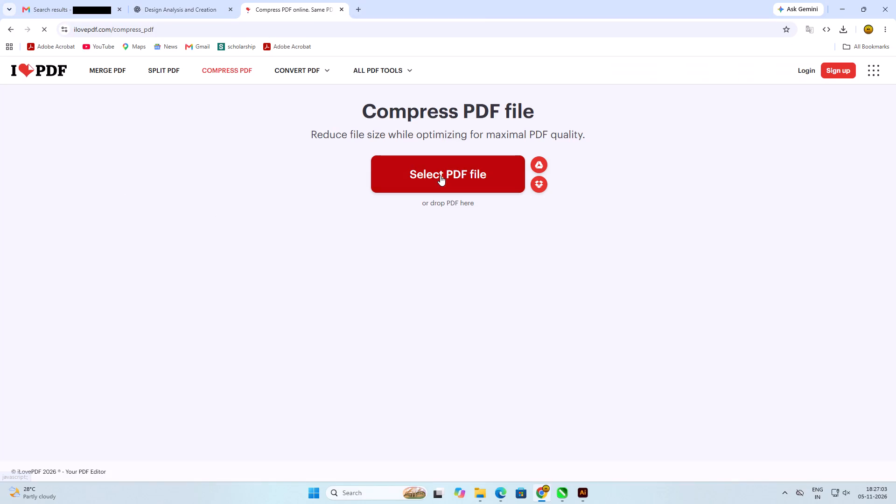
{"action": "double_click", "coordinate": [155, 103]}
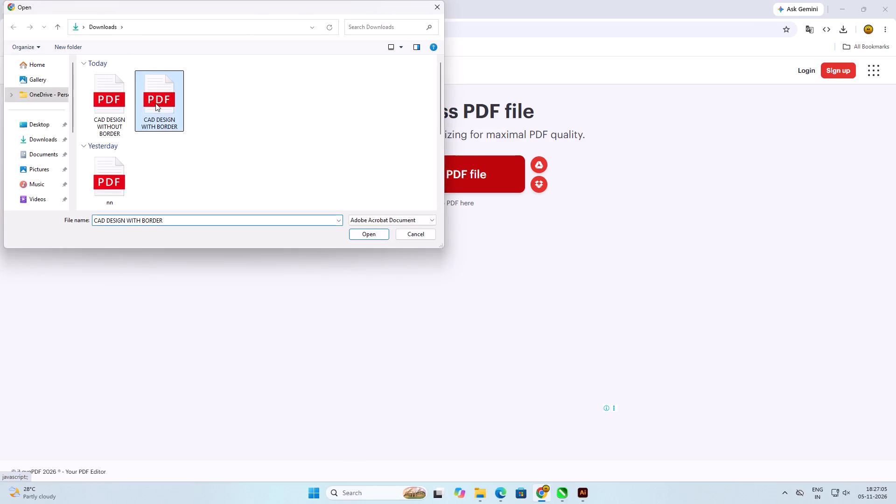
{"action": "left_click", "coordinate": [790, 449]}
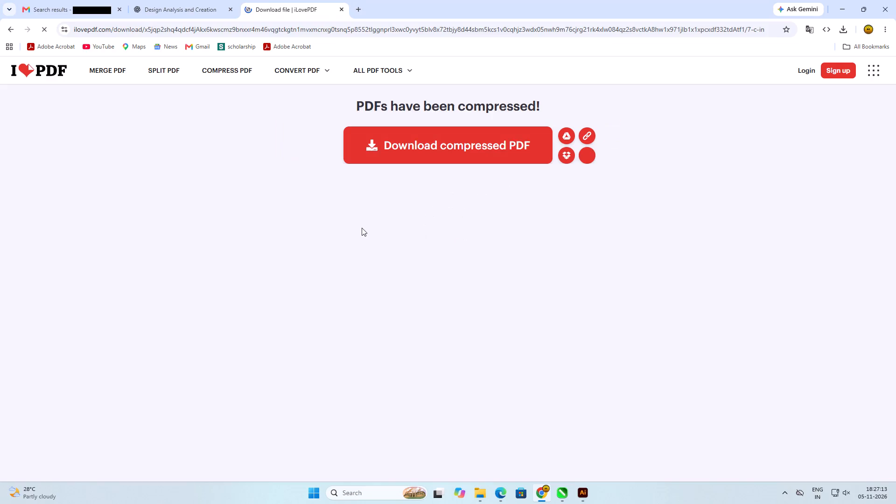
{"action": "left_click", "coordinate": [458, 154]}
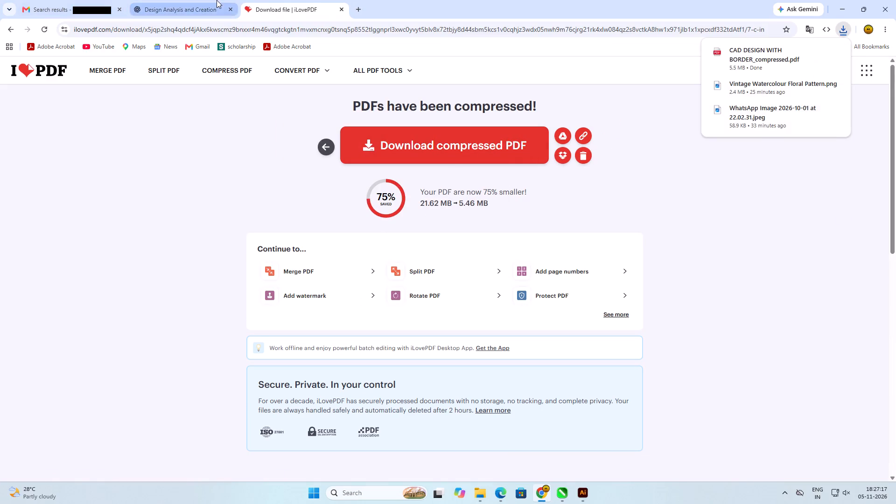
{"action": "left_click", "coordinate": [301, 0]}
{"action": "left_click", "coordinate": [118, 0]}
{"action": "left_click", "coordinate": [151, 0]}
{"action": "left_click", "coordinate": [306, 0]}
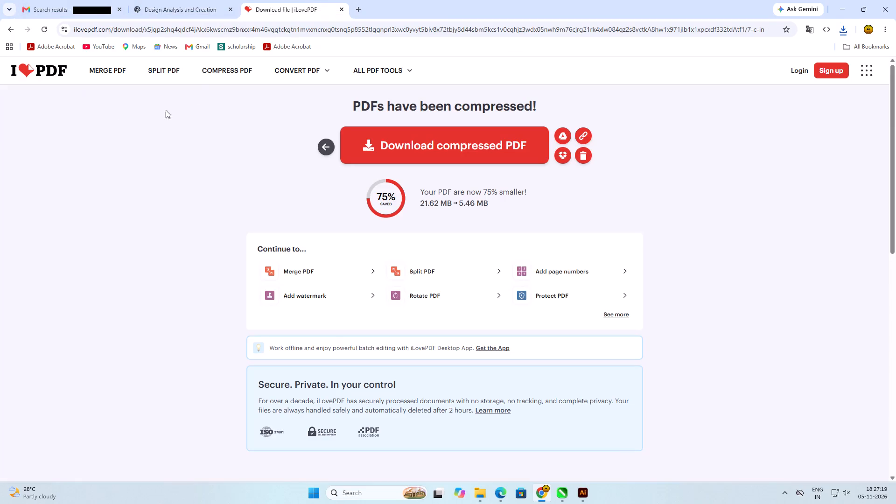
Go back to the Compress PDF tool, compress CAD DESIGN WITHOUT BORDER from Downloads, and download the compressed file.
{"action": "left_click", "coordinate": [321, 142]}
{"action": "left_click", "coordinate": [417, 180]}
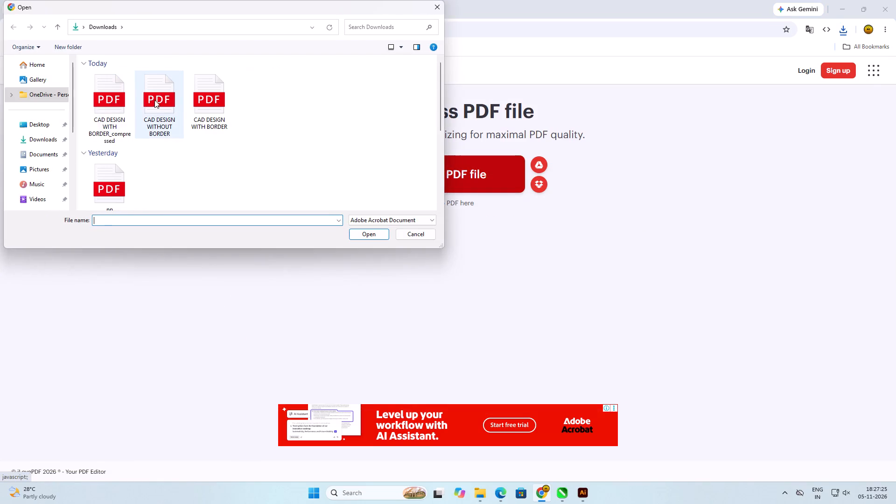
{"action": "double_click", "coordinate": [154, 100]}
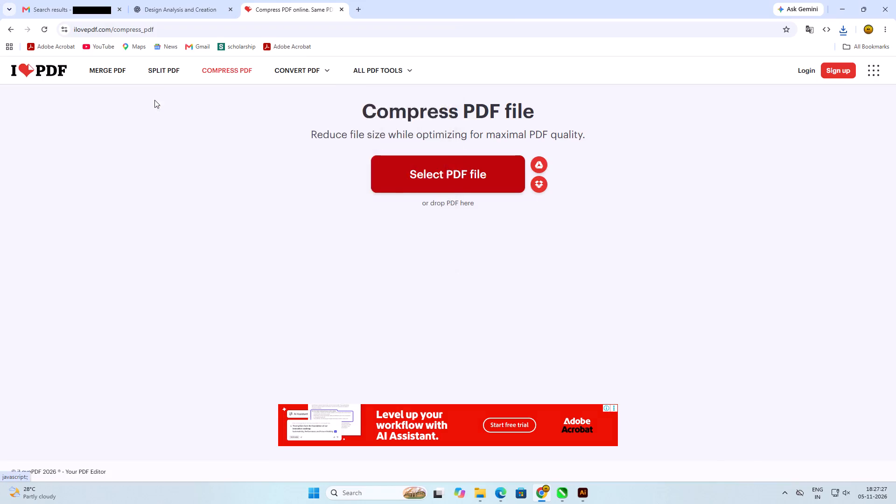
{"action": "left_click", "coordinate": [837, 449]}
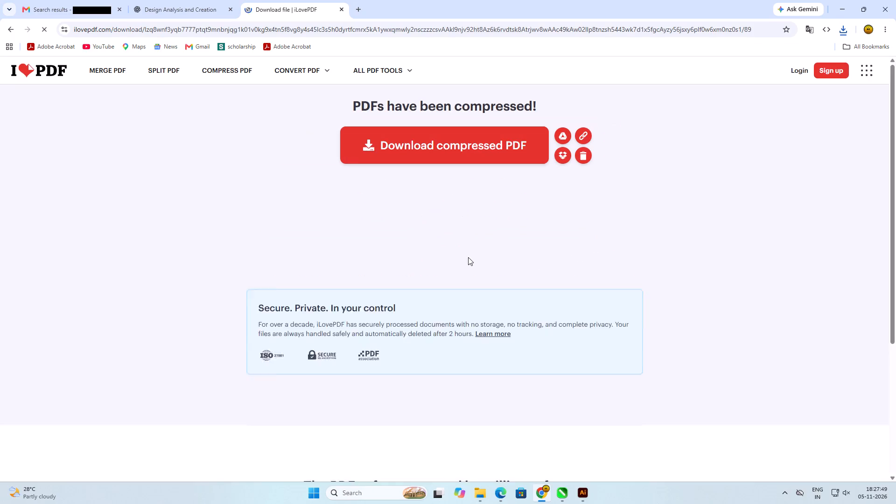
{"action": "left_click", "coordinate": [459, 142]}
{"action": "left_click", "coordinate": [815, 184]}
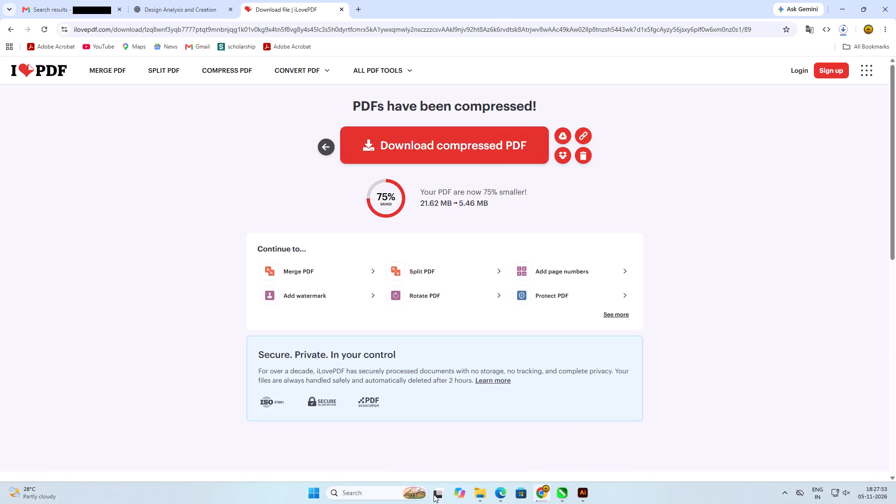
Switch to File Explorer, refresh Downloads, and delete the uncompressed CAD DESIGN WITH BORDER and CAD DESIGN WITHOUT BORDER PDFs.
{"action": "left_click", "coordinate": [484, 495]}
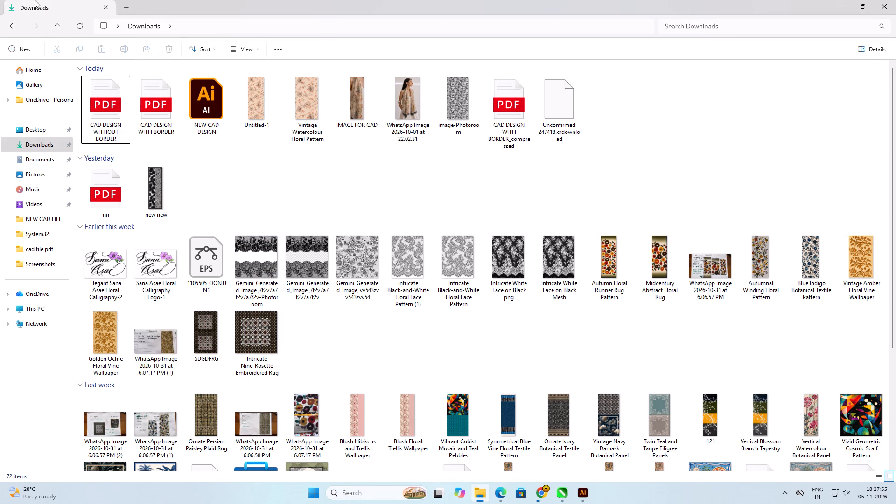
{"action": "left_click", "coordinate": [85, 22]}
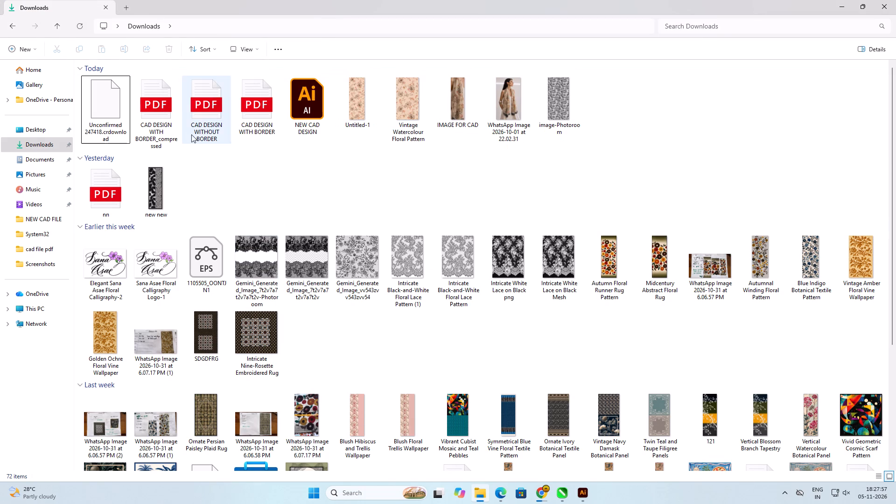
{"action": "left_click_drag", "start_coordinate": [209, 147], "coordinate": [251, 123]}
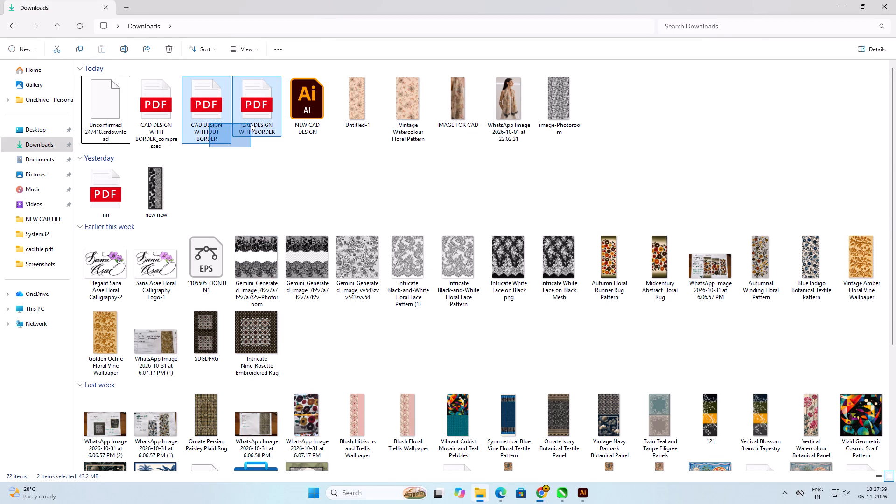
{"action": "left_click_drag", "start_coordinate": [251, 123], "coordinate": [250, 148]}
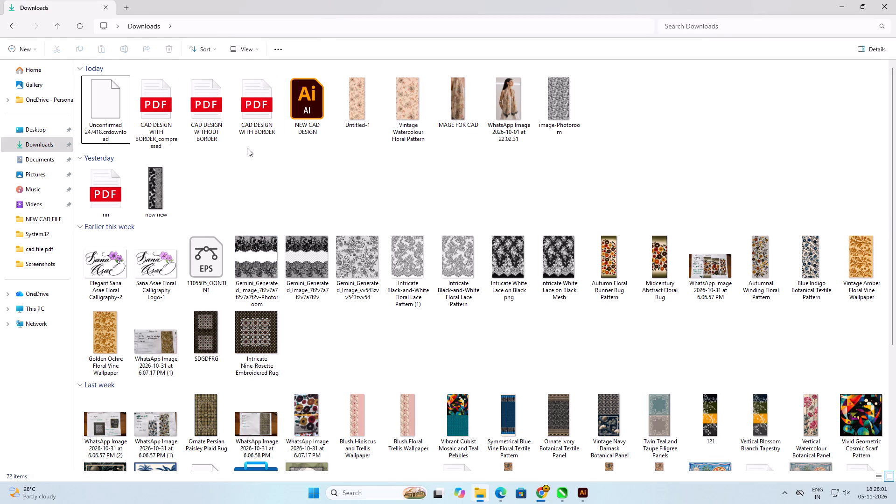
{"action": "left_click", "coordinate": [81, 28]}
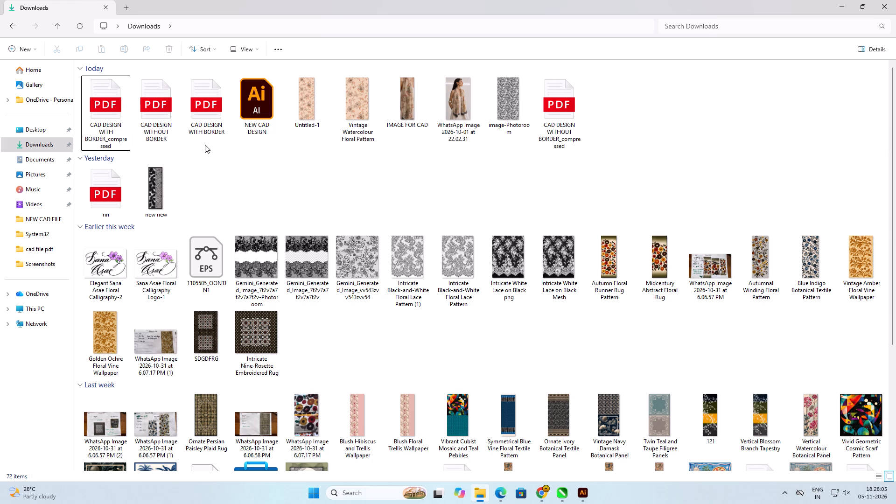
{"action": "left_click", "coordinate": [80, 28]}
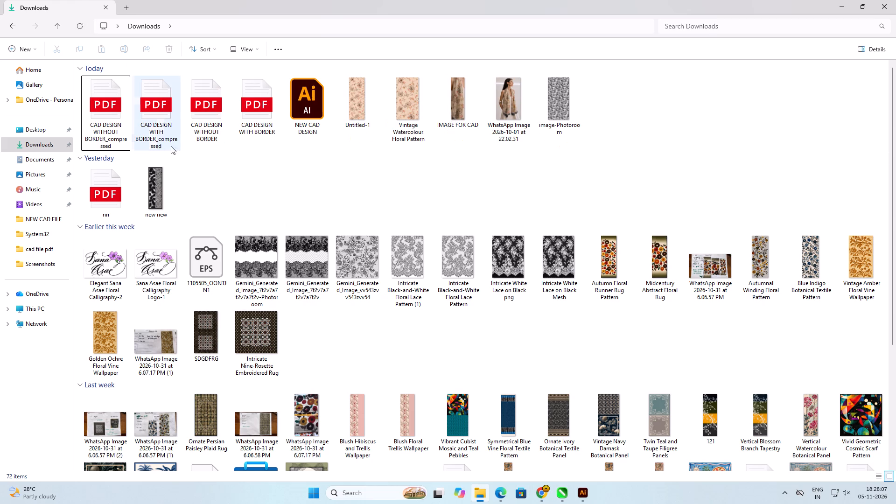
{"action": "left_click_drag", "start_coordinate": [198, 145], "coordinate": [266, 121]}
{"action": "left_click", "coordinate": [285, 158]}
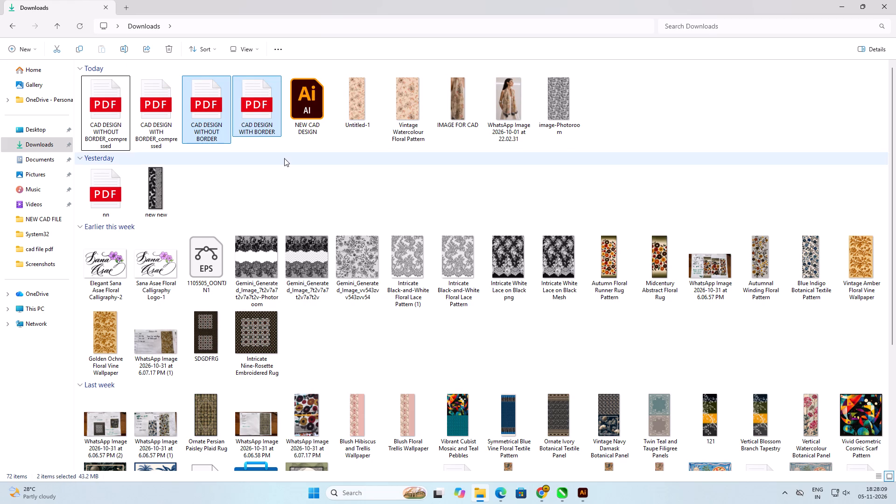
{"action": "left_click", "coordinate": [135, 139]}
{"action": "left_click", "coordinate": [118, 142]}
{"action": "left_click", "coordinate": [104, 142]}
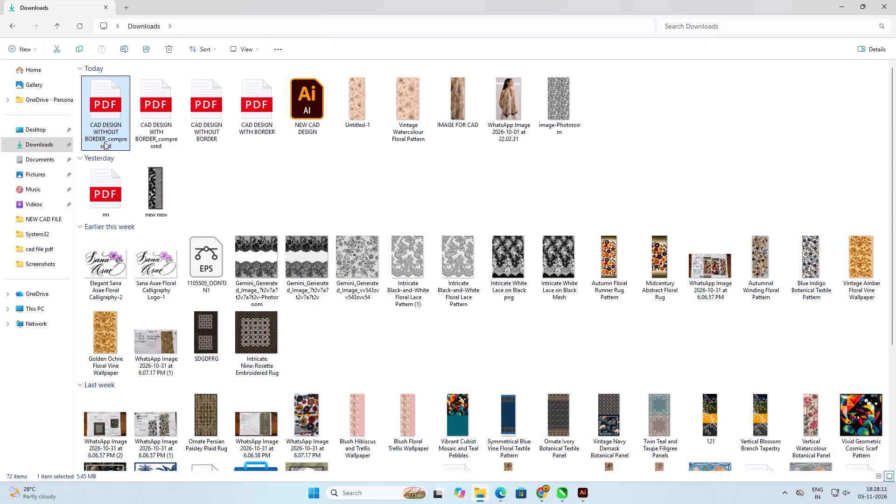
{"action": "left_click", "coordinate": [238, 120]}
{"action": "left_click_drag", "start_coordinate": [205, 145], "coordinate": [254, 122]}
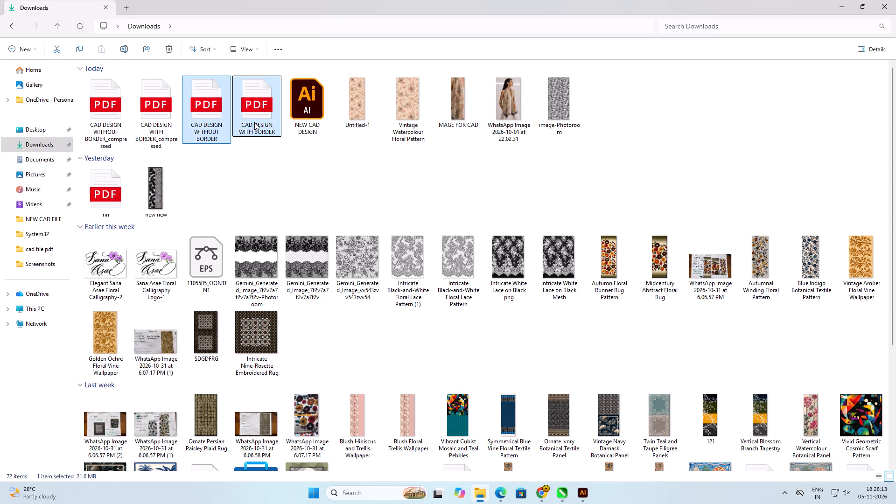
{"action": "key", "text": "Delete"}
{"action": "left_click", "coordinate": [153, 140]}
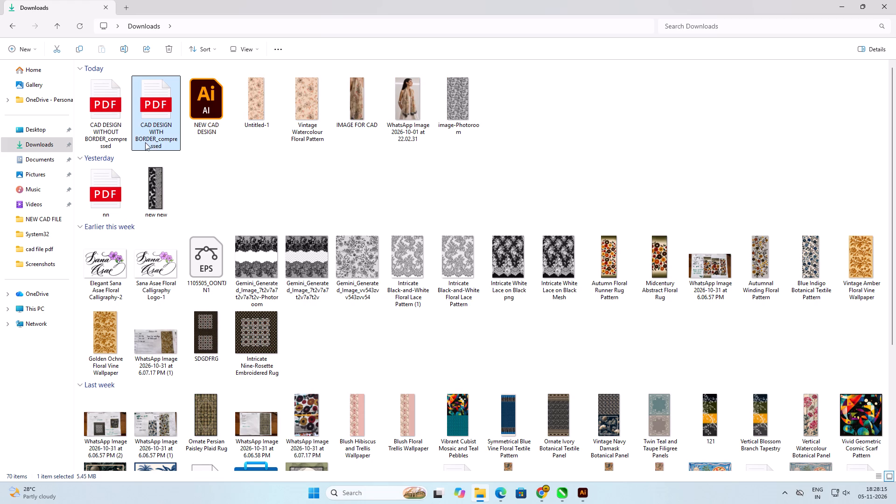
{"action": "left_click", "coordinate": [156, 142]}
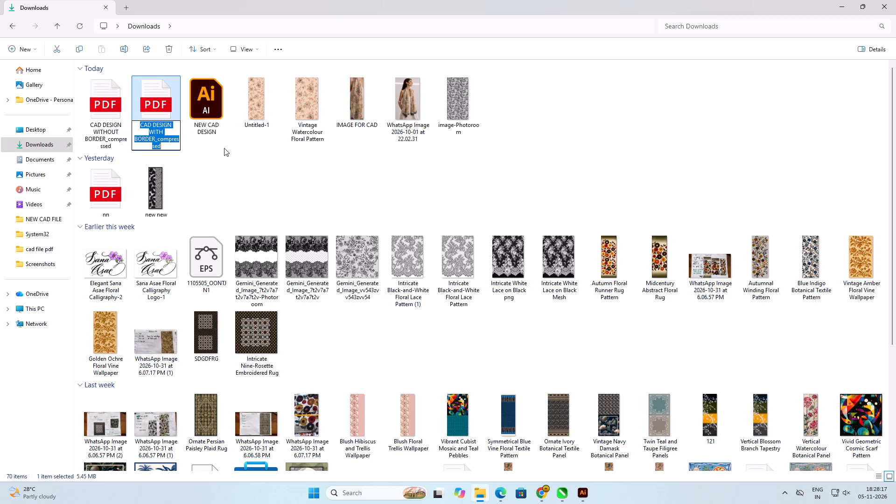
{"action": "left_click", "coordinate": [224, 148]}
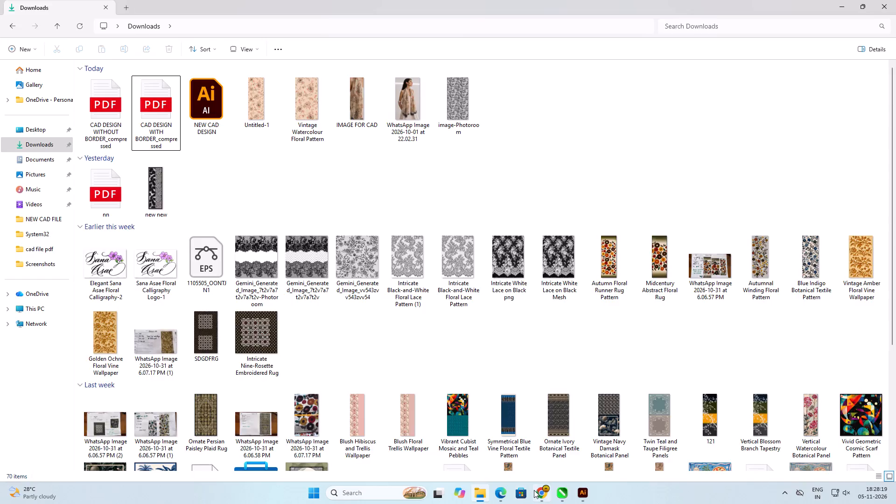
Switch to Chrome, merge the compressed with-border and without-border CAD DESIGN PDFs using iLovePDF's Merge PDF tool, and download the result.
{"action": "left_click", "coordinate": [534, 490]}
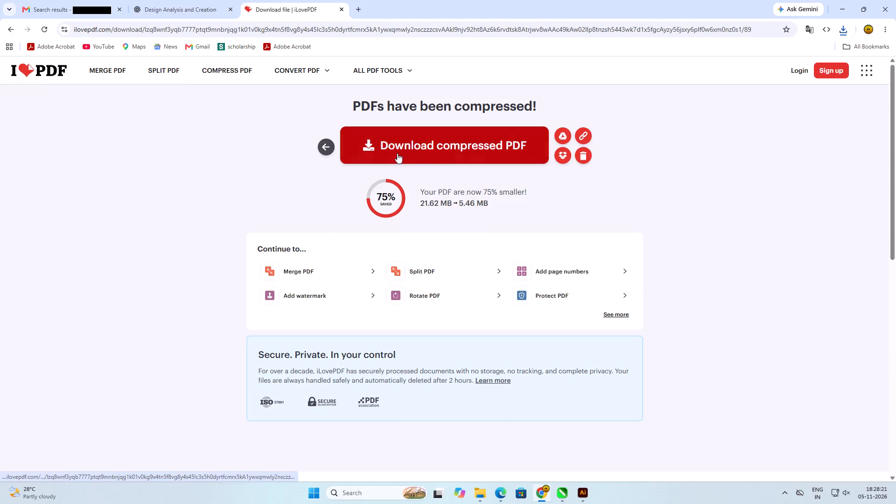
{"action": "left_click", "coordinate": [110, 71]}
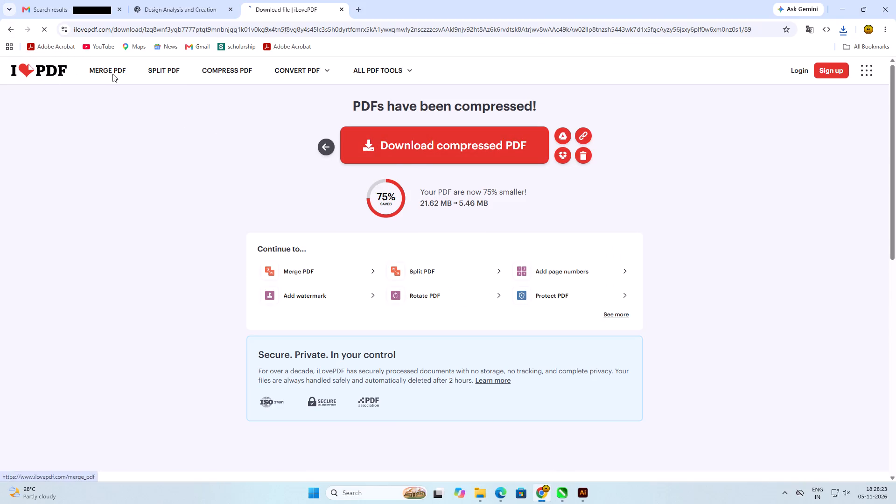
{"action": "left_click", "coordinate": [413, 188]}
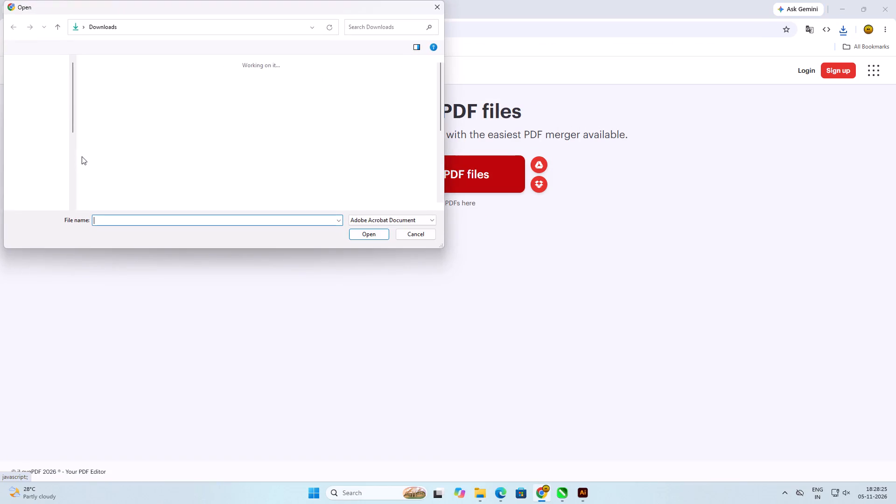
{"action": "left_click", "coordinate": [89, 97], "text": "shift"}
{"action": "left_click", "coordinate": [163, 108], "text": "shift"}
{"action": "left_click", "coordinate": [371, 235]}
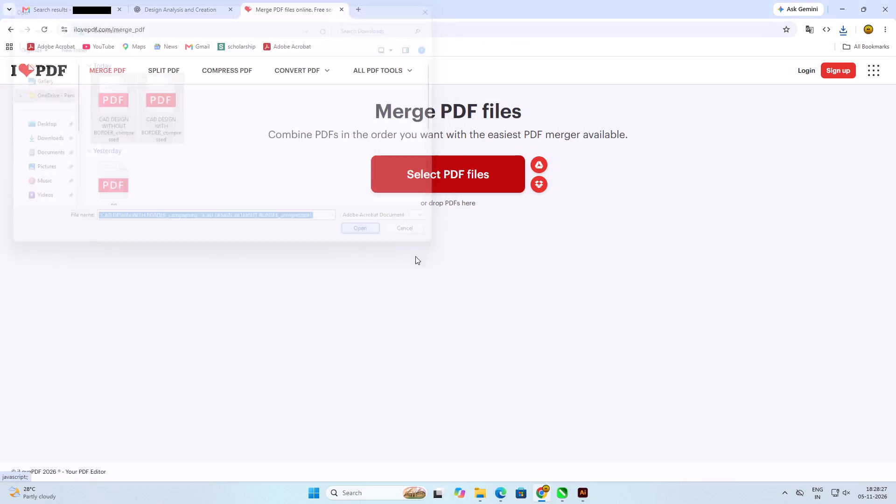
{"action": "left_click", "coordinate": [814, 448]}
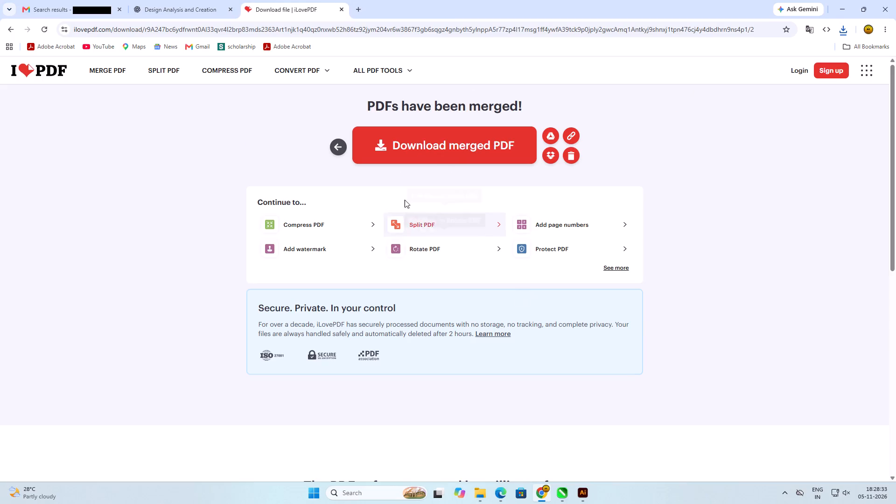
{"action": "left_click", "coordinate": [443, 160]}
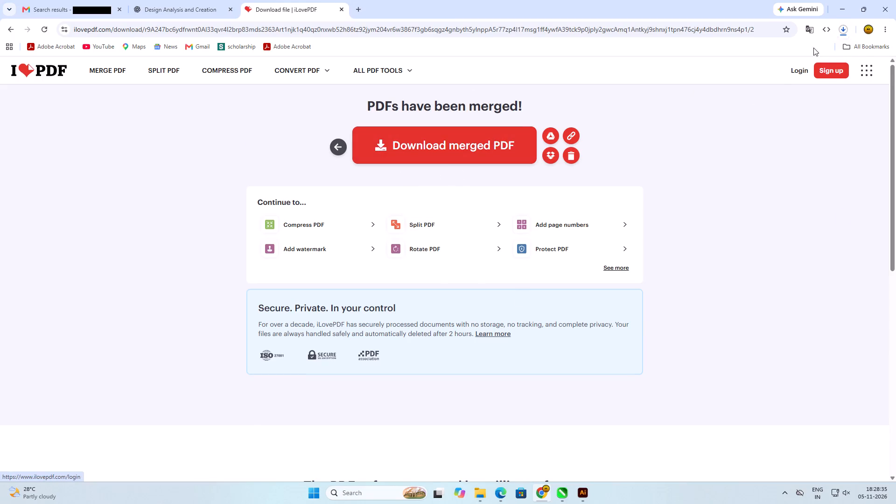
Switch to File Explorer, open CAD DESIGN WITH BORDER_compressed, and examine the whole page for the pattern and border bars before closing it.
{"action": "left_click", "coordinate": [482, 485]}
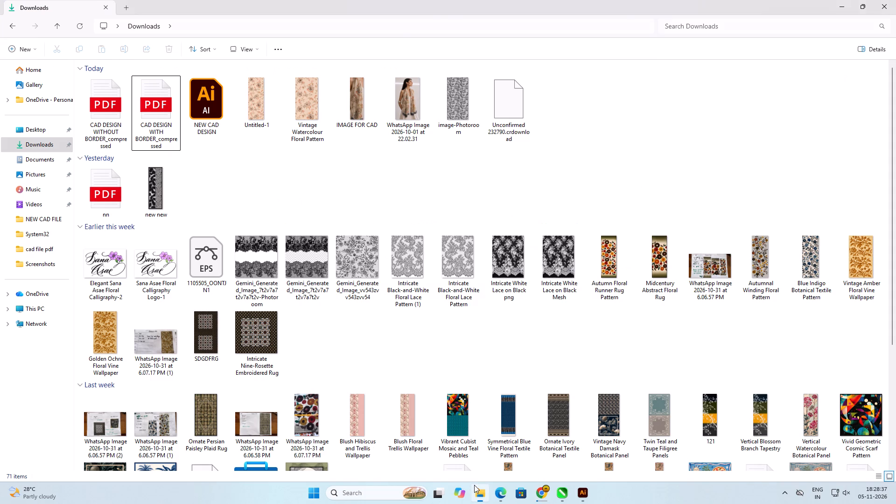
{"action": "double_click", "coordinate": [142, 113]}
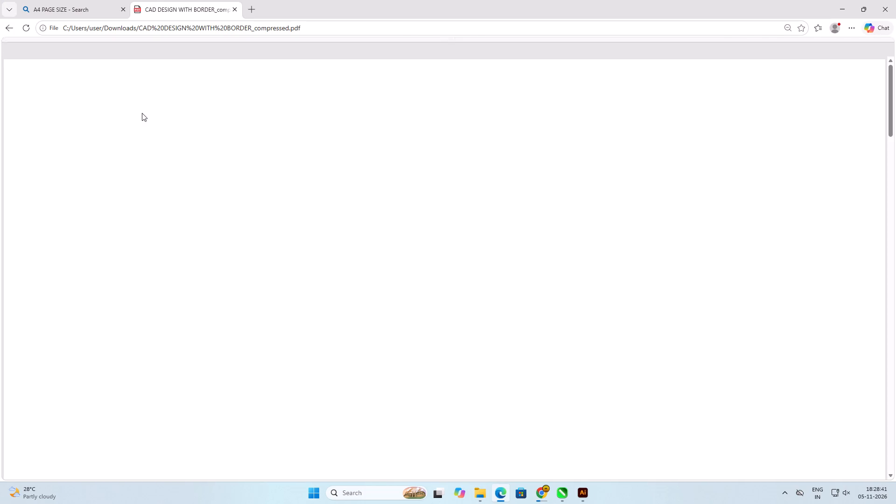
{"action": "scroll", "coordinate": [301, 187], "scroll_direction": "down", "scroll_amount": 7}
{"action": "triple_click", "coordinate": [392, 45]}
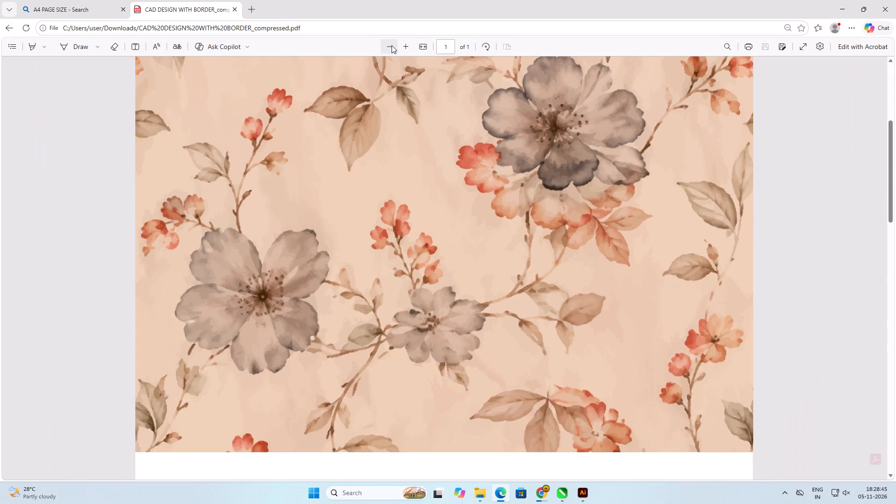
{"action": "triple_click", "coordinate": [392, 45]}
{"action": "scroll", "coordinate": [404, 149], "scroll_direction": "up", "scroll_amount": 12}
{"action": "scroll", "coordinate": [404, 149], "scroll_direction": "down", "scroll_amount": 12}
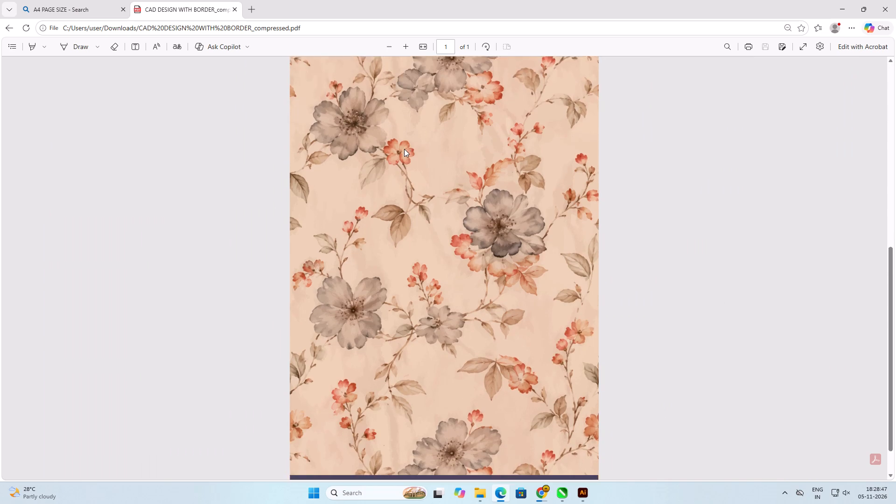
{"action": "scroll", "coordinate": [404, 149], "scroll_direction": "down", "scroll_amount": 11}
{"action": "scroll", "coordinate": [404, 149], "scroll_direction": "up", "scroll_amount": 11}
{"action": "scroll", "coordinate": [404, 149], "scroll_direction": "down", "scroll_amount": 4}
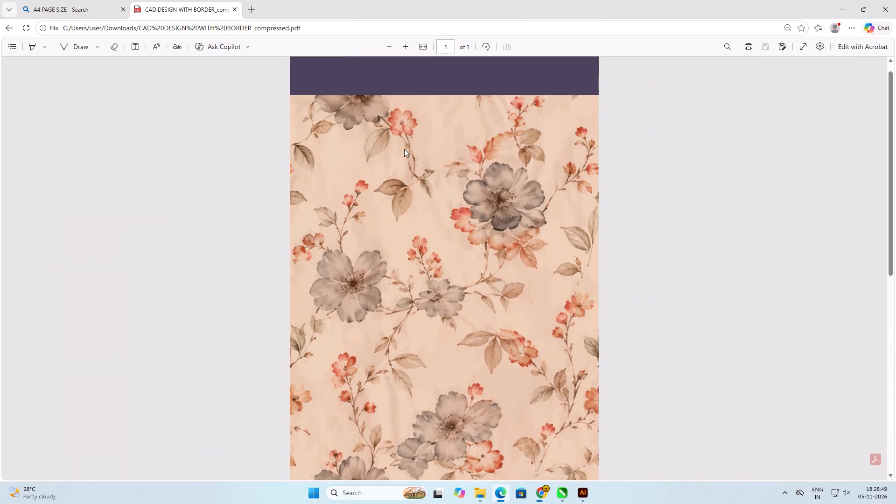
{"action": "scroll", "coordinate": [404, 149], "scroll_direction": "down", "scroll_amount": 12}
{"action": "scroll", "coordinate": [404, 149], "scroll_direction": "up", "scroll_amount": 11}
{"action": "left_click", "coordinate": [895, 0]}
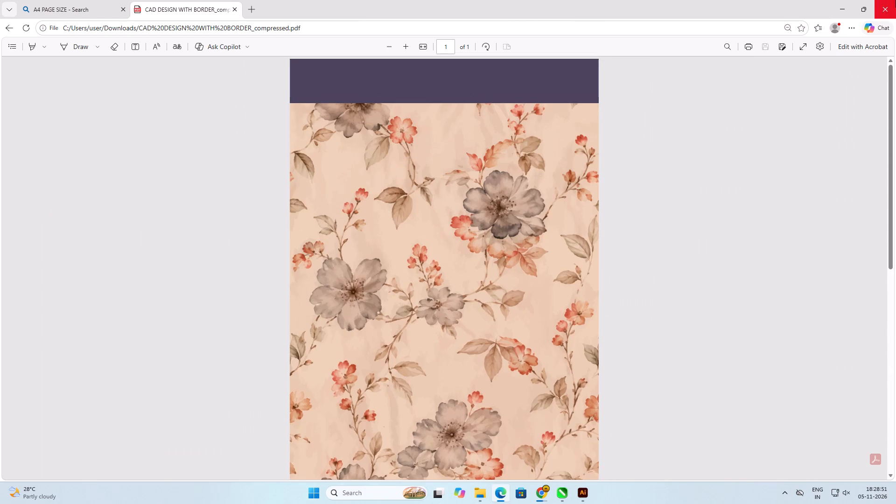
Open CAD DESIGN WITHOUT BORDER_compressed from Downloads, examine whether its page contains the purple border bars, reopen it to recheck, and close it.
{"action": "double_click", "coordinate": [122, 104]}
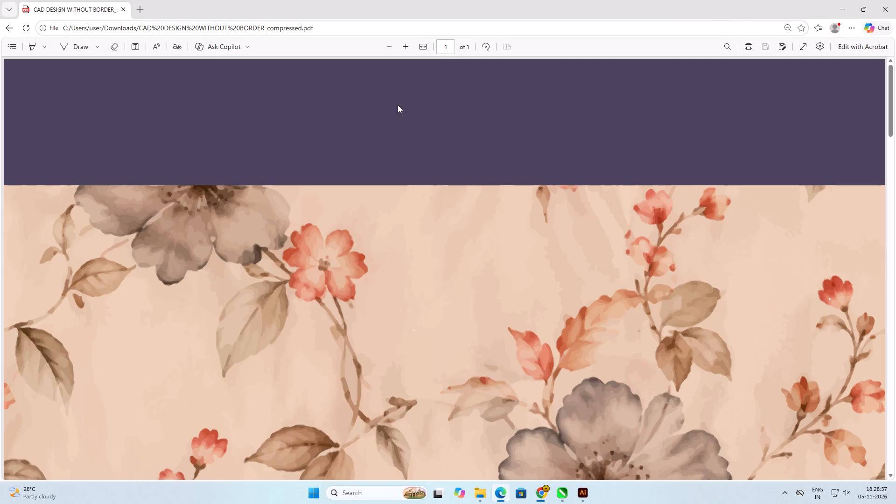
{"action": "scroll", "coordinate": [407, 119], "scroll_direction": "up", "scroll_amount": 2}
{"action": "triple_click", "coordinate": [389, 47]}
{"action": "triple_click", "coordinate": [389, 47]}
{"action": "double_click", "coordinate": [389, 47]}
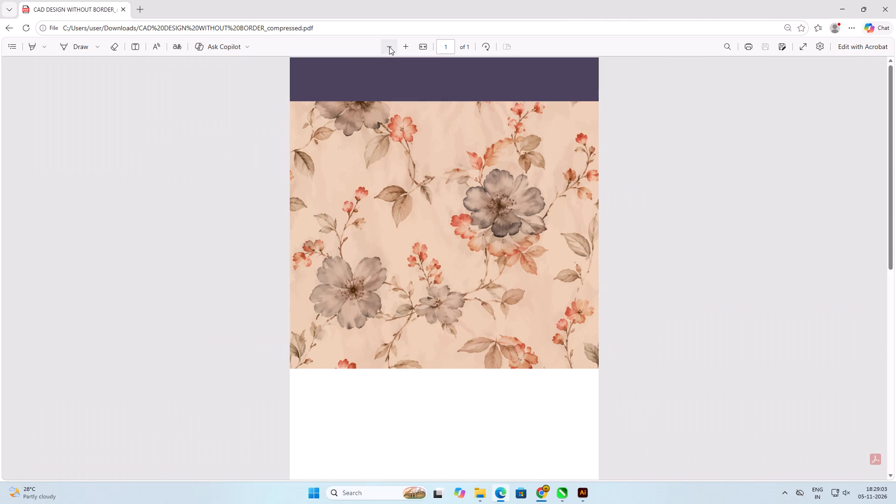
{"action": "scroll", "coordinate": [414, 162], "scroll_direction": "down", "scroll_amount": 6}
{"action": "scroll", "coordinate": [414, 162], "scroll_direction": "up", "scroll_amount": 5}
{"action": "left_click", "coordinate": [895, 0]}
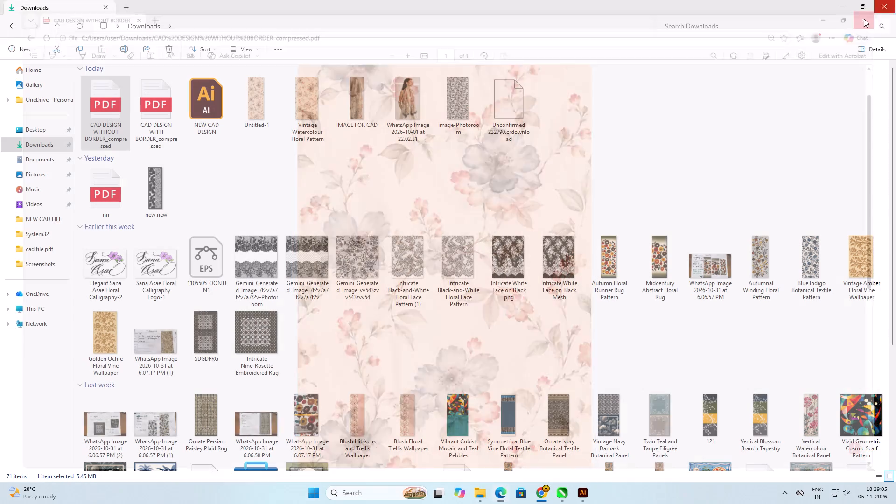
{"action": "double_click", "coordinate": [110, 113]}
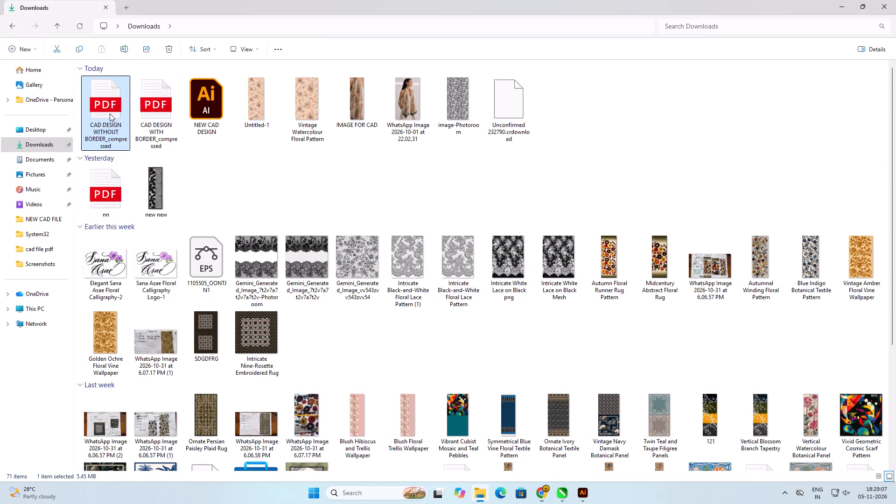
{"action": "scroll", "coordinate": [350, 116], "scroll_direction": "up", "scroll_amount": 6}
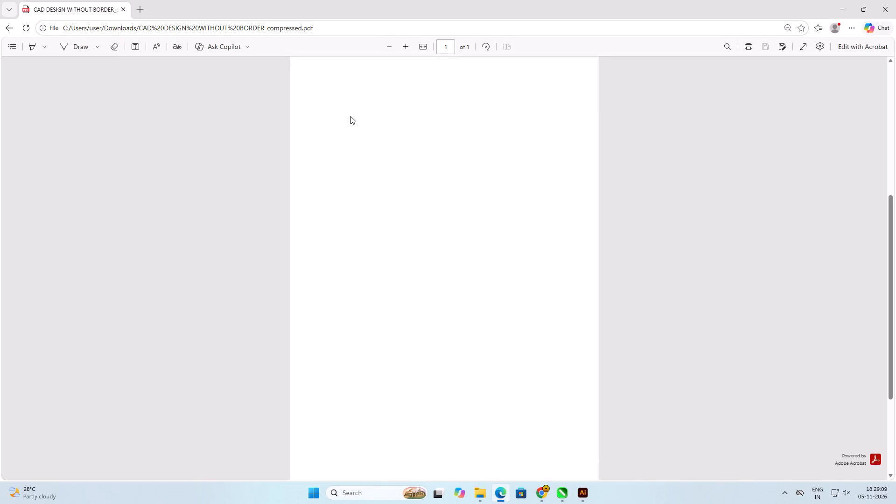
{"action": "scroll", "coordinate": [350, 116], "scroll_direction": "up", "scroll_amount": 9}
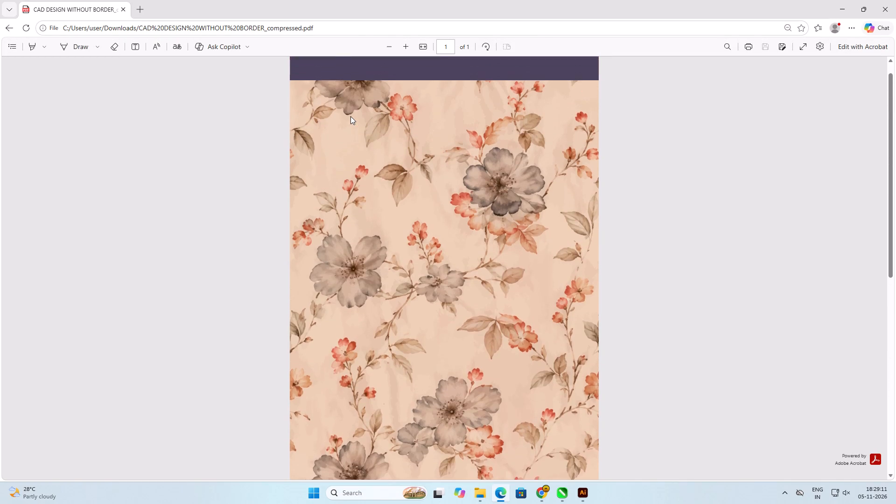
{"action": "scroll", "coordinate": [350, 116], "scroll_direction": "up", "scroll_amount": 2}
{"action": "scroll", "coordinate": [350, 116], "scroll_direction": "down", "scroll_amount": 7}
{"action": "left_click", "coordinate": [895, 0]}
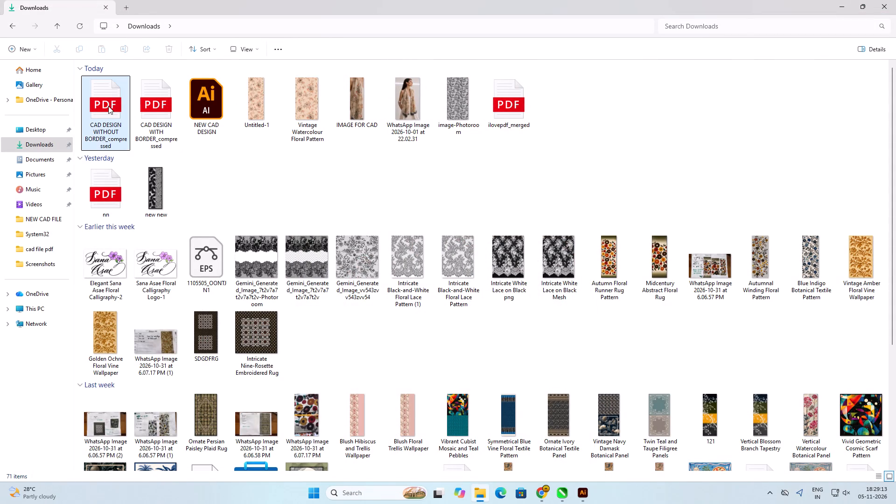
Delete CAD DESIGN WITHOUT BORDER_compressed and the ilovepdf_merged PDF from Downloads.
{"action": "left_click", "coordinate": [108, 106]}
{"action": "key", "text": "Delete"}
{"action": "left_click", "coordinate": [449, 109]}
{"action": "key", "text": "Delete"}
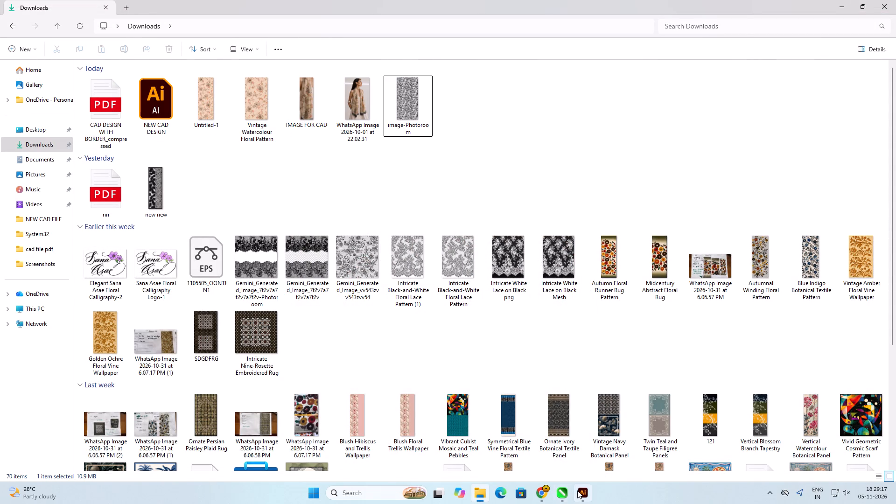
Switch to Illustrator and delete both purple border bars from the ends of the floral design.
{"action": "left_click", "coordinate": [577, 490]}
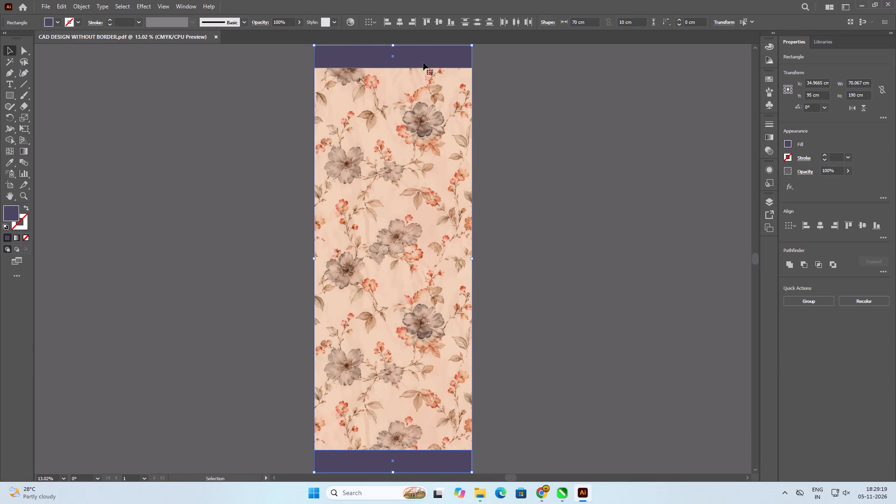
{"action": "left_click", "coordinate": [423, 63]}
{"action": "key", "text": "Delete"}
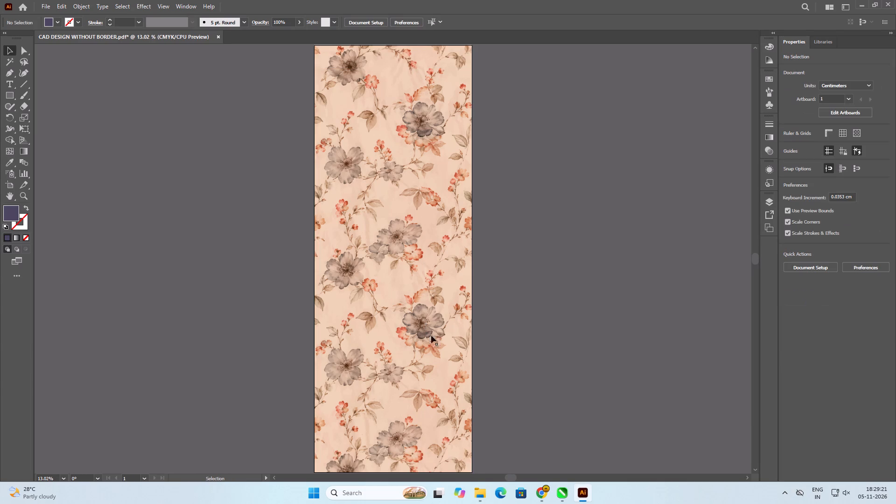
{"action": "left_click", "coordinate": [512, 301]}
Save the borderless design in Downloads as an Adobe Illustrator (AI) file named CAD DESIGN WITHOUT BORDER.
{"action": "key", "text": "ctrl+shift+s"}
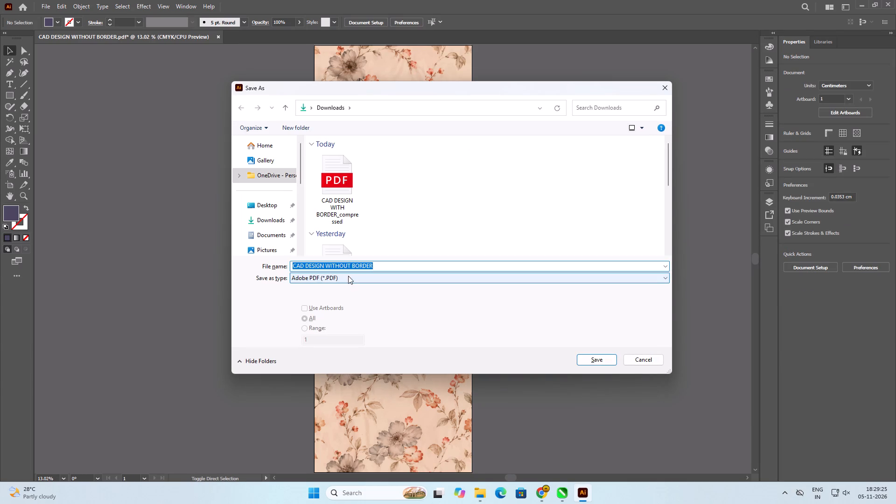
{"action": "left_click", "coordinate": [349, 279]}
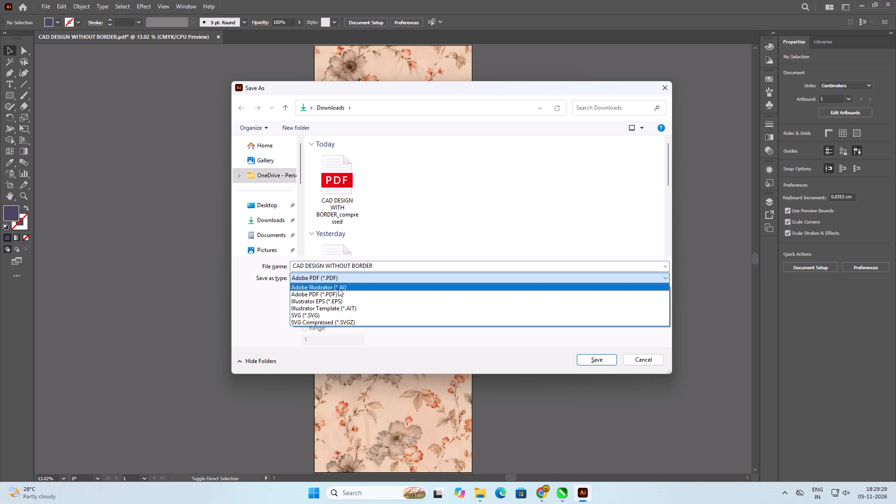
{"action": "left_click", "coordinate": [338, 288]}
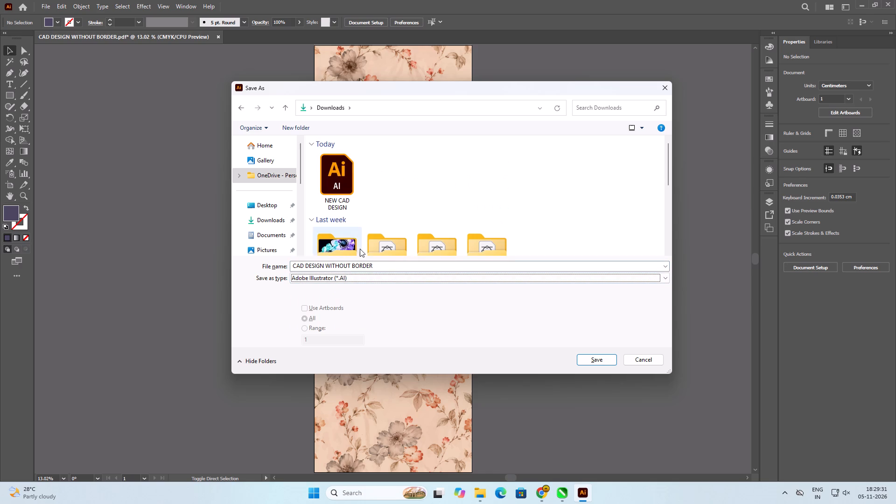
{"action": "left_click", "coordinate": [602, 361]}
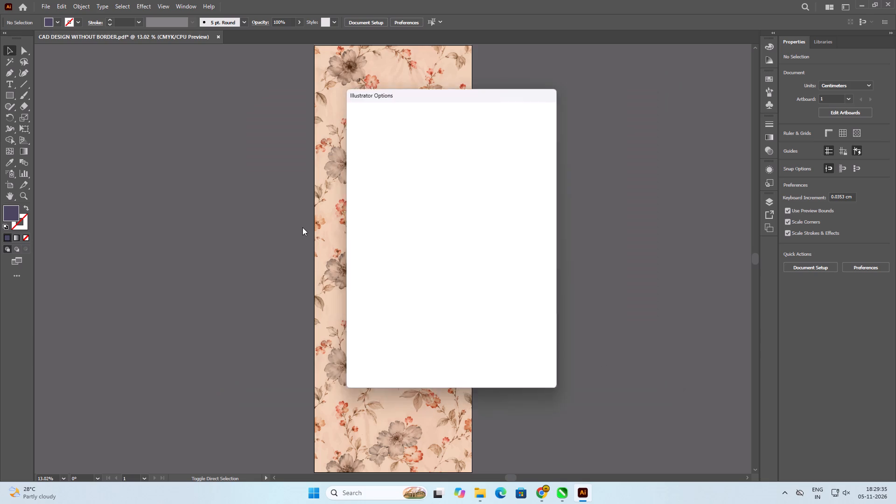
{"action": "left_click", "coordinate": [486, 375]}
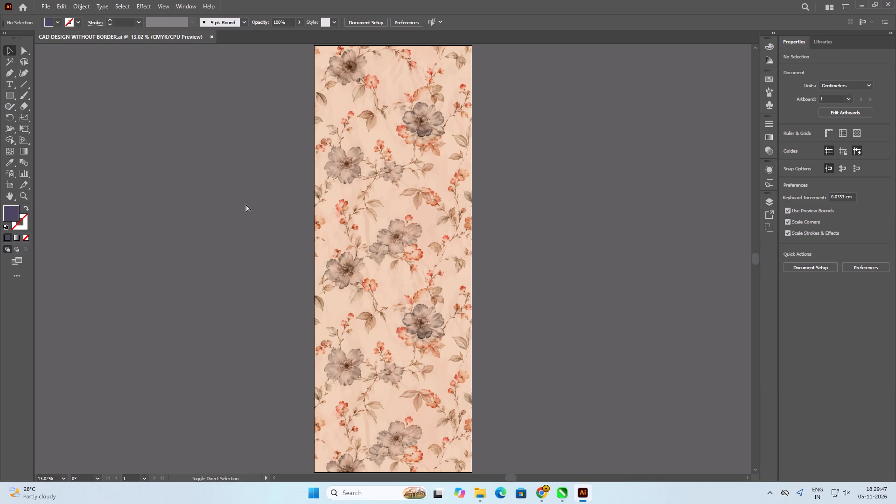
Save a copy of the borderless design in Downloads as an Adobe PDF named CAD DESIGN WITHOUT BORDER.
{"action": "key", "text": "ctrl+shift+s"}
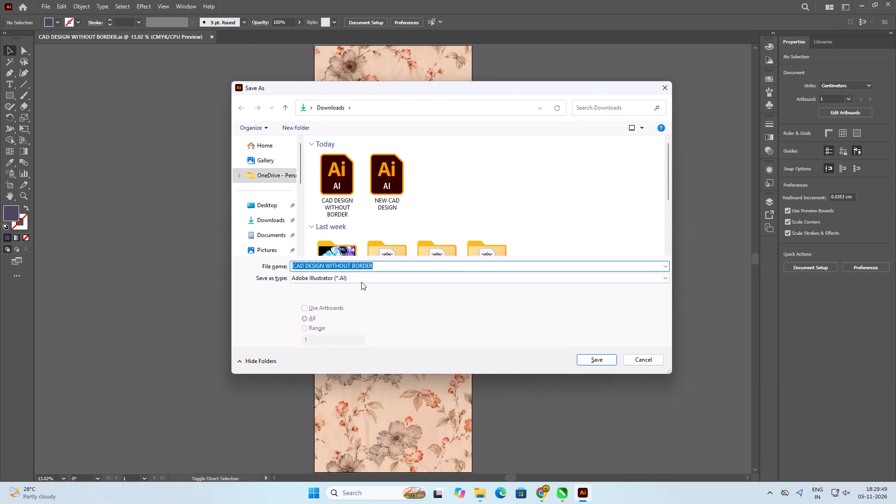
{"action": "left_click", "coordinate": [361, 282]}
{"action": "left_click", "coordinate": [340, 293]}
{"action": "left_click", "coordinate": [595, 362]}
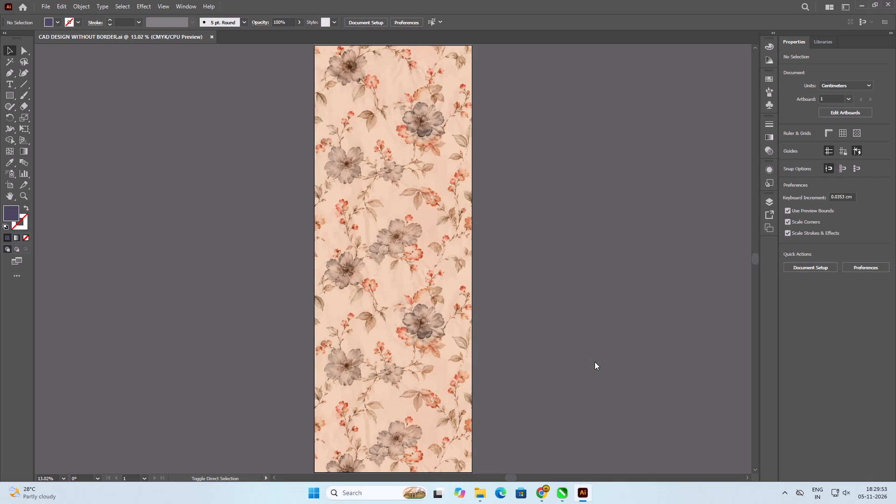
{"action": "left_click", "coordinate": [614, 387]}
Switch to Chrome, compress the CAD DESIGN WITHOUT BORDER PDF with iLovePDF at Recommended compression, and download it.
{"action": "left_click", "coordinate": [545, 499]}
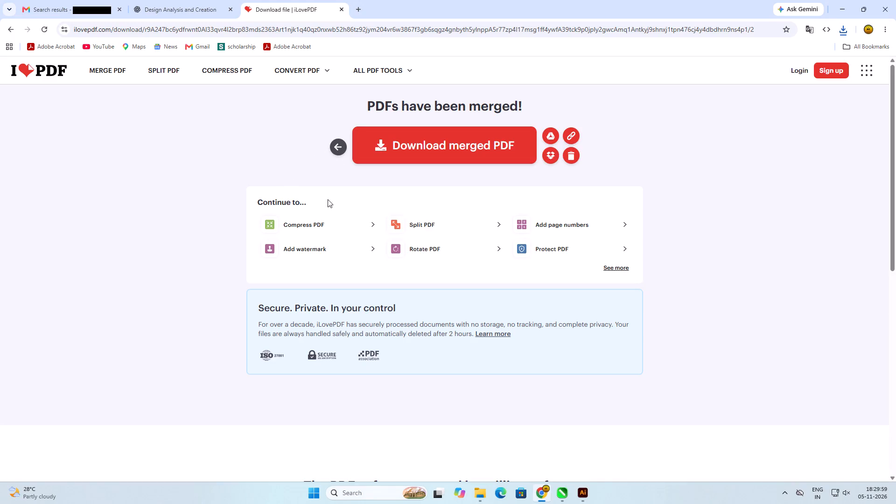
{"action": "left_click", "coordinate": [235, 72]}
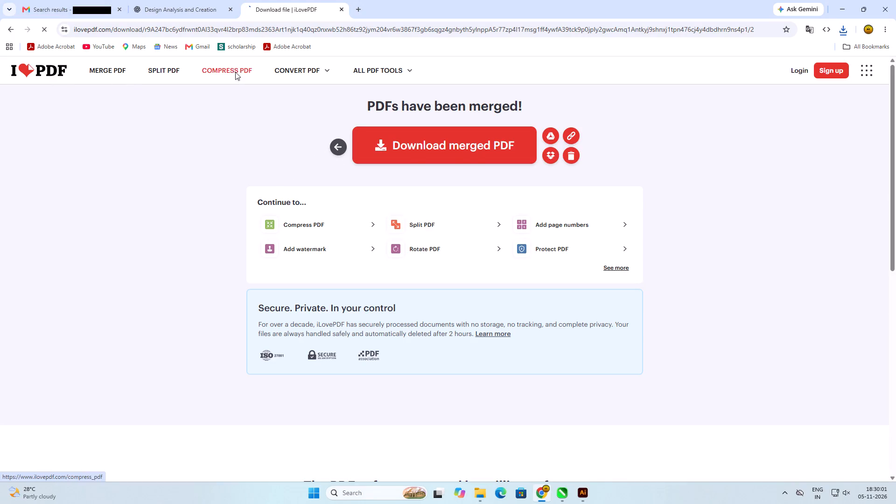
{"action": "left_click", "coordinate": [432, 173]}
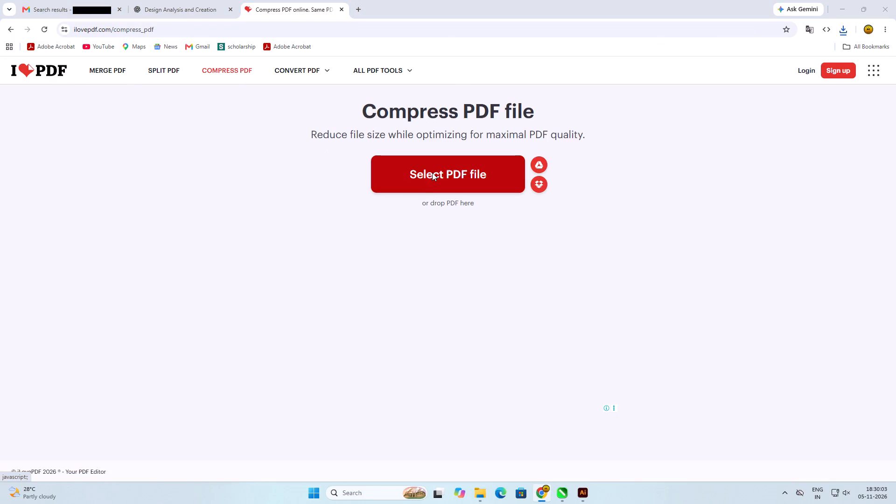
{"action": "double_click", "coordinate": [112, 126]}
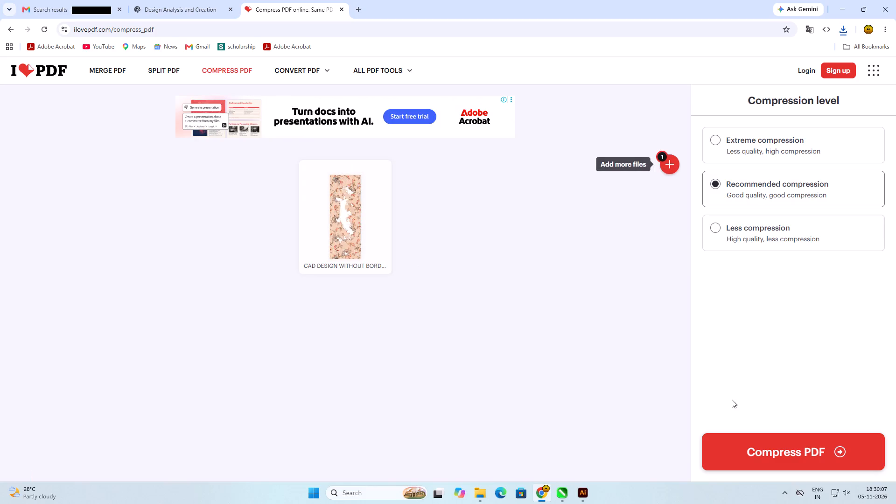
{"action": "left_click", "coordinate": [748, 437]}
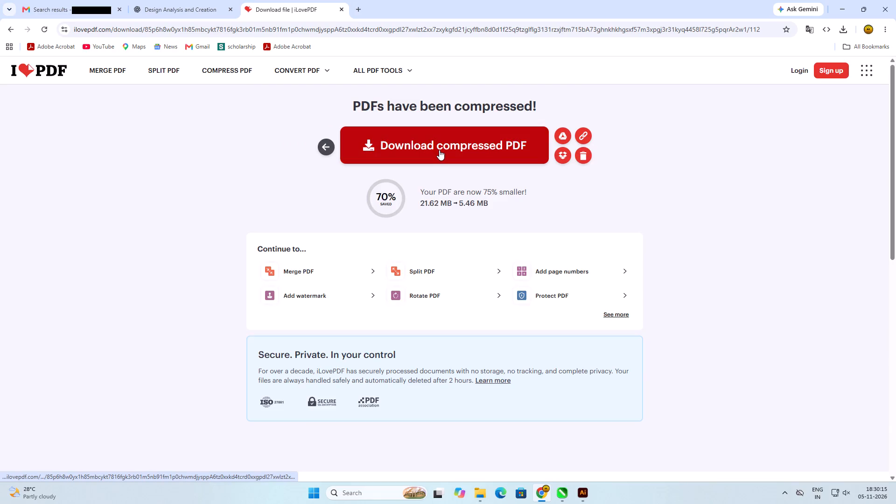
{"action": "left_click", "coordinate": [442, 149]}
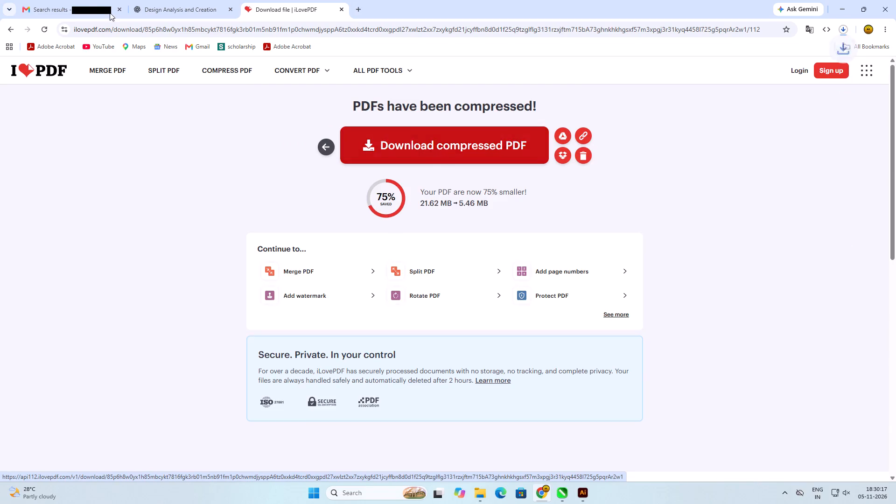
Merge the compressed without-border and with-border CAD DESIGN PDFs using iLovePDF's Merge PDF tool, and download the merged file.
{"action": "left_click", "coordinate": [12, 31]}
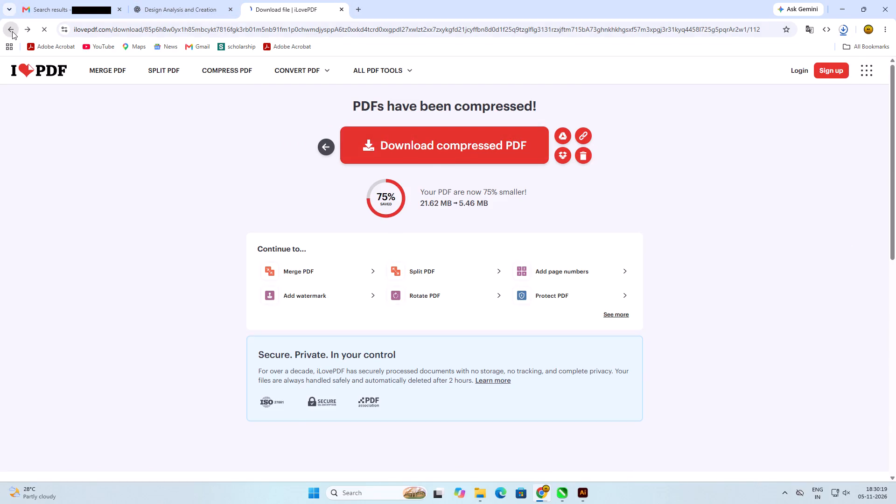
{"action": "left_click", "coordinate": [110, 70]}
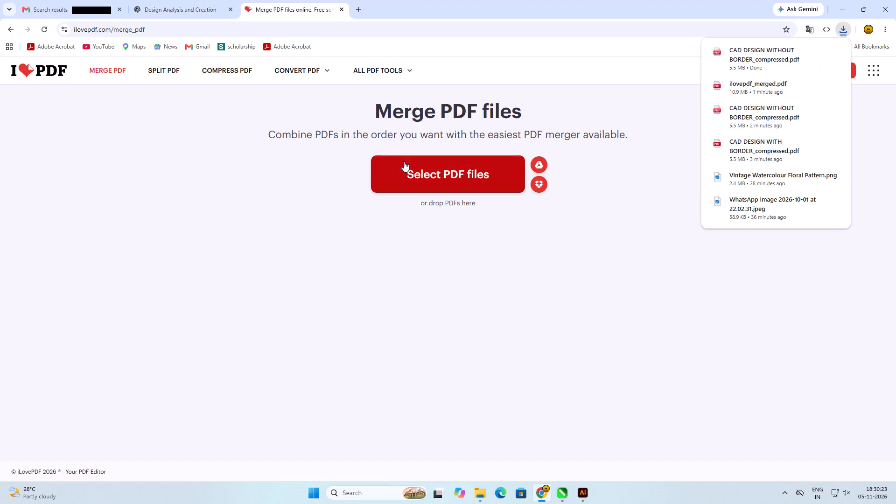
{"action": "left_click", "coordinate": [404, 161]}
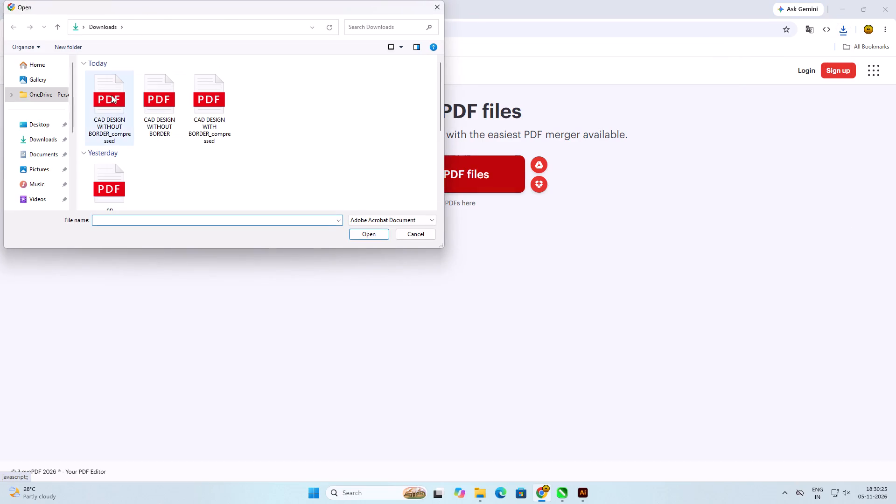
{"action": "left_click", "coordinate": [112, 95]}
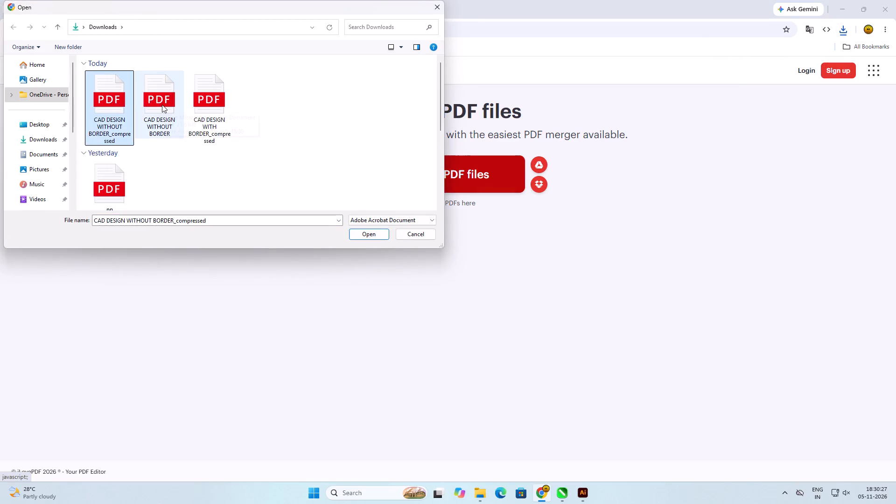
{"action": "left_click", "coordinate": [213, 105], "text": "ctrl"}
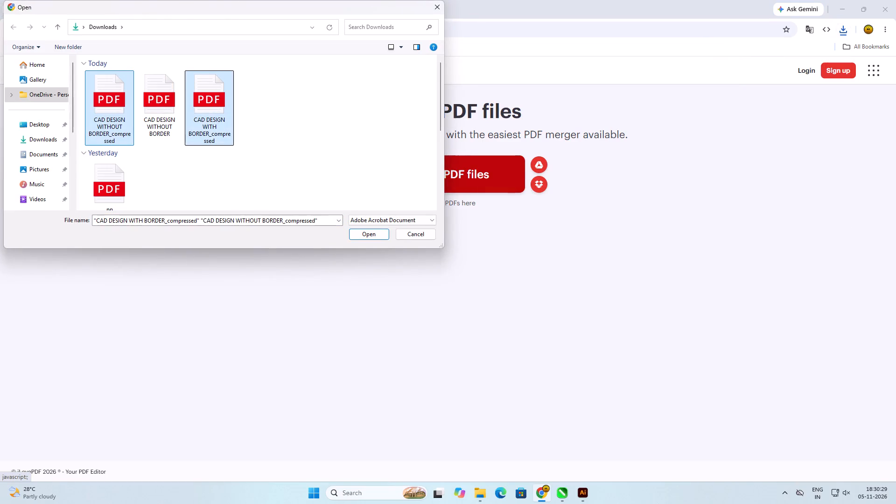
{"action": "left_click", "coordinate": [366, 239]}
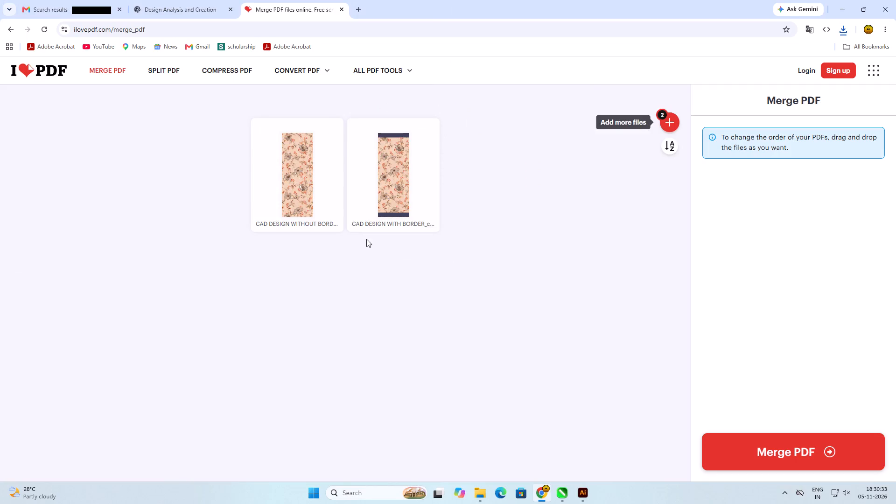
{"action": "left_click", "coordinate": [798, 455]}
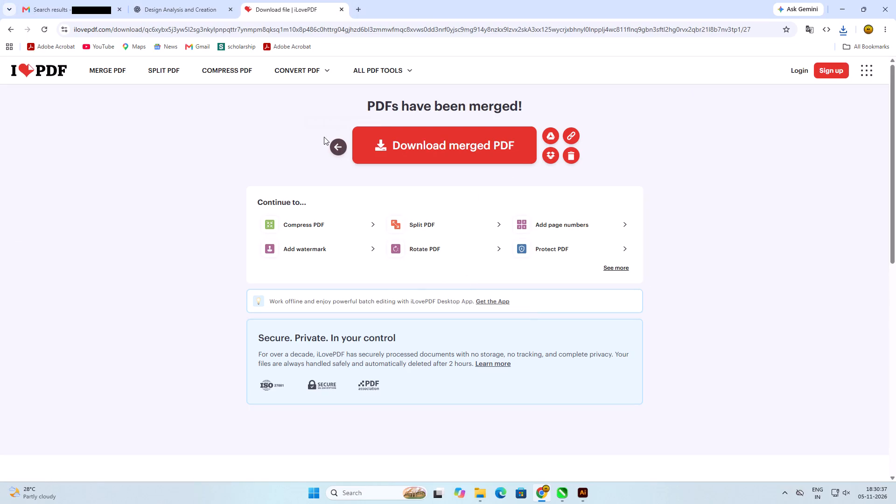
{"action": "left_click", "coordinate": [372, 141]}
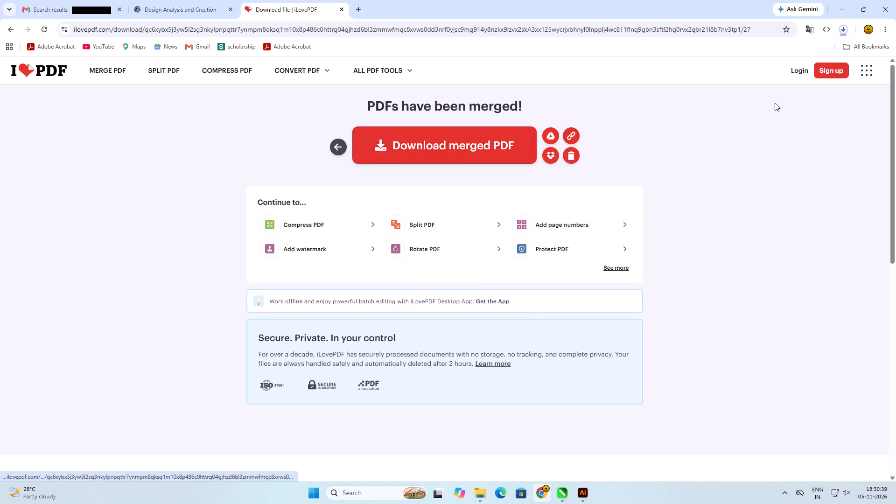
Switch to File Explorer, refresh Downloads, and delete the compressed CAD DESIGN WITHOUT BORDER and CAD DESIGN WITH BORDER PDFs.
{"action": "left_click", "coordinate": [490, 498]}
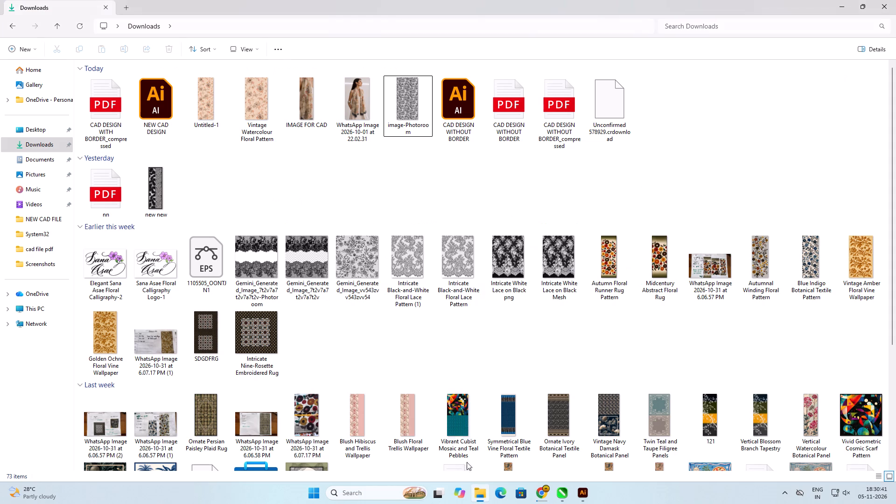
{"action": "left_click", "coordinate": [78, 30]}
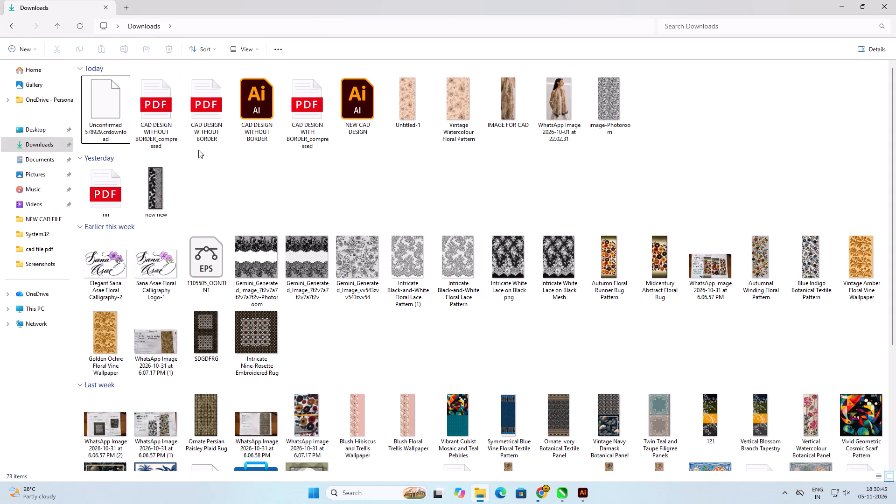
{"action": "left_click", "coordinate": [172, 146]}
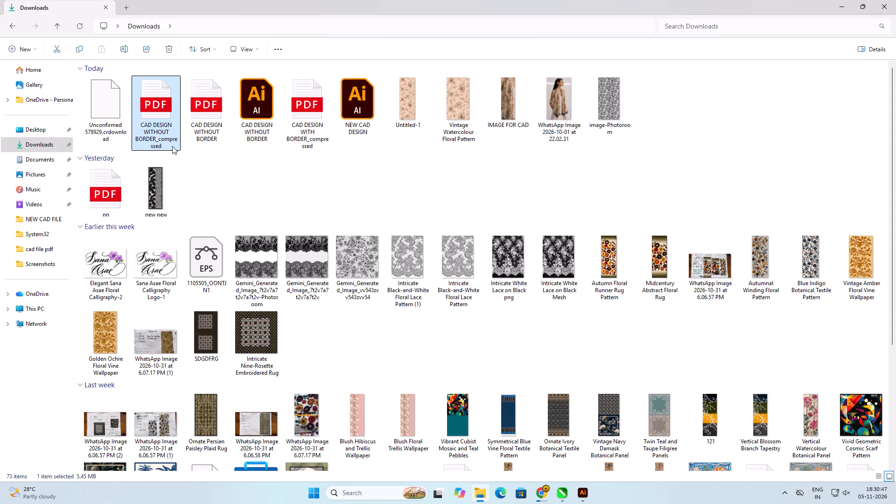
{"action": "key", "text": "Delete"}
{"action": "left_click", "coordinate": [253, 105]}
{"action": "key", "text": "Delete"}
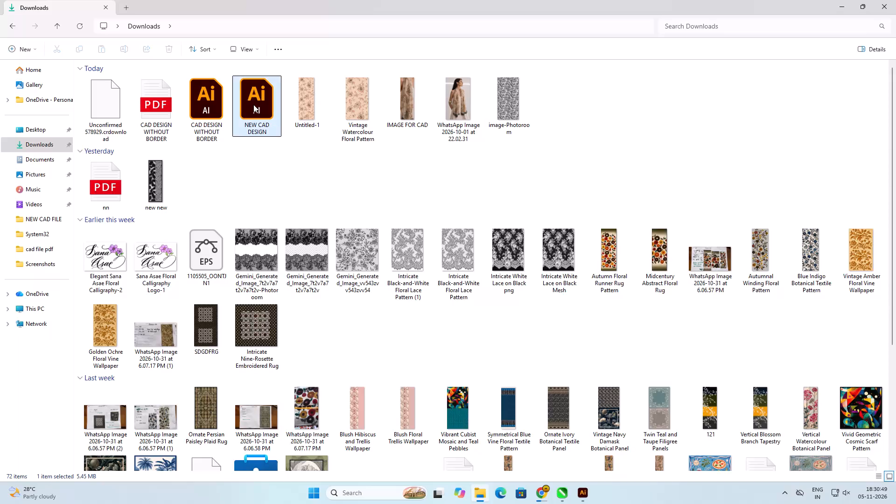
{"action": "left_click", "coordinate": [631, 108]}
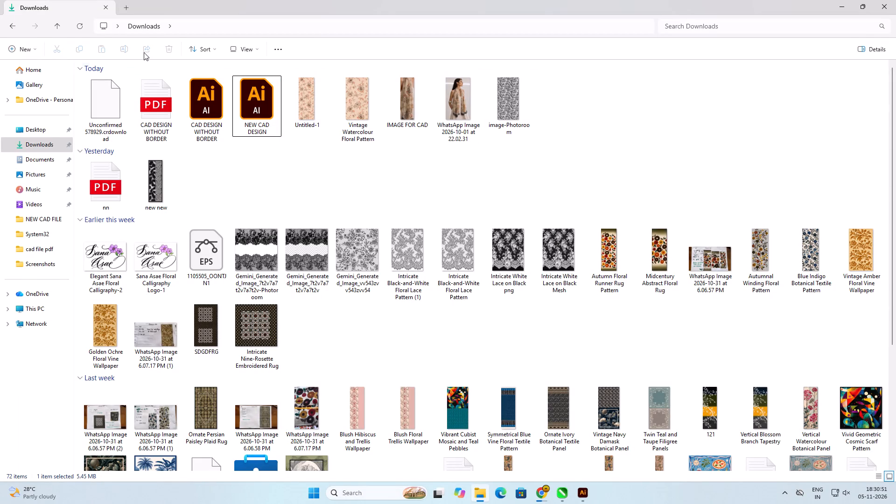
Refresh the Downloads folder to check whether the merged PDF has finished downloading.
{"action": "left_click", "coordinate": [81, 21]}
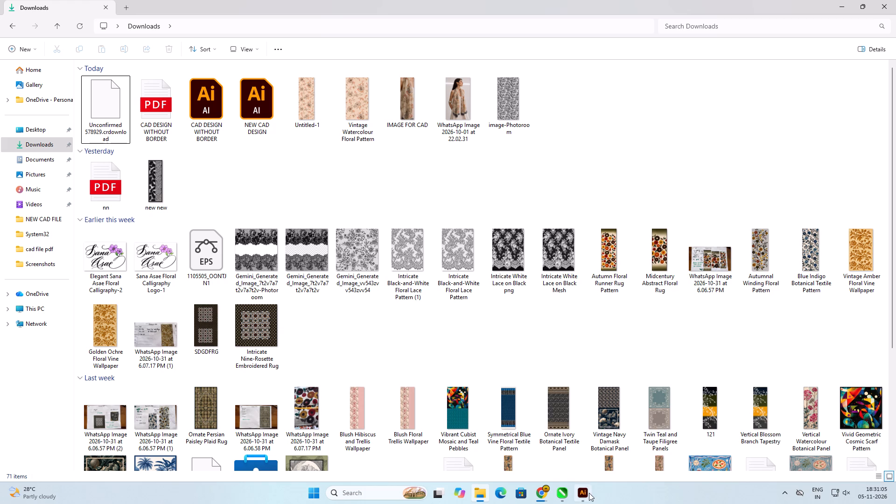
{"action": "left_click", "coordinate": [413, 352]}
{"action": "left_click", "coordinate": [82, 25]}
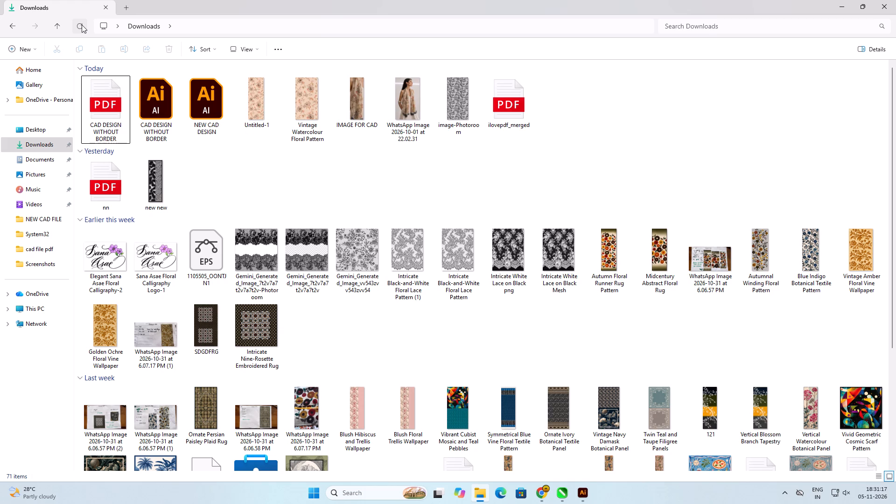
Refresh the Downloads folder and rename the merged PDF ilovepdf_merged as CAD DESIGN.
{"action": "left_click", "coordinate": [82, 25]}
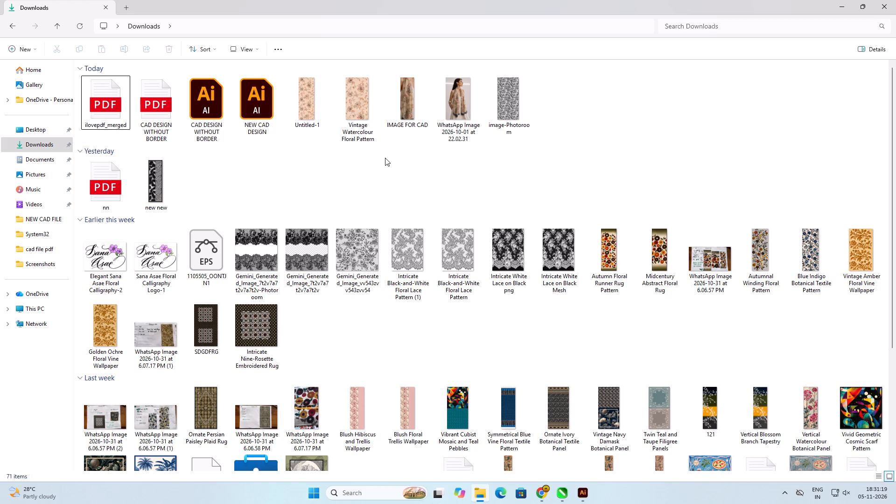
{"action": "left_click", "coordinate": [105, 120]}
{"action": "left_click", "coordinate": [117, 126]}
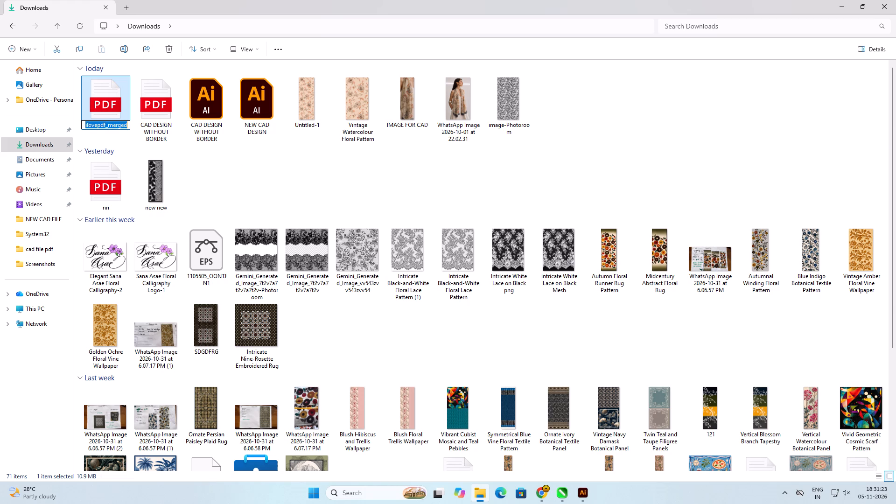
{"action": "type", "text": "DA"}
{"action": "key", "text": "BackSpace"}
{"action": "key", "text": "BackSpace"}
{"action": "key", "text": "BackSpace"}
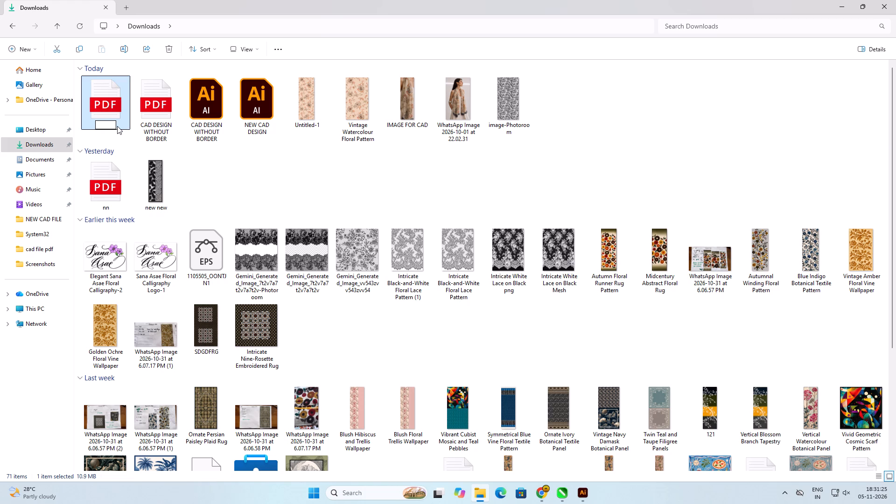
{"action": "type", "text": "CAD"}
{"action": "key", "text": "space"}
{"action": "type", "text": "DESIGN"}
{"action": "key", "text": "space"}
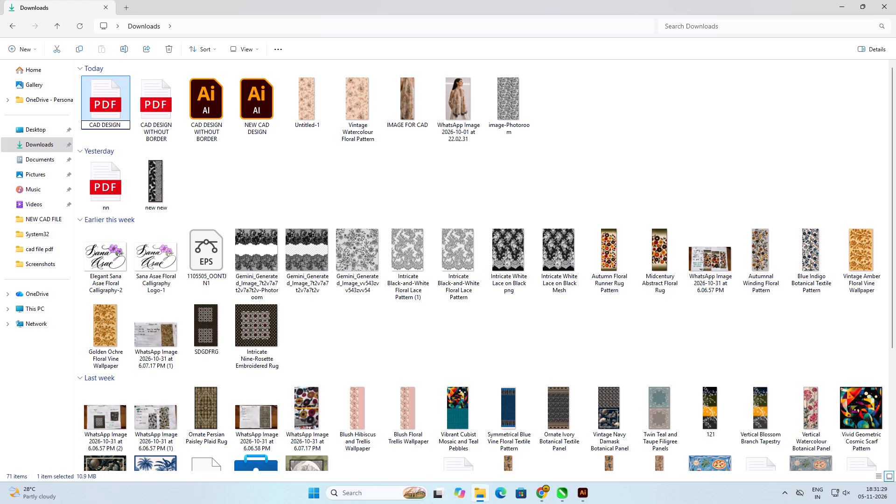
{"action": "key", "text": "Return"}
{"action": "left_click", "coordinate": [508, 112]}
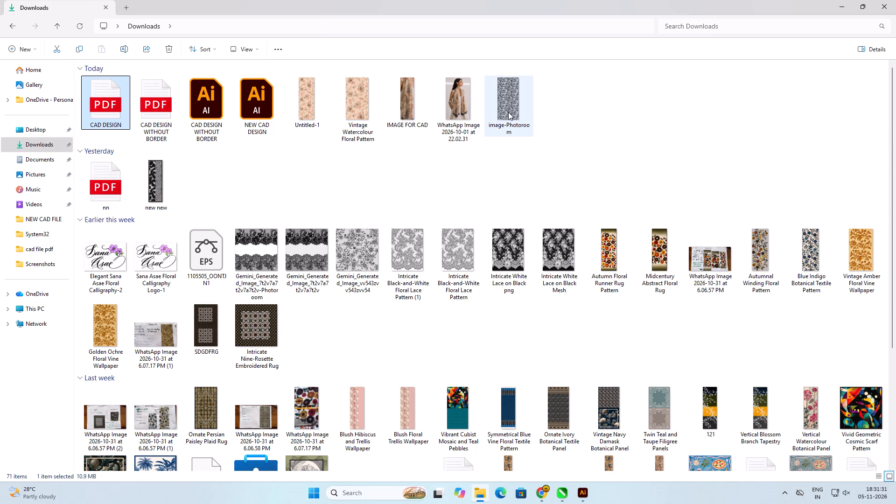
{"action": "left_click", "coordinate": [586, 100]}
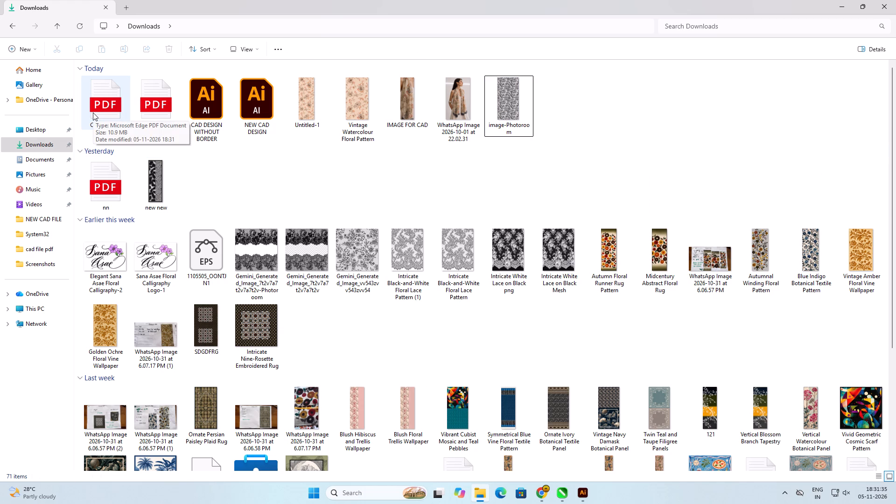
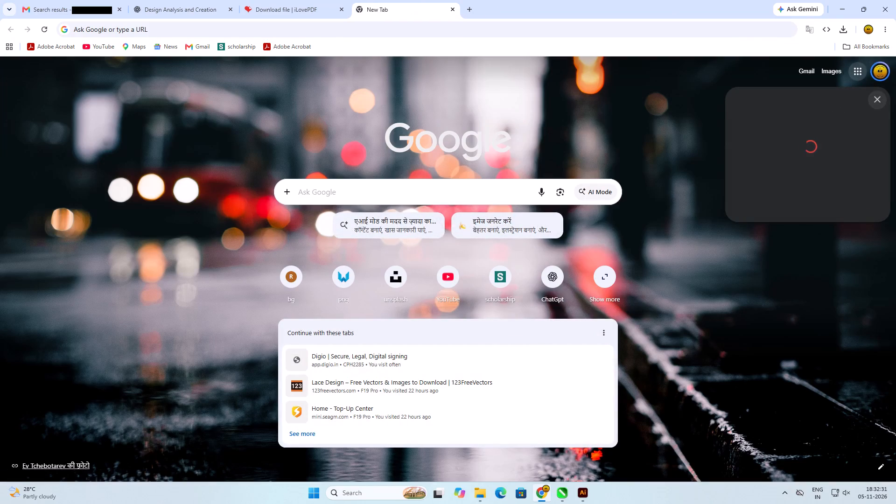
Open Google Drive in the new browser tab.
{"action": "left_click", "coordinate": [464, 193]}
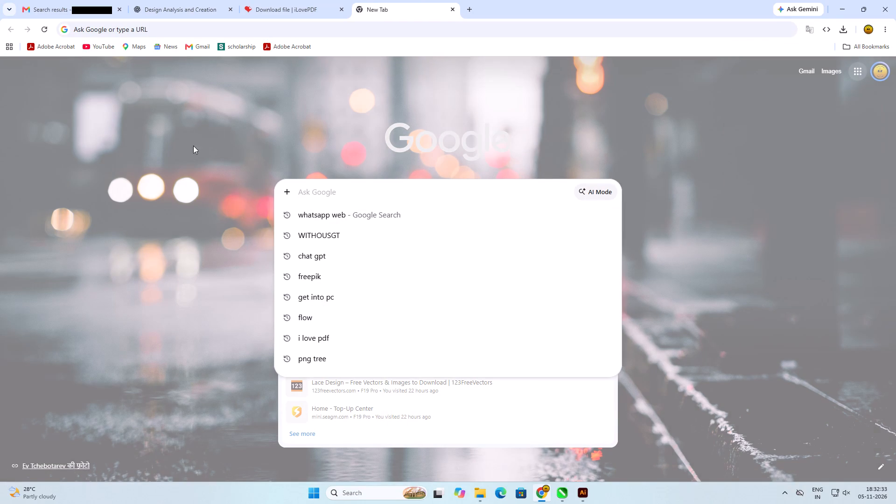
{"action": "left_click", "coordinate": [811, 147]}
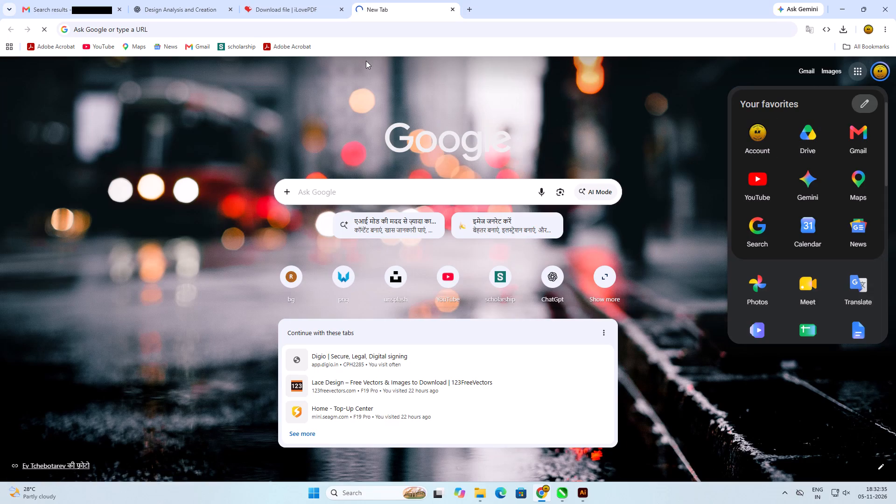
Switch to the ChatGPT conversation Design Analysis and Creation.
{"action": "left_click", "coordinate": [275, 0]}
{"action": "left_click", "coordinate": [198, 0]}
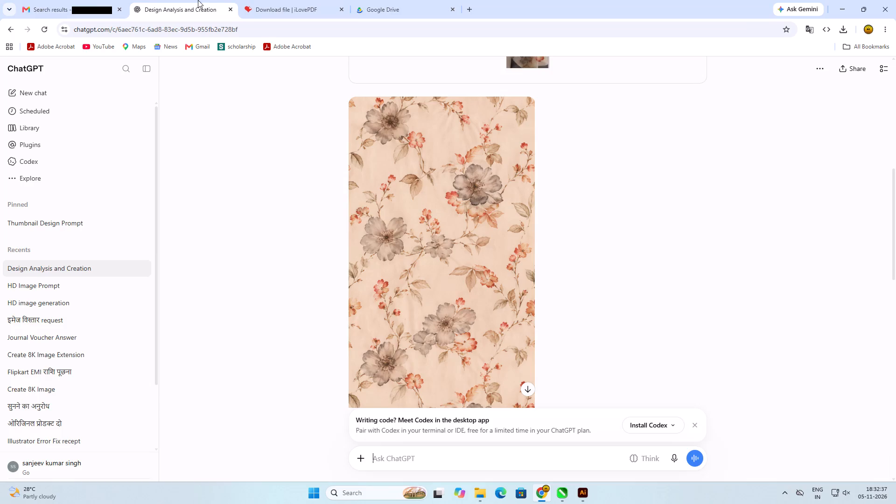
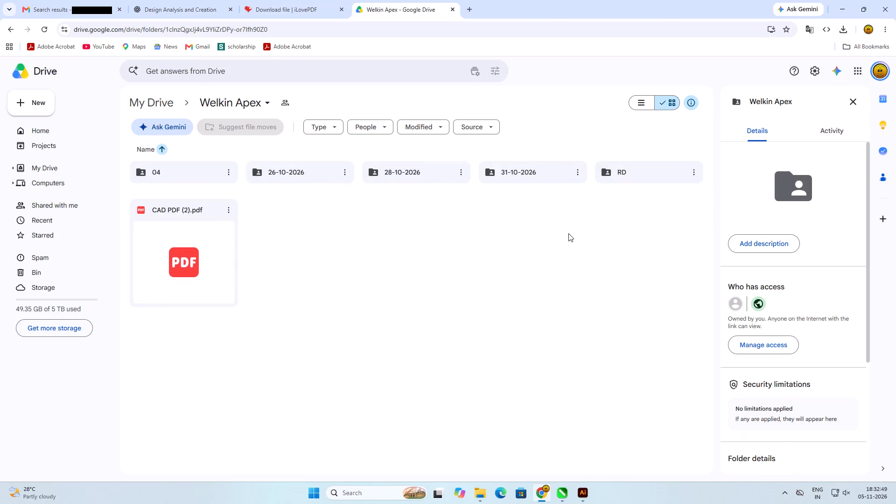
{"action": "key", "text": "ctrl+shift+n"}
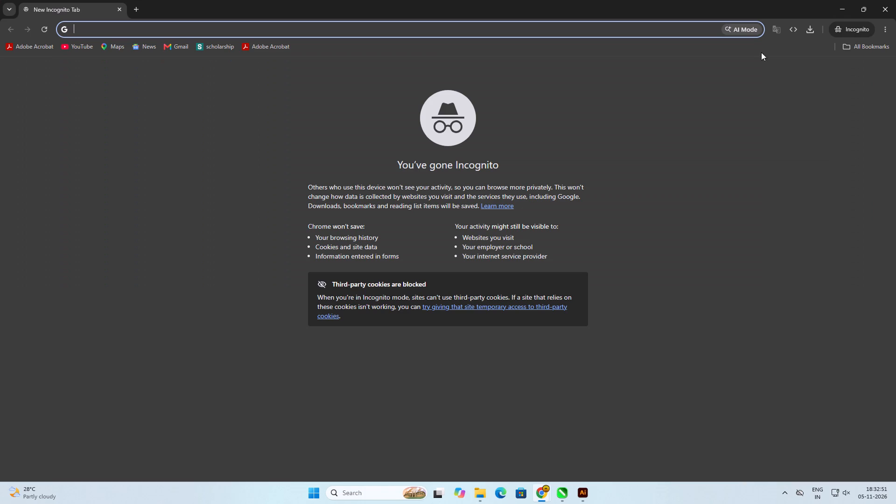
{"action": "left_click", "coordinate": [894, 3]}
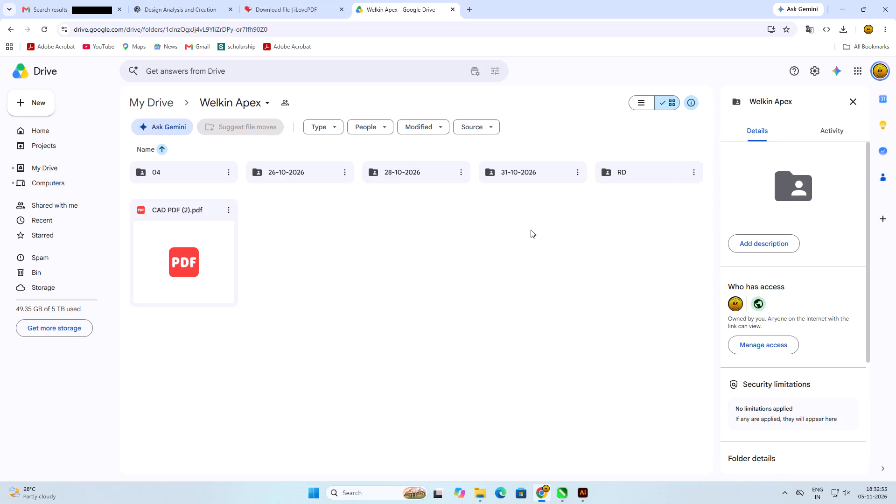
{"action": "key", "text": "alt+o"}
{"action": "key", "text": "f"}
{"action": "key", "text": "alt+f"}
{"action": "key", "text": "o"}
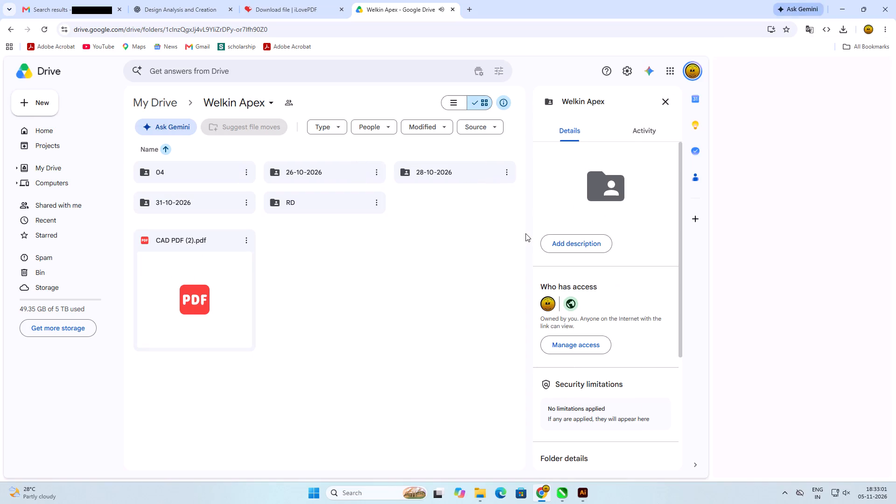
Create a new folder named 05 inside the Welkin Apex folder in Google Drive and open it.
{"action": "left_click", "coordinate": [881, 67]}
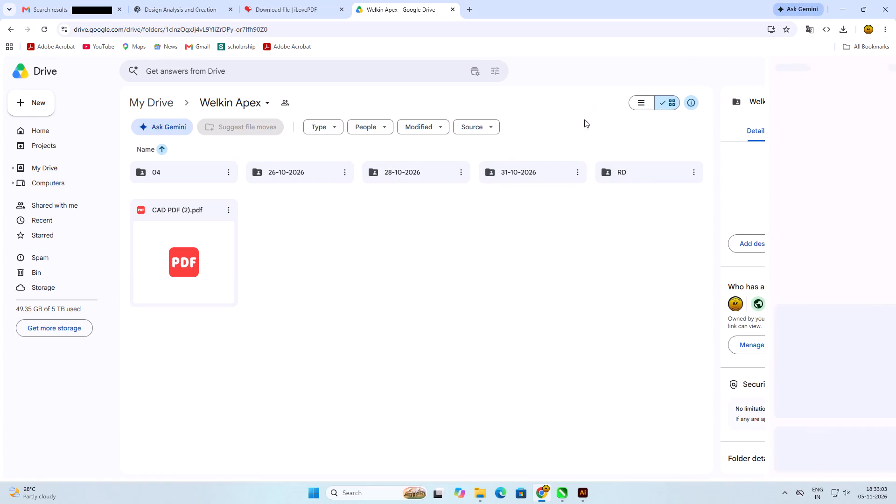
{"action": "left_click", "coordinate": [39, 103]}
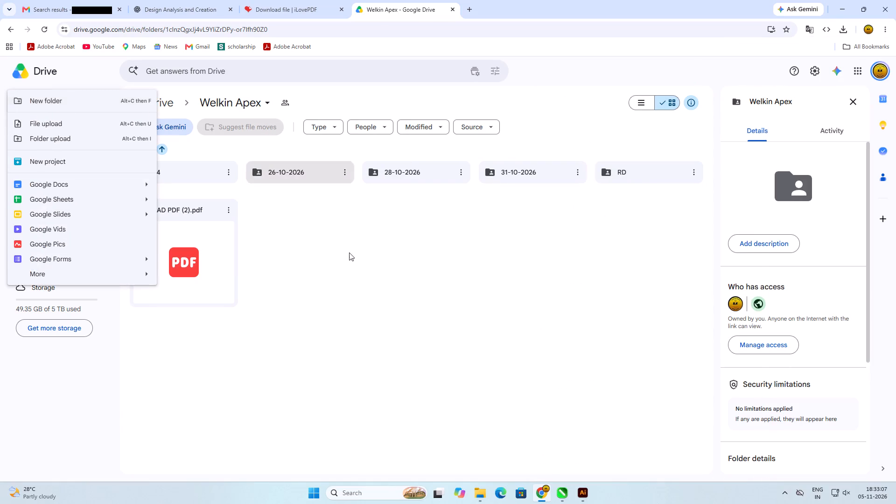
{"action": "left_click", "coordinate": [398, 299]}
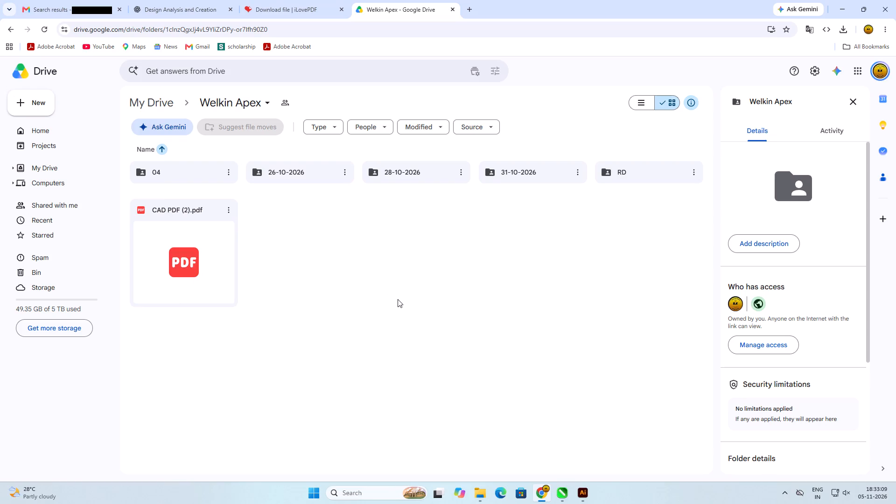
{"action": "key", "text": "alt+c"}
{"action": "key", "text": "f"}
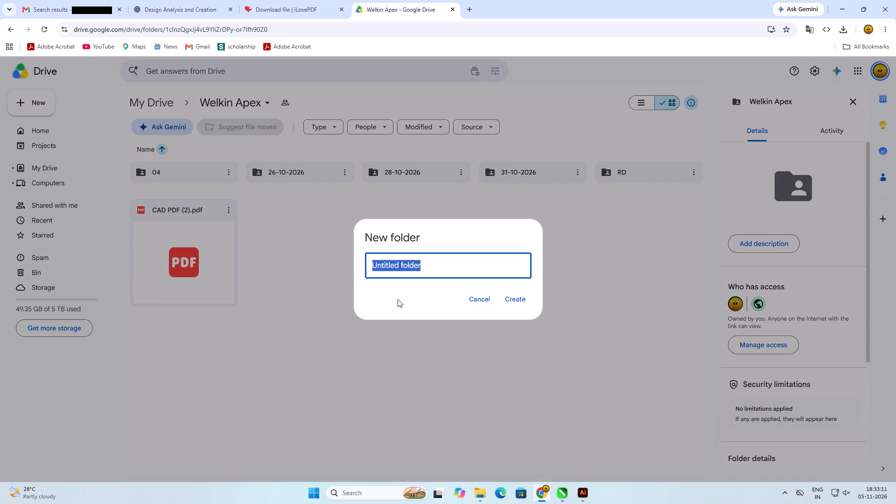
{"action": "type", "text": "05"}
{"action": "key", "text": "Return"}
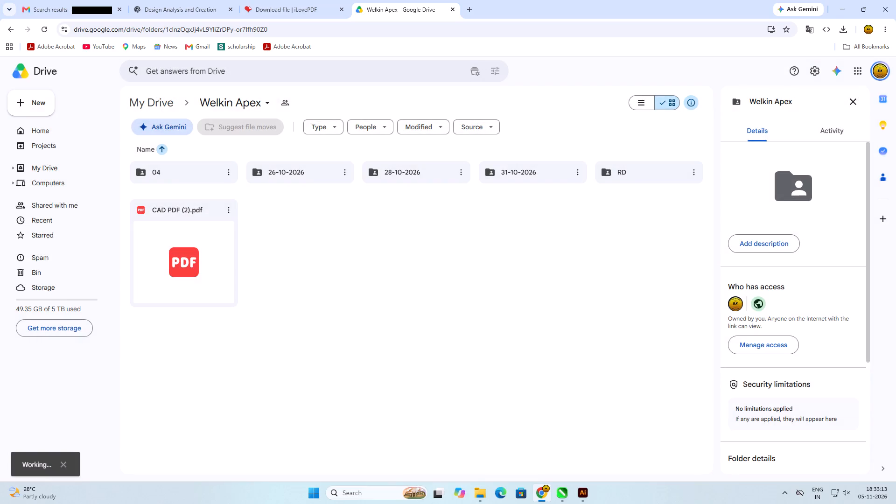
{"action": "key", "text": "Return"}
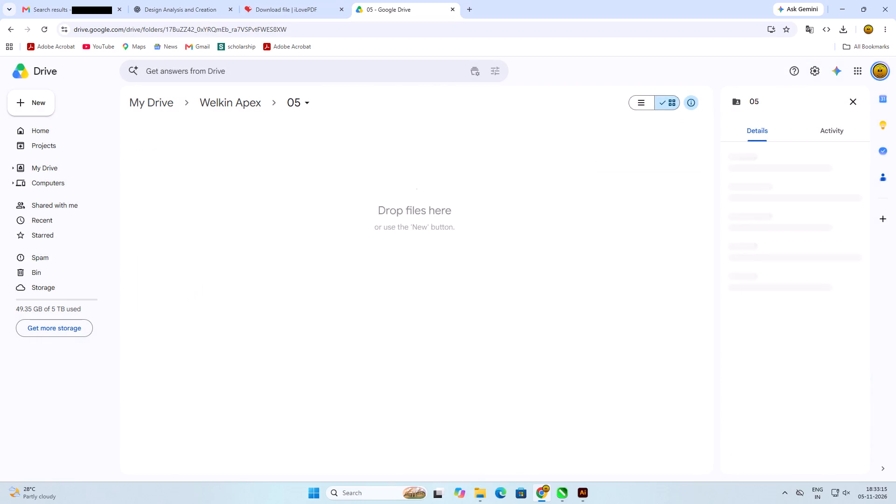
Start a file upload into the empty 05 folder.
{"action": "left_click", "coordinate": [25, 90]}
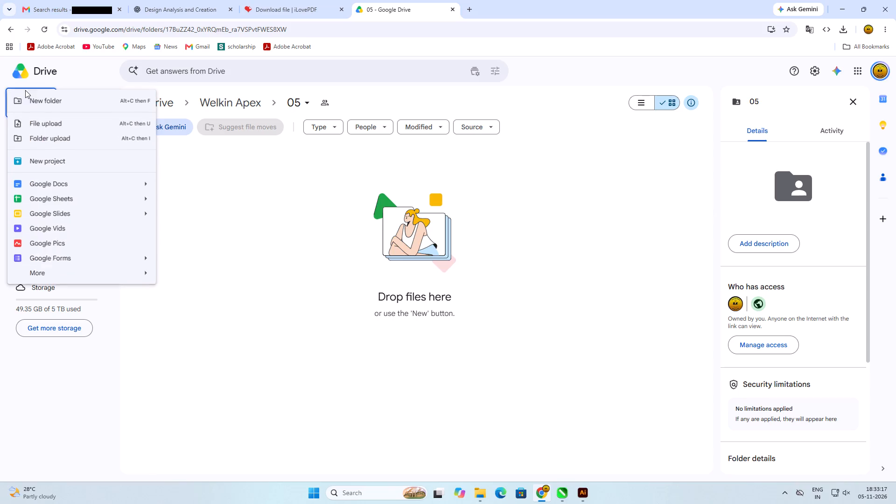
Upload the merged CAD DESIGN.pdf into the 05 folder.
{"action": "left_click", "coordinate": [43, 125]}
{"action": "double_click", "coordinate": [103, 94]}
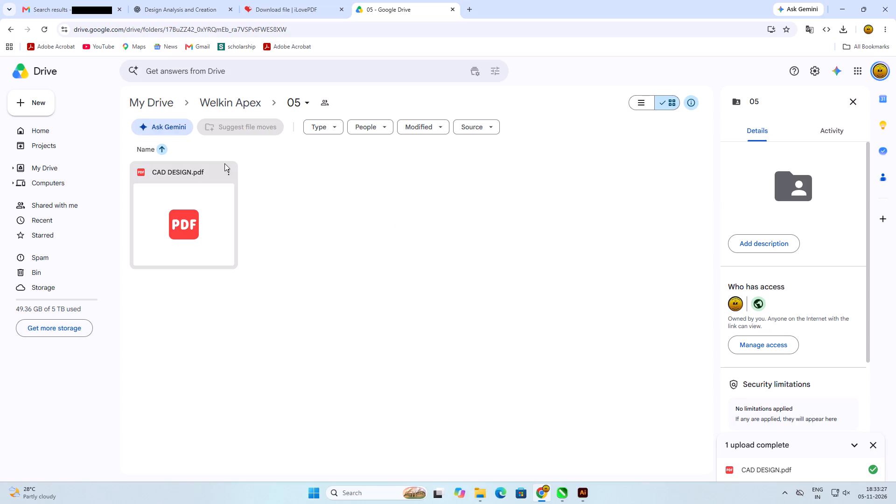
Open the sharing options for the uploaded CAD DESIGN.pdf.
{"action": "left_click", "coordinate": [226, 175]}
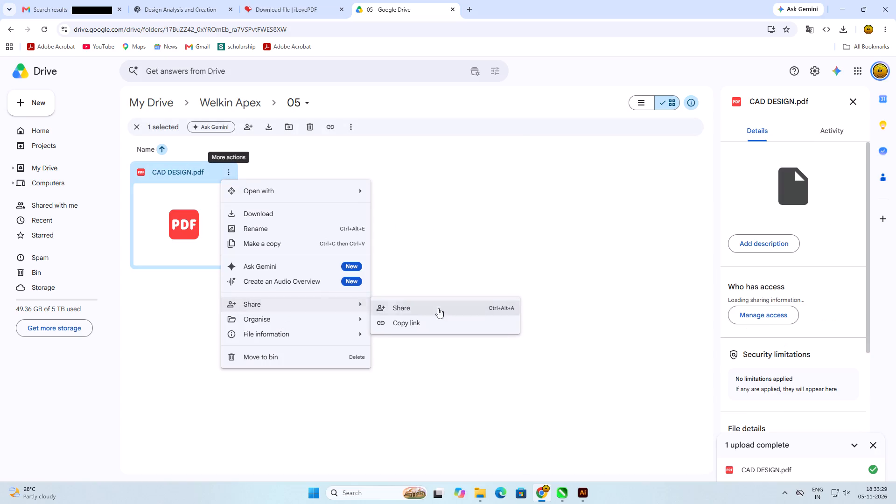
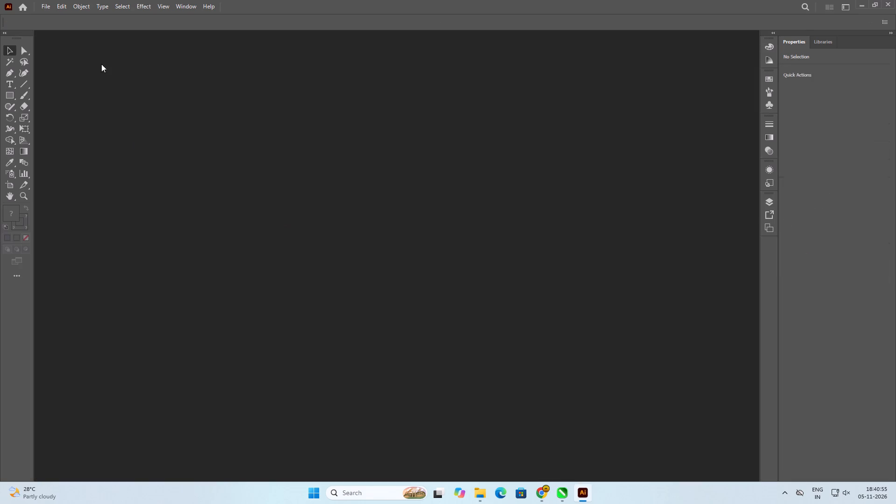
{"action": "left_click", "coordinate": [41, 1]}
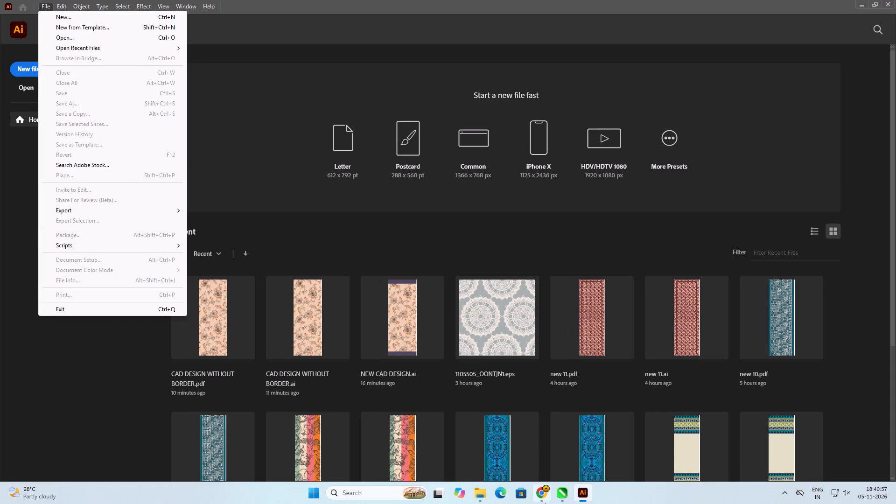
Switch to CorelDRAW and delete the existing floral artwork group from the 70 x 190 cm page.
{"action": "left_click", "coordinate": [553, 495]}
{"action": "left_click", "coordinate": [487, 299]}
{"action": "scroll", "coordinate": [156, 178], "scroll_direction": "down", "scroll_amount": 5}
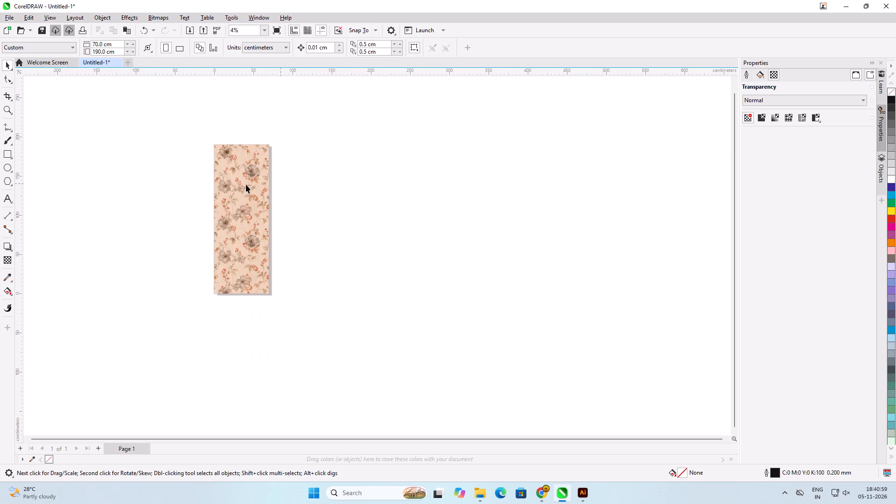
{"action": "left_click", "coordinate": [234, 184]}
{"action": "scroll", "coordinate": [215, 189], "scroll_direction": "up", "scroll_amount": 5}
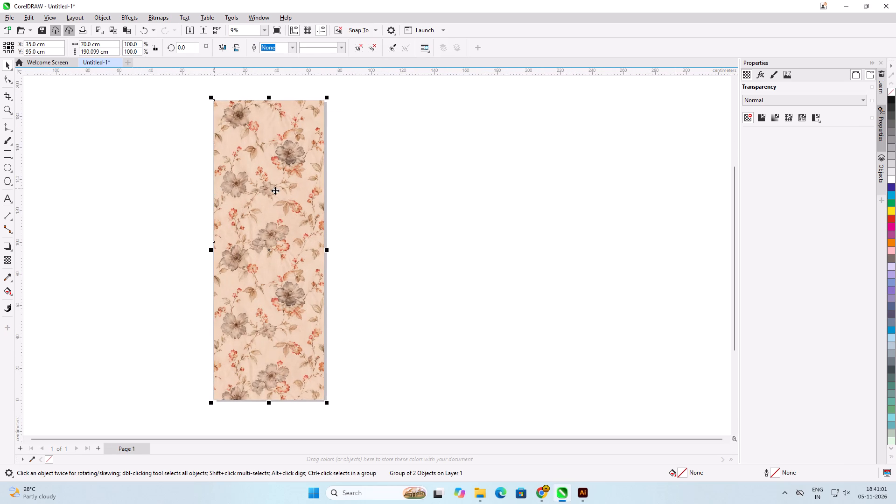
{"action": "key", "text": "Delete"}
{"action": "left_click", "coordinate": [390, 238]}
Import the Watercolour Botanical Wallpaper with Floral Borders image from Downloads and place it near the page's top-left corner.
{"action": "key", "text": "ctrl+i"}
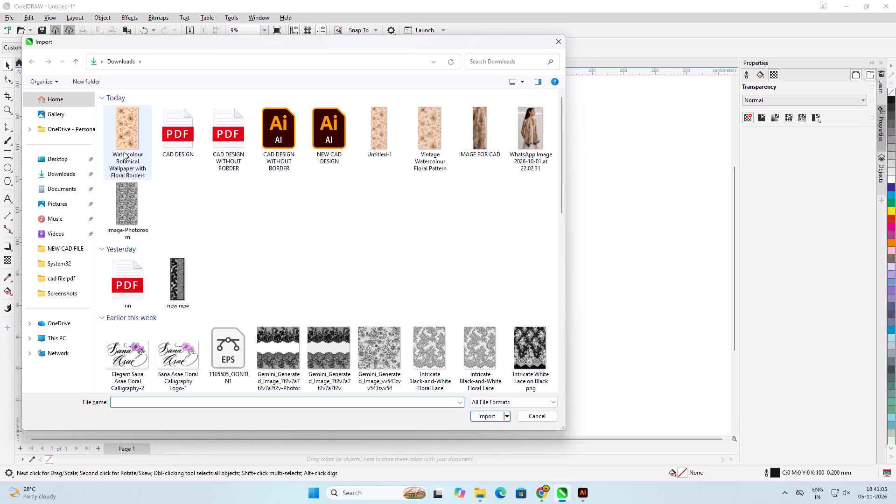
{"action": "left_click", "coordinate": [129, 140]}
{"action": "double_click", "coordinate": [129, 132]}
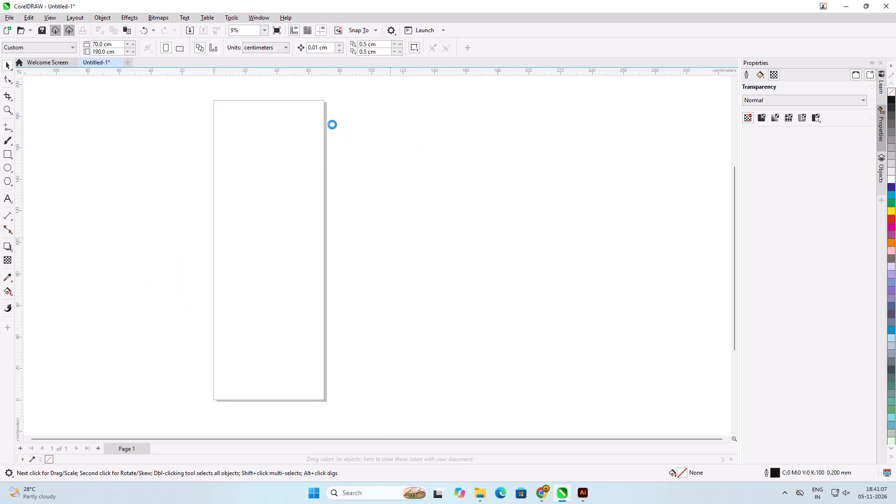
{"action": "left_click", "coordinate": [212, 104]}
{"action": "left_click", "coordinate": [457, 138]}
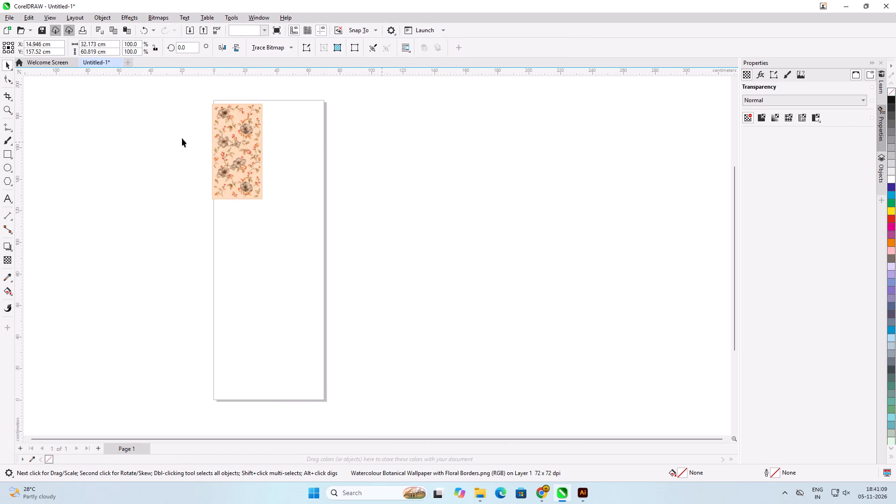
Create a page-frame rectangle of 70 x 190 cm matching the page.
{"action": "left_click", "coordinate": [232, 138]}
{"action": "left_click", "coordinate": [520, 204]}
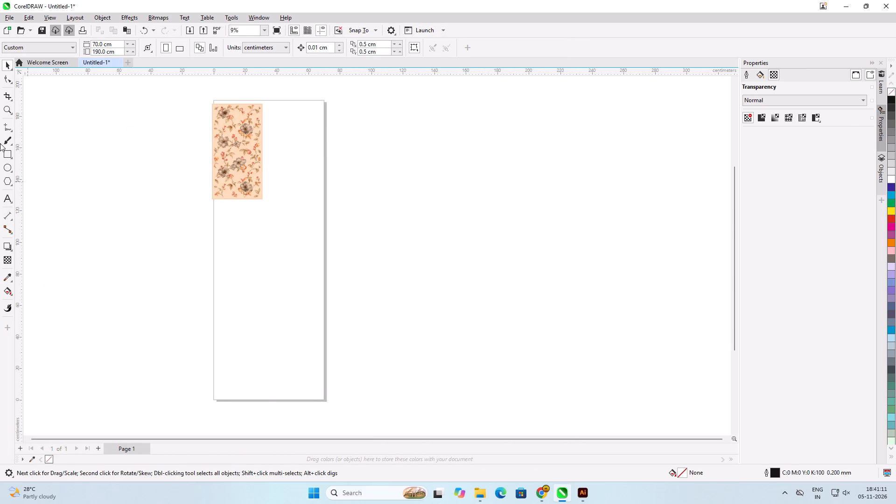
{"action": "double_click", "coordinate": [7, 156]}
{"action": "left_click", "coordinate": [535, 234]}
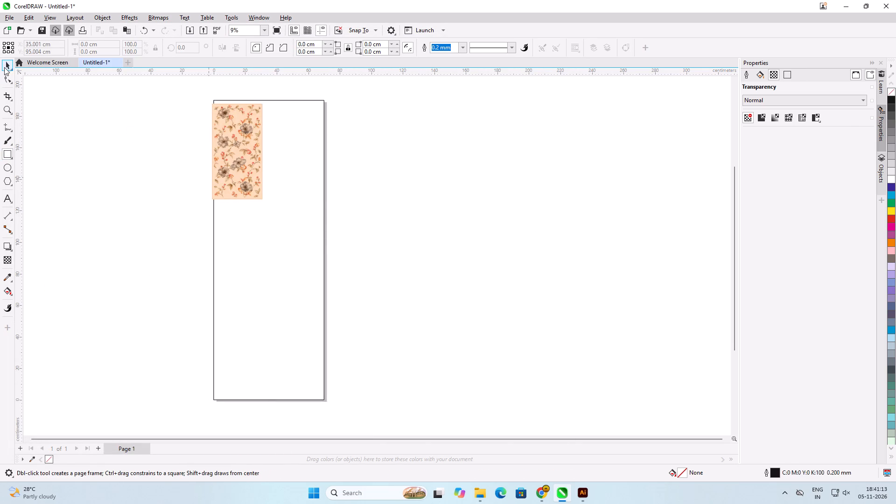
{"action": "left_click", "coordinate": [4, 66]}
{"action": "left_click", "coordinate": [38, 160]}
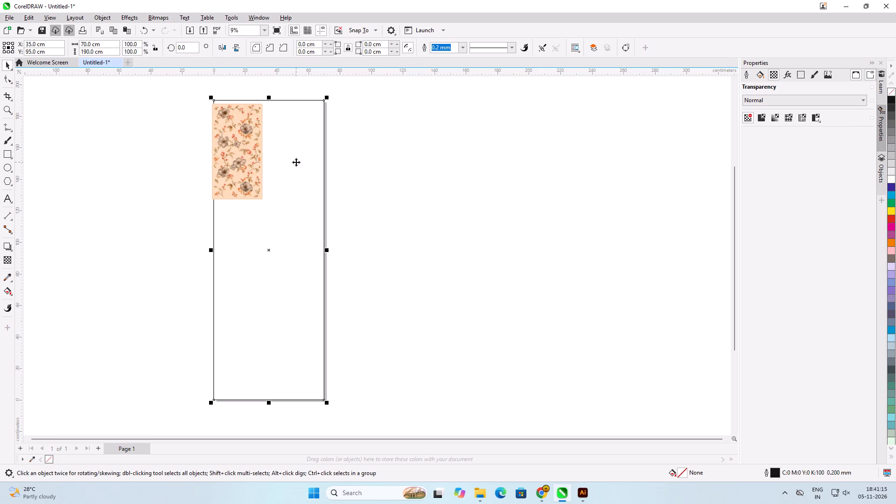
Align the imported floral image to the top and left edges of the page-frame rectangle.
{"action": "type", "text": "tl"}
{"action": "key", "text": "l"}
{"action": "left_click", "coordinate": [496, 201]}
{"action": "left_click", "coordinate": [219, 153]}
{"action": "left_click", "coordinate": [321, 198], "text": "shift"}
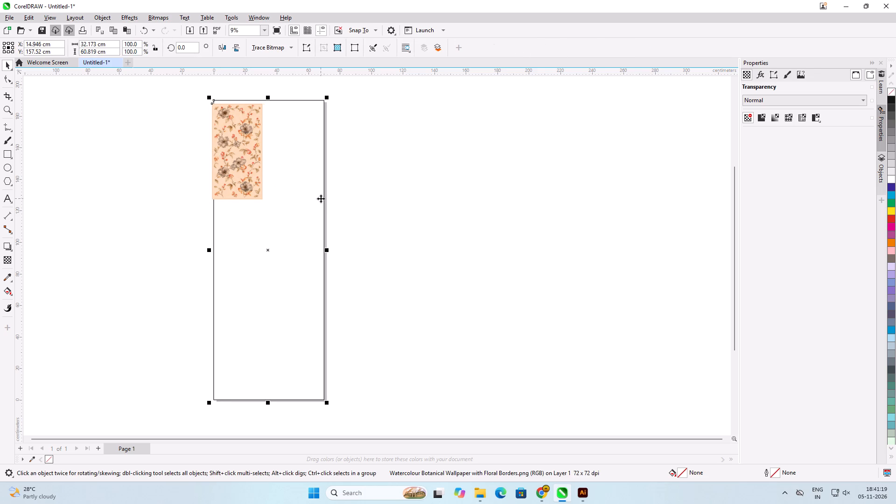
{"action": "key", "text": "t"}
{"action": "key", "text": "l"}
{"action": "left_click", "coordinate": [466, 200]}
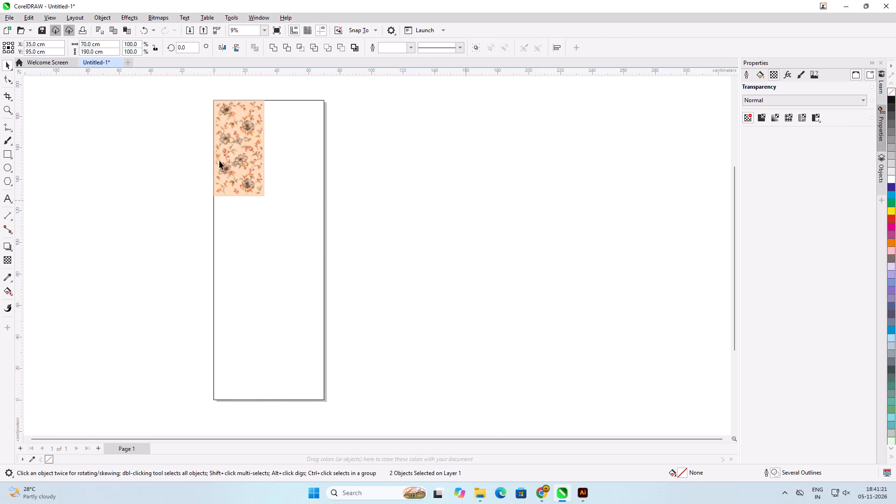
Scale the floral image proportionally from its top-left corner to about 69.5 x 131.4 cm, nearly the page width.
{"action": "left_click", "coordinate": [234, 156]}
{"action": "left_click_drag", "start_coordinate": [269, 200], "coordinate": [314, 267]}
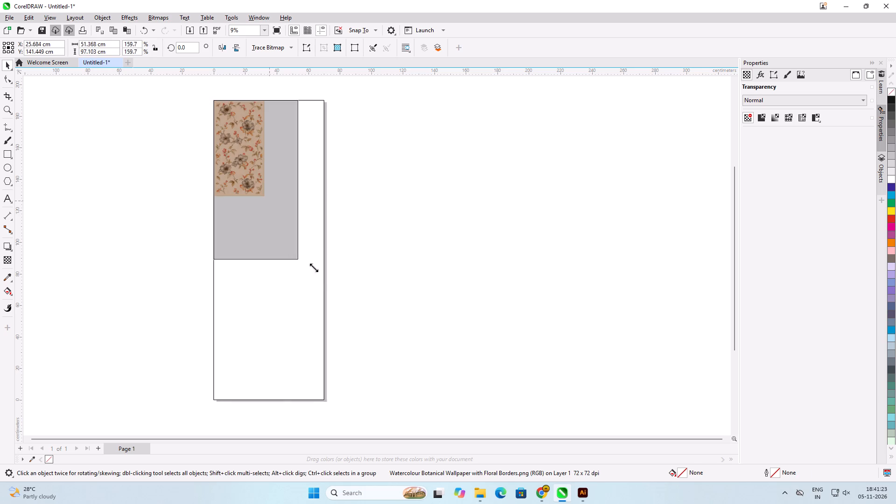
{"action": "left_click_drag", "start_coordinate": [314, 267], "coordinate": [341, 311]}
{"action": "left_click", "coordinate": [369, 314]}
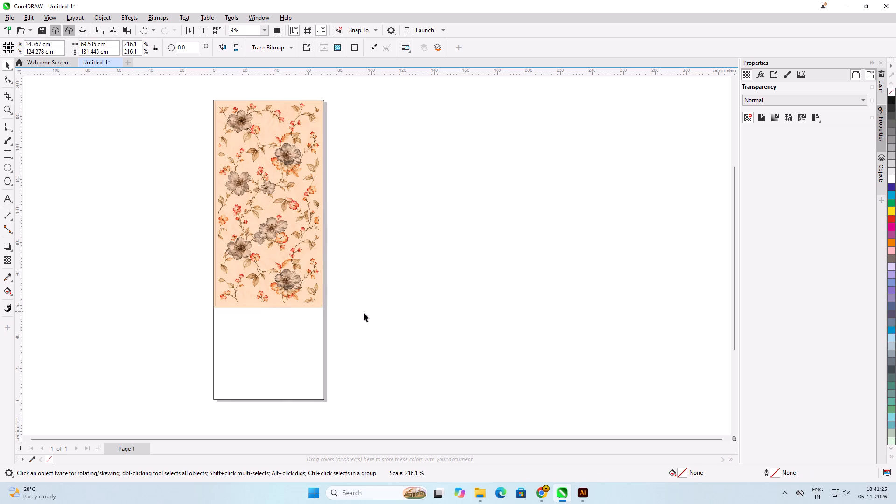
Scale the floral image proportionally from its top-left corner to 70.0 x 132.325 cm so it snaps to the page frame's right edge.
{"action": "scroll", "coordinate": [288, 302], "scroll_direction": "up", "scroll_amount": 10}
{"action": "scroll", "coordinate": [451, 322], "scroll_direction": "up", "scroll_amount": 3}
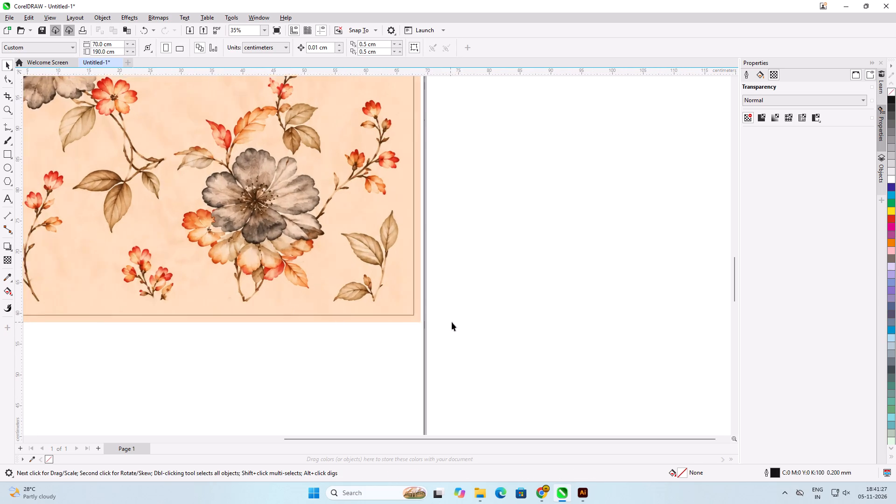
{"action": "scroll", "coordinate": [452, 322], "scroll_direction": "up", "scroll_amount": 8}
{"action": "left_click", "coordinate": [350, 280]}
{"action": "scroll", "coordinate": [448, 214], "scroll_direction": "down", "scroll_amount": 7}
{"action": "left_click", "coordinate": [374, 225]}
{"action": "scroll", "coordinate": [401, 280], "scroll_direction": "up", "scroll_amount": 6}
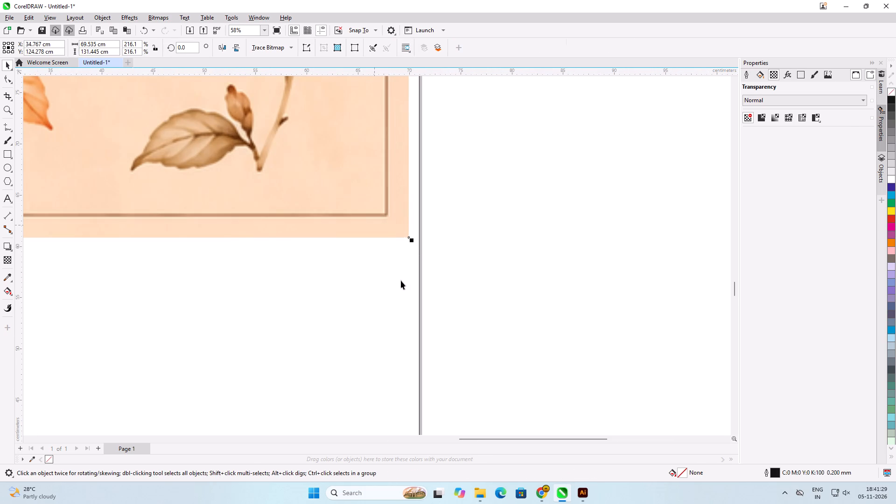
{"action": "left_click_drag", "start_coordinate": [413, 243], "coordinate": [432, 269]}
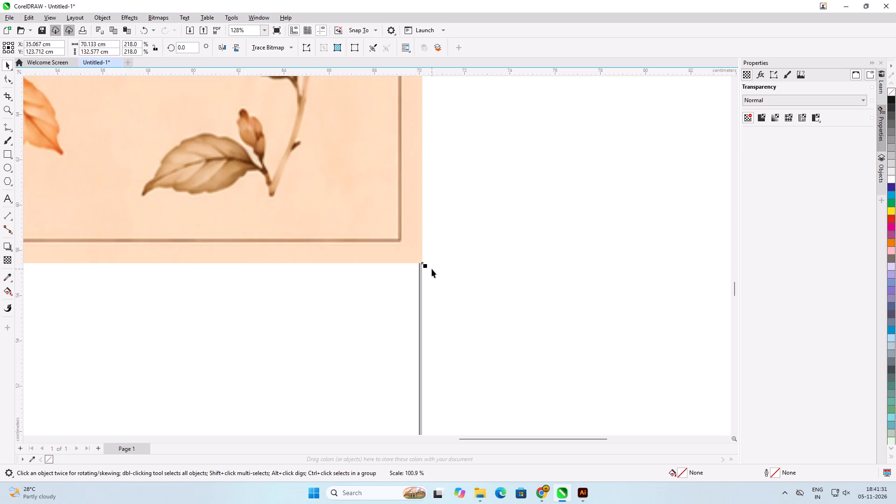
{"action": "left_click", "coordinate": [427, 266]}
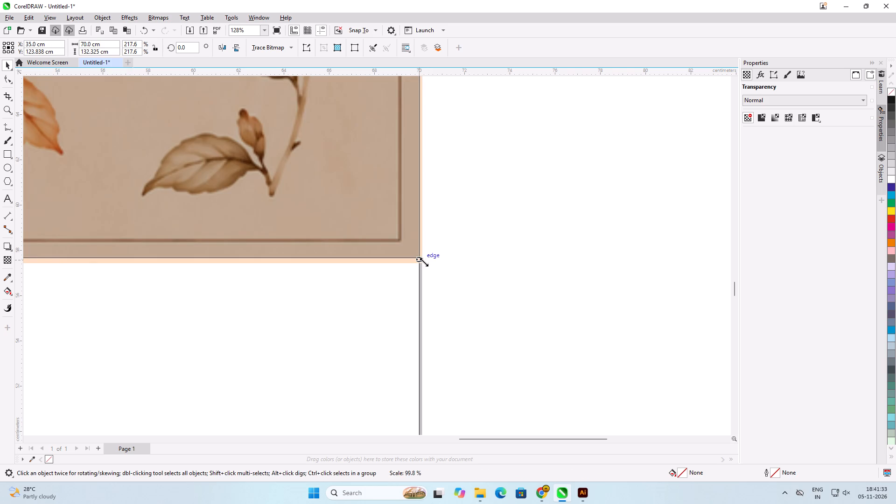
{"action": "left_click", "coordinate": [485, 244]}
Duplicate the floral image straight down, placing the copy directly beneath the original across the page's empty lower part.
{"action": "scroll", "coordinate": [485, 217], "scroll_direction": "down", "scroll_amount": 20}
{"action": "scroll", "coordinate": [485, 217], "scroll_direction": "down", "scroll_amount": 6}
{"action": "scroll", "coordinate": [346, 161], "scroll_direction": "up", "scroll_amount": 2}
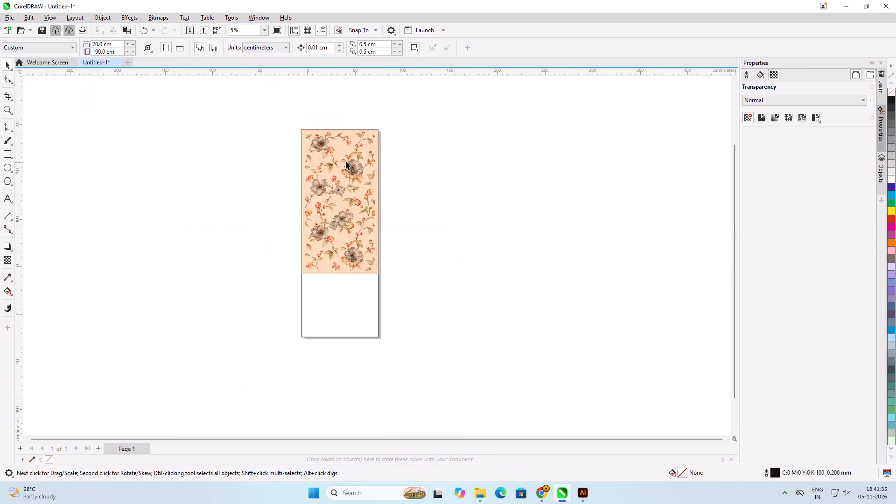
{"action": "scroll", "coordinate": [346, 161], "scroll_direction": "up", "scroll_amount": 1}
{"action": "left_click", "coordinate": [343, 169]}
{"action": "scroll", "coordinate": [363, 111], "scroll_direction": "down", "scroll_amount": 4}
{"action": "scroll", "coordinate": [350, 157], "scroll_direction": "up", "scroll_amount": 4}
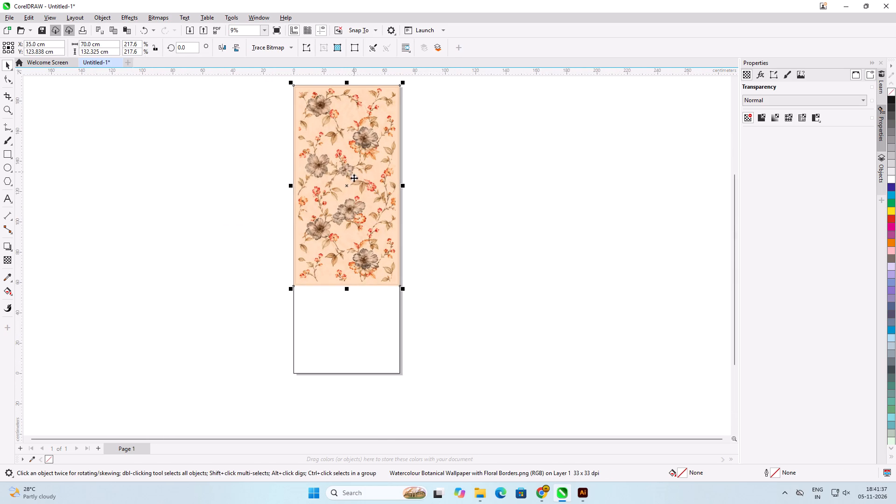
{"action": "left_click_drag", "start_coordinate": [353, 189], "coordinate": [351, 380]}
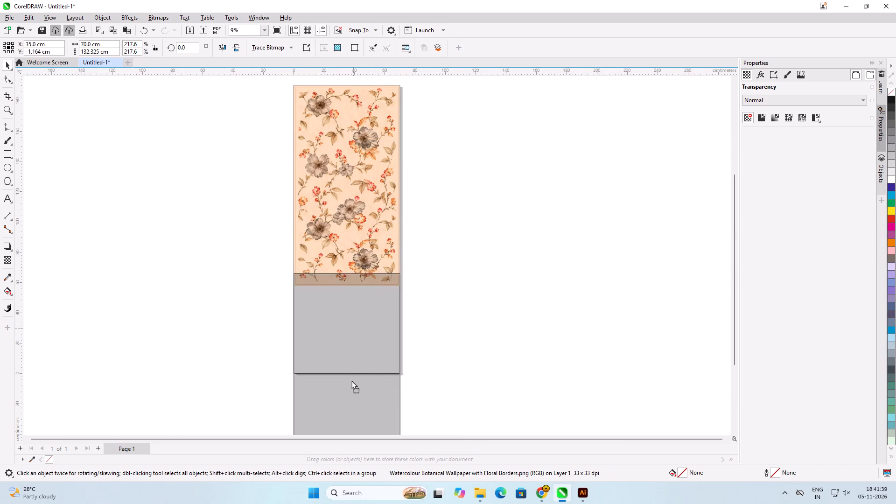
{"action": "left_click_drag", "start_coordinate": [351, 380], "coordinate": [351, 388]}
{"action": "right_click", "coordinate": [351, 388], "text": "shift"}
{"action": "left_click", "coordinate": [472, 347]}
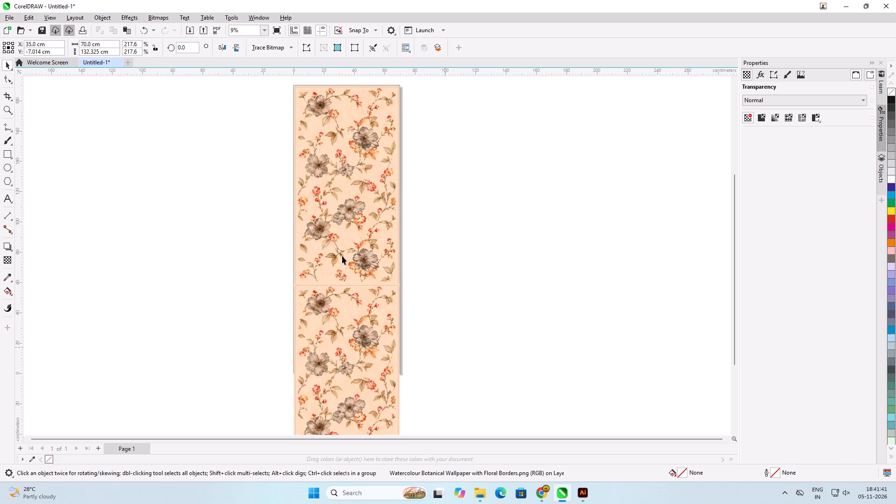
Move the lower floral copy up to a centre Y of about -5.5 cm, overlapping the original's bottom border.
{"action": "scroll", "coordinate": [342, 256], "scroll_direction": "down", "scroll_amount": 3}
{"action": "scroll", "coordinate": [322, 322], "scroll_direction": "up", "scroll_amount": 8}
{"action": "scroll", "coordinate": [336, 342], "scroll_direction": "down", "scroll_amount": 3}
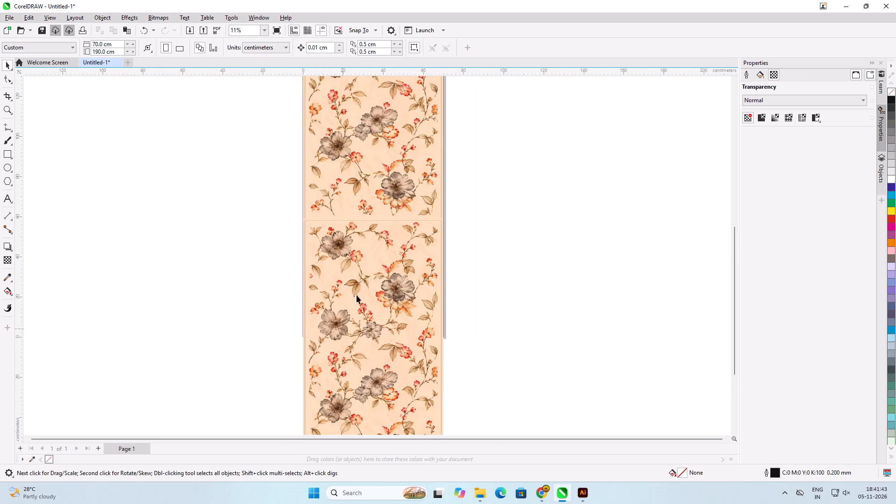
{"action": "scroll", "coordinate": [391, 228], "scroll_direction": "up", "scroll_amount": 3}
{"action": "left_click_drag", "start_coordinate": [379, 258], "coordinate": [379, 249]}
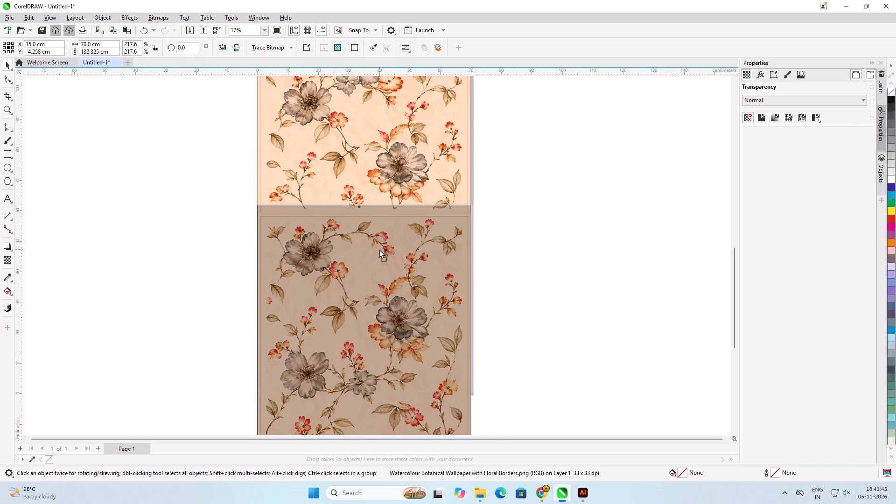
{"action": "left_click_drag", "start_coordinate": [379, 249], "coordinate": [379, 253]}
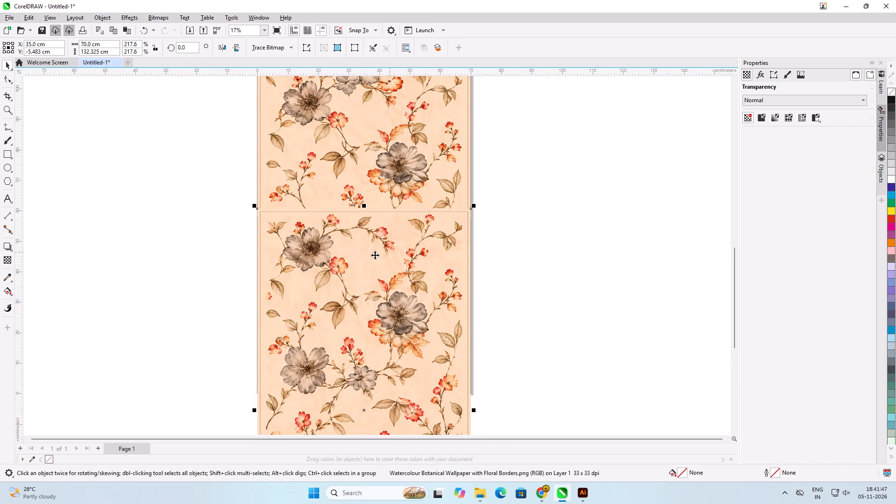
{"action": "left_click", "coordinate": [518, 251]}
Examine the join between the two floral images and the border lines around it.
{"action": "scroll", "coordinate": [389, 212], "scroll_direction": "up", "scroll_amount": 5}
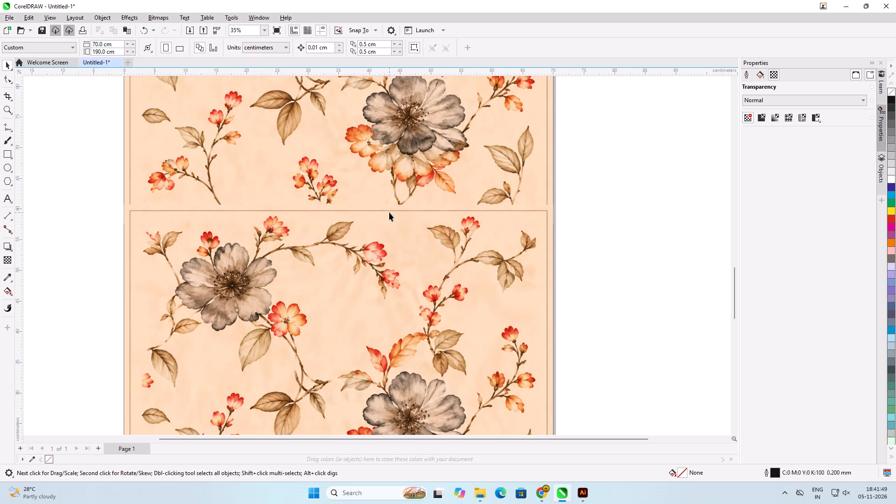
{"action": "scroll", "coordinate": [389, 212], "scroll_direction": "down", "scroll_amount": 5}
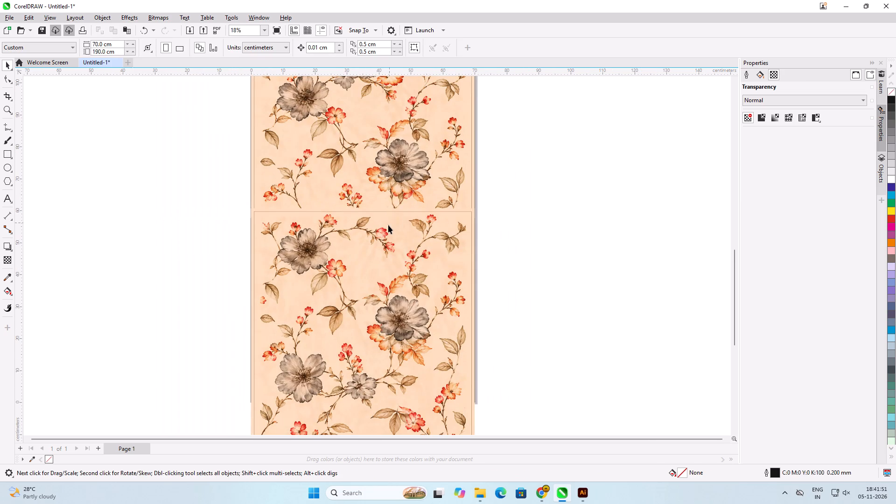
{"action": "scroll", "coordinate": [388, 230], "scroll_direction": "down", "scroll_amount": 6}
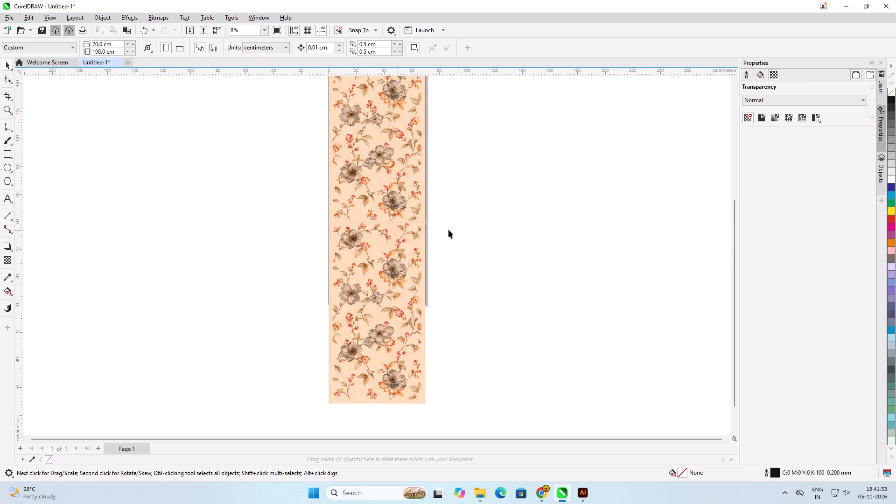
{"action": "left_click", "coordinate": [480, 225]}
{"action": "scroll", "coordinate": [360, 308], "scroll_direction": "up", "scroll_amount": 2}
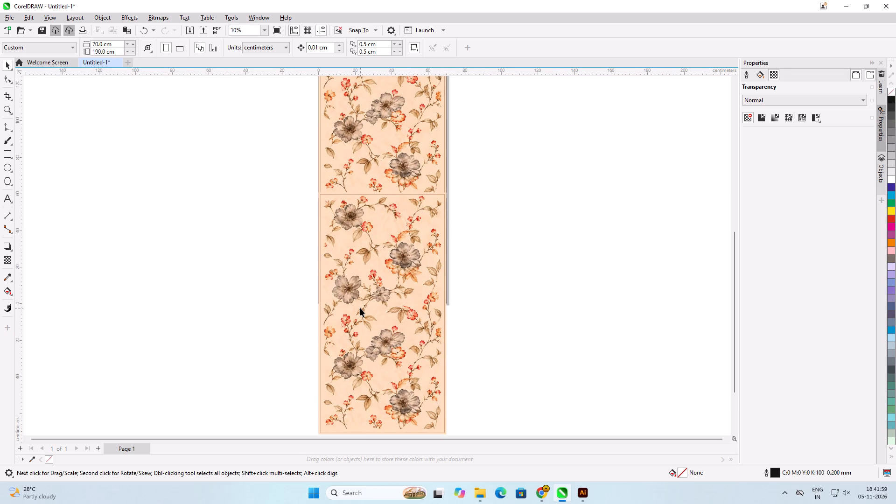
{"action": "left_click", "coordinate": [539, 304]}
{"action": "scroll", "coordinate": [339, 308], "scroll_direction": "down", "scroll_amount": 1}
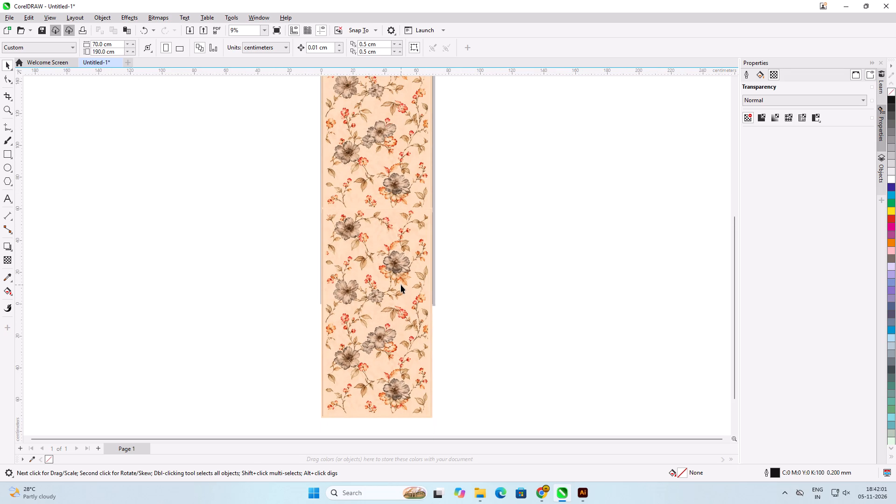
{"action": "scroll", "coordinate": [401, 285], "scroll_direction": "up", "scroll_amount": 2}
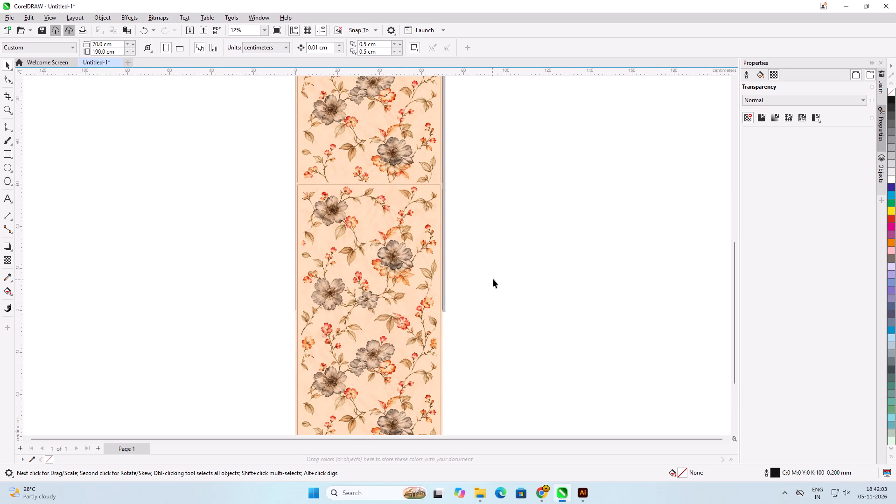
{"action": "left_click", "coordinate": [493, 279]}
{"action": "scroll", "coordinate": [308, 280], "scroll_direction": "down", "scroll_amount": 1}
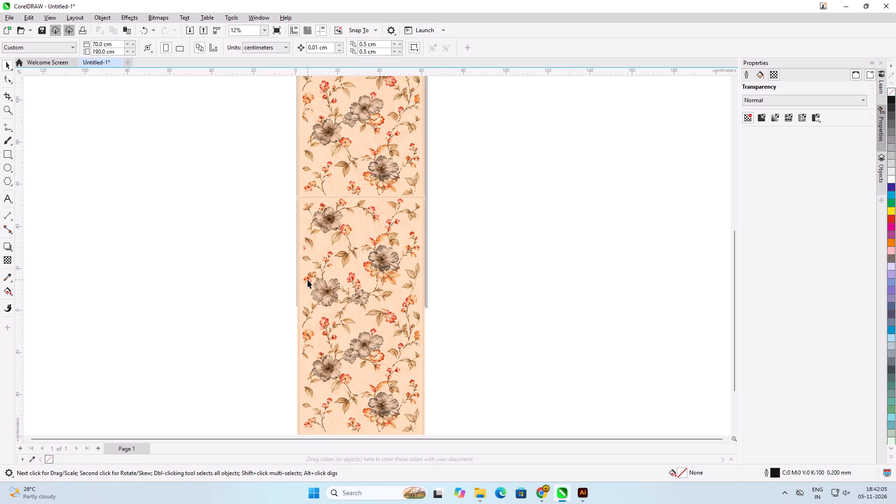
{"action": "scroll", "coordinate": [308, 280], "scroll_direction": "down", "scroll_amount": 2}
Move the lower floral copy off the page into the empty area to its right.
{"action": "left_click_drag", "start_coordinate": [343, 280], "coordinate": [378, 273]}
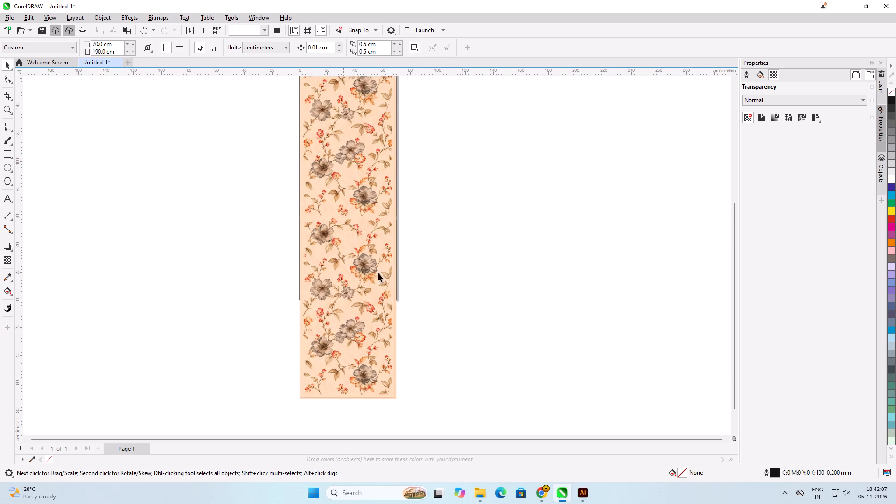
{"action": "left_click_drag", "start_coordinate": [378, 273], "coordinate": [538, 203]}
{"action": "left_click", "coordinate": [454, 254]}
Shift the original floral image about 1.3 cm left and 1.3 cm up, pushing its top and left border lines past the page frame.
{"action": "scroll", "coordinate": [338, 128], "scroll_direction": "up", "scroll_amount": 2}
{"action": "scroll", "coordinate": [338, 232], "scroll_direction": "down", "scroll_amount": 5}
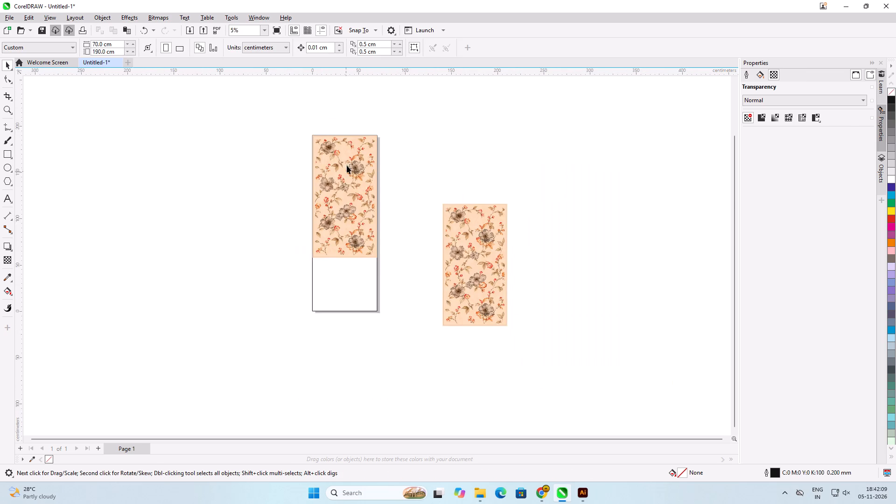
{"action": "scroll", "coordinate": [347, 160], "scroll_direction": "up", "scroll_amount": 4}
{"action": "scroll", "coordinate": [396, 203], "scroll_direction": "down", "scroll_amount": 6}
{"action": "scroll", "coordinate": [350, 307], "scroll_direction": "up", "scroll_amount": 4}
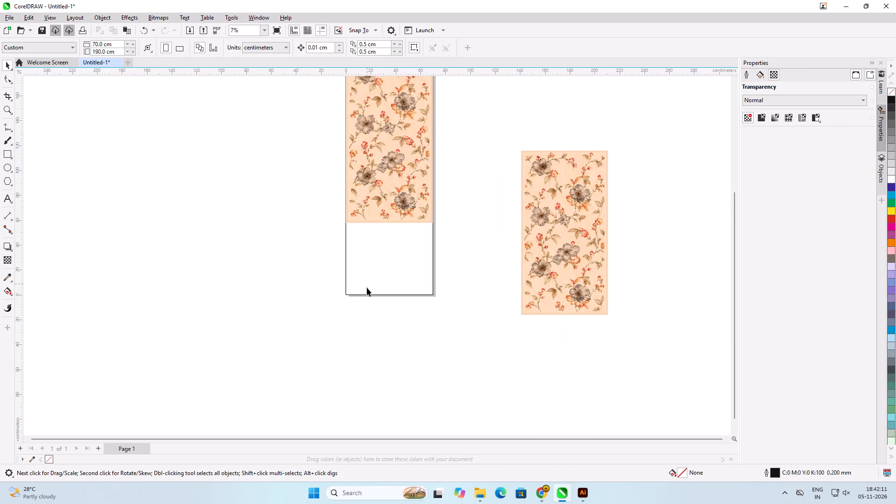
{"action": "scroll", "coordinate": [367, 294], "scroll_direction": "down", "scroll_amount": 4}
{"action": "scroll", "coordinate": [369, 201], "scroll_direction": "up", "scroll_amount": 3}
{"action": "left_click", "coordinate": [371, 339]}
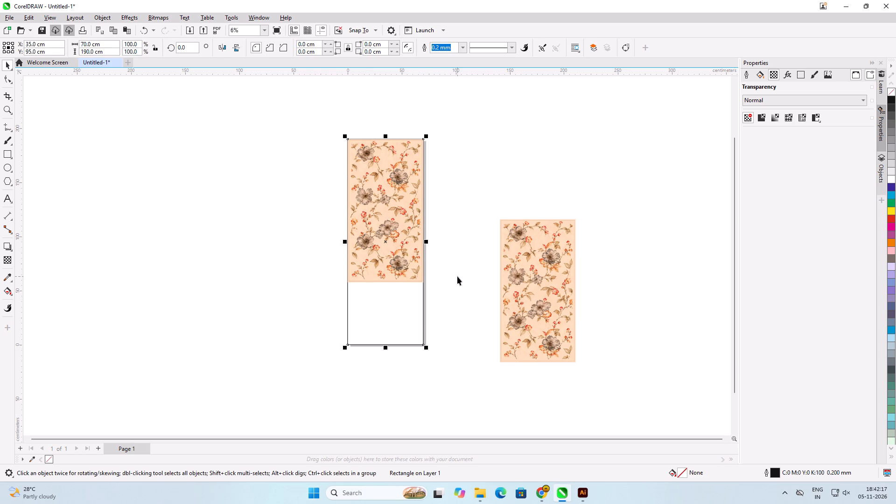
{"action": "scroll", "coordinate": [482, 271], "scroll_direction": "up", "scroll_amount": 6}
{"action": "scroll", "coordinate": [79, 221], "scroll_direction": "up", "scroll_amount": 3}
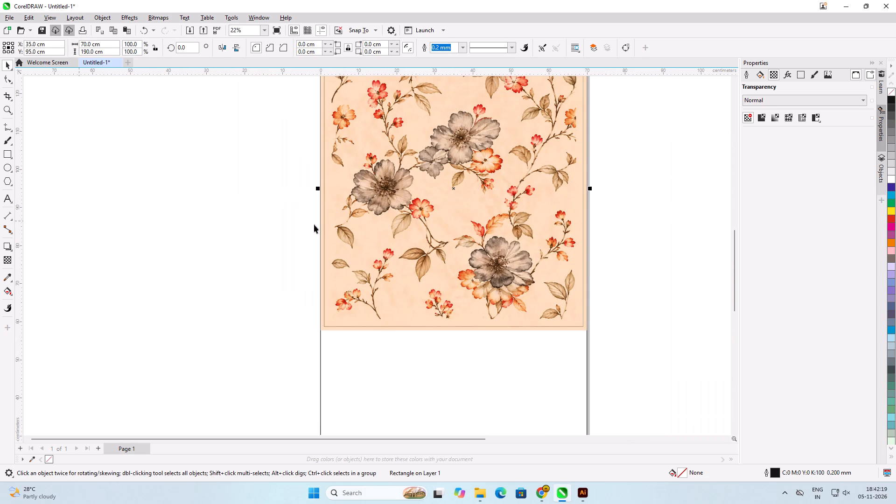
{"action": "scroll", "coordinate": [368, 225], "scroll_direction": "down", "scroll_amount": 4}
{"action": "scroll", "coordinate": [466, 170], "scroll_direction": "up", "scroll_amount": 1}
{"action": "scroll", "coordinate": [432, 235], "scroll_direction": "down", "scroll_amount": 3}
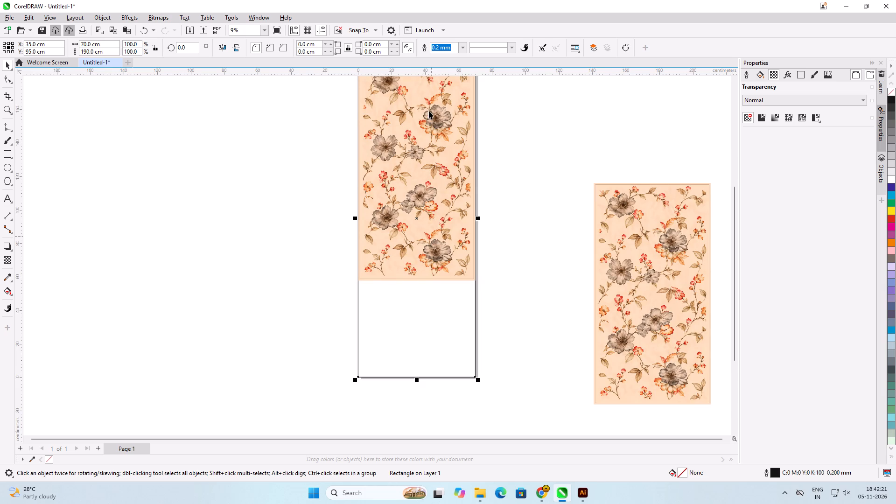
{"action": "scroll", "coordinate": [429, 111], "scroll_direction": "down", "scroll_amount": 3}
{"action": "scroll", "coordinate": [430, 76], "scroll_direction": "up", "scroll_amount": 9}
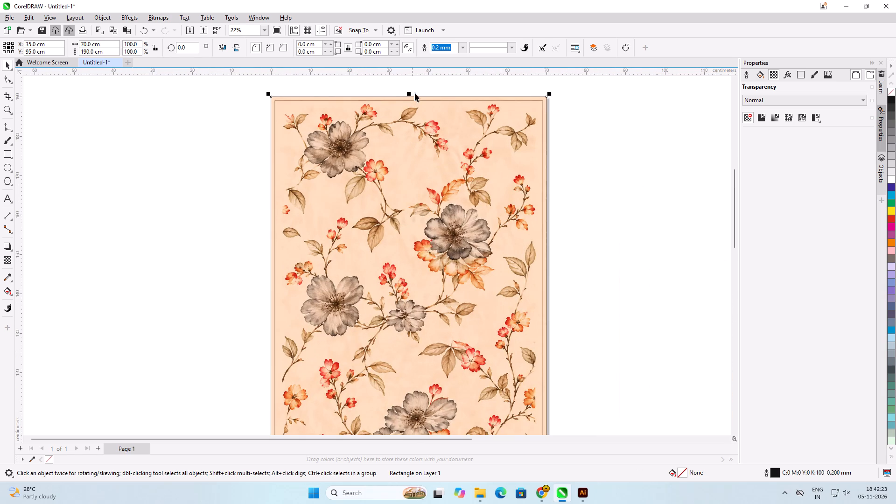
{"action": "scroll", "coordinate": [415, 93], "scroll_direction": "up", "scroll_amount": 4}
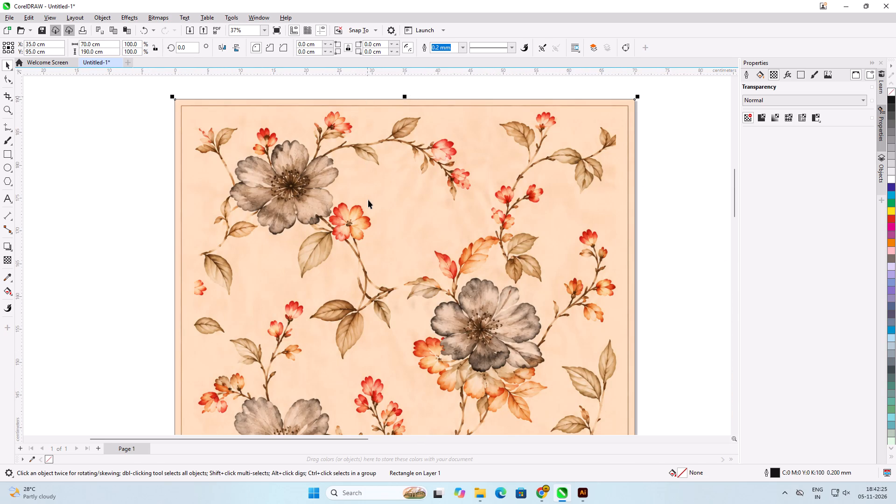
{"action": "left_click_drag", "start_coordinate": [367, 200], "coordinate": [360, 191]}
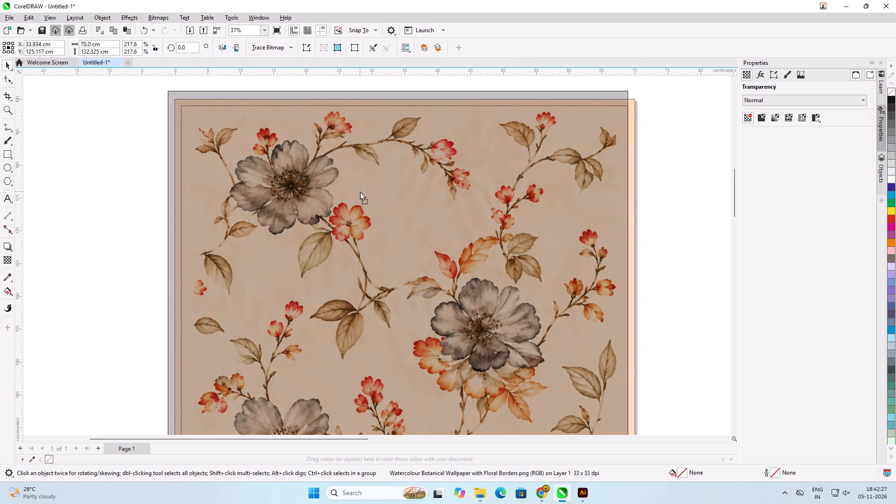
{"action": "left_click_drag", "start_coordinate": [360, 191], "coordinate": [358, 191]}
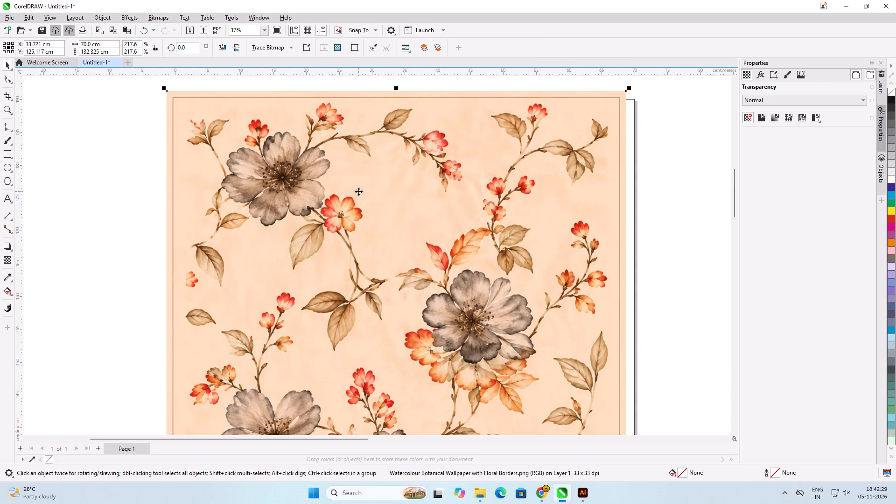
Send the shifted floral image one level back, behind the page-frame rectangle.
{"action": "left_click", "coordinate": [609, 146]}
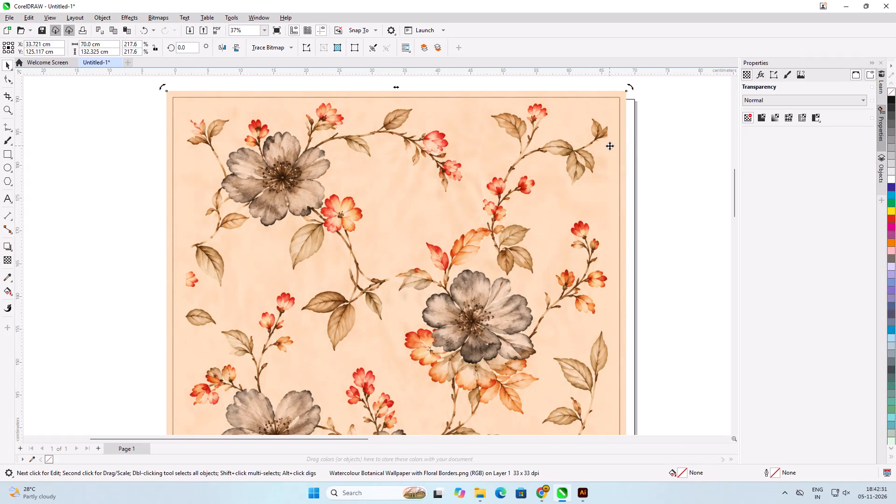
{"action": "key", "text": "ctrl+Page_Down"}
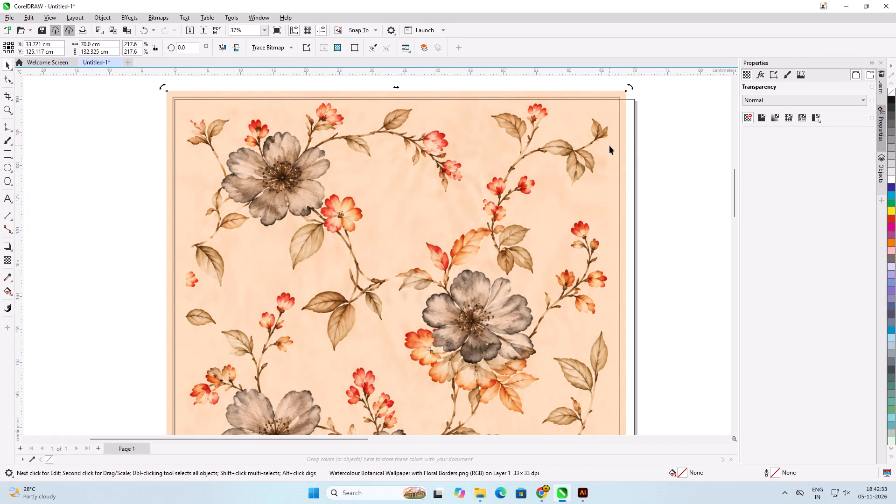
Examine how the floral image's side and bottom edges and border lines sit against the page-frame rectangle.
{"action": "scroll", "coordinate": [614, 104], "scroll_direction": "down", "scroll_amount": 7}
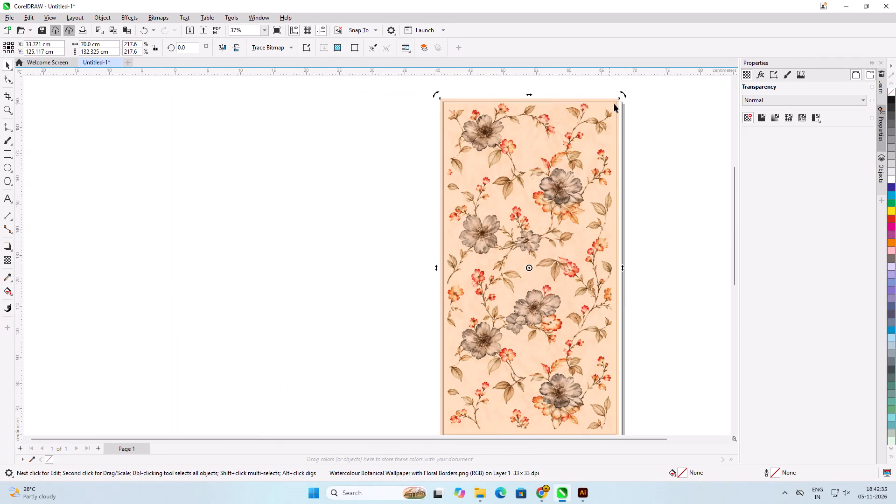
{"action": "scroll", "coordinate": [614, 104], "scroll_direction": "down", "scroll_amount": 7}
{"action": "scroll", "coordinate": [622, 252], "scroll_direction": "up", "scroll_amount": 6}
{"action": "left_click", "coordinate": [658, 228]}
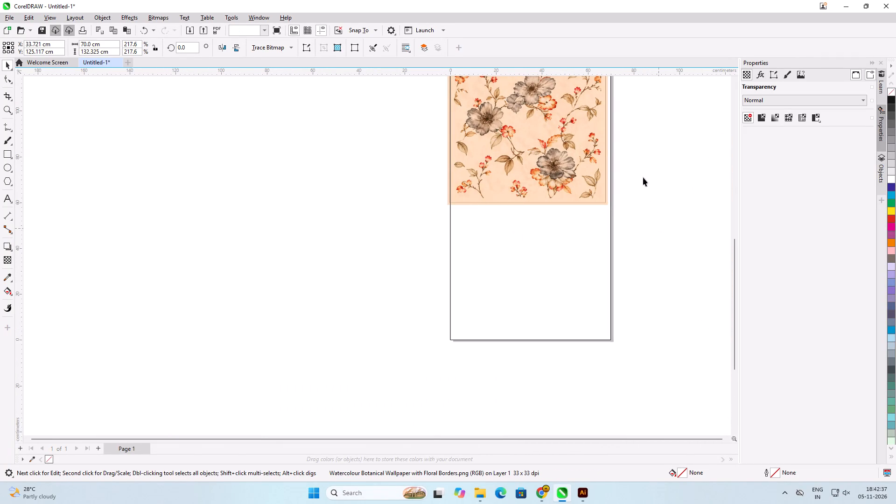
{"action": "scroll", "coordinate": [639, 164], "scroll_direction": "up", "scroll_amount": 12}
{"action": "left_click", "coordinate": [508, 278]}
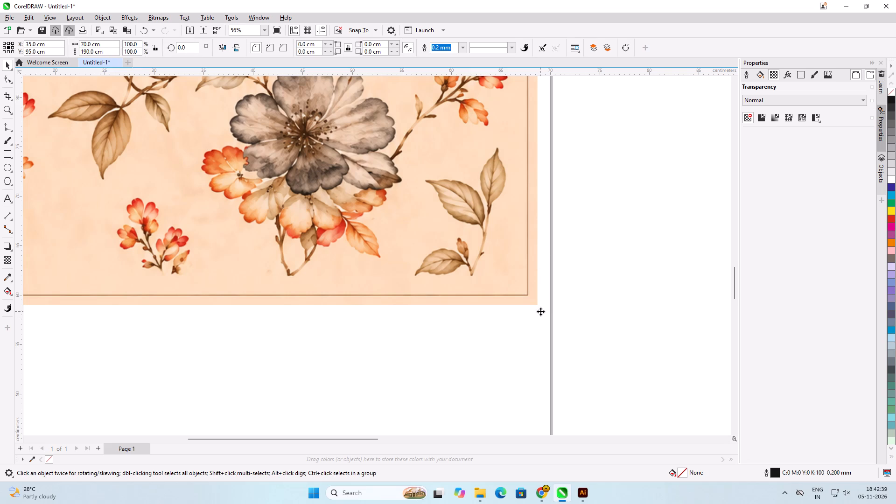
{"action": "scroll", "coordinate": [568, 295], "scroll_direction": "down", "scroll_amount": 5}
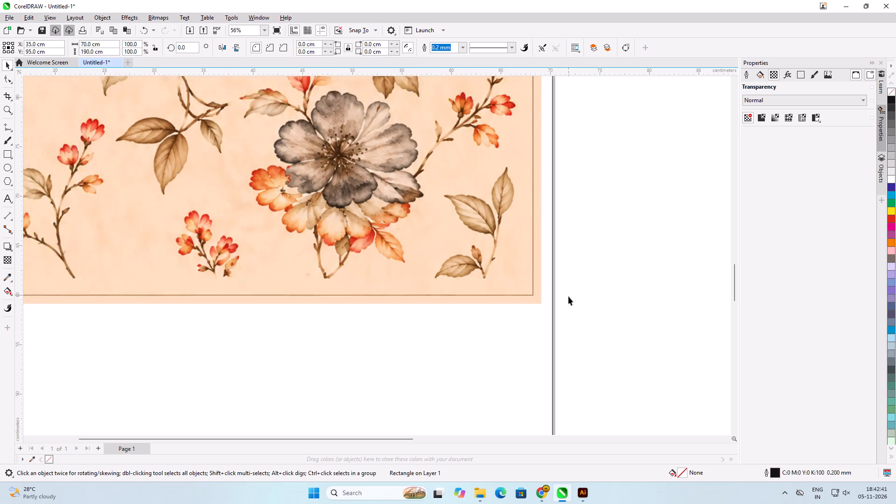
{"action": "scroll", "coordinate": [568, 296], "scroll_direction": "down", "scroll_amount": 8}
{"action": "scroll", "coordinate": [427, 271], "scroll_direction": "up", "scroll_amount": 6}
{"action": "left_click", "coordinate": [366, 311]}
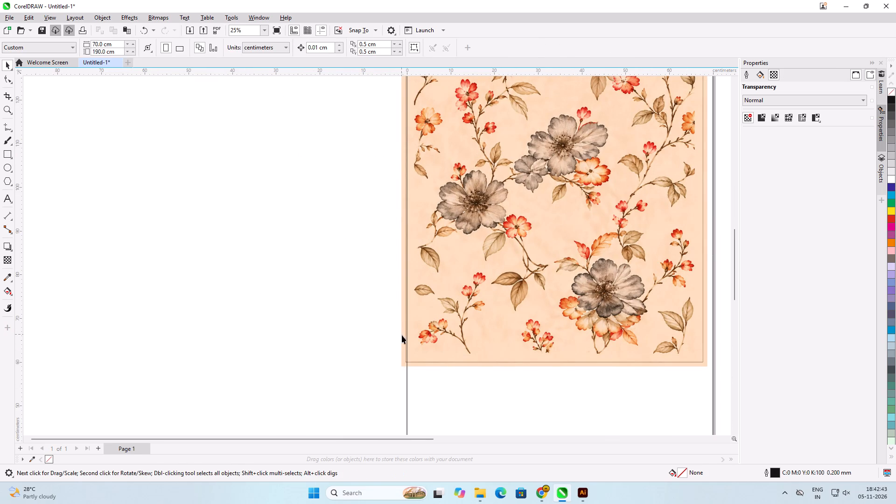
Enlarge the upper floral image proportionally from its bottom-right corner to 72.5 cm wide, pushing its right border line past the page frame.
{"action": "left_click", "coordinate": [402, 335]}
{"action": "scroll", "coordinate": [352, 308], "scroll_direction": "down", "scroll_amount": 6}
{"action": "scroll", "coordinate": [683, 360], "scroll_direction": "up", "scroll_amount": 7}
{"action": "scroll", "coordinate": [256, 302], "scroll_direction": "up", "scroll_amount": 13}
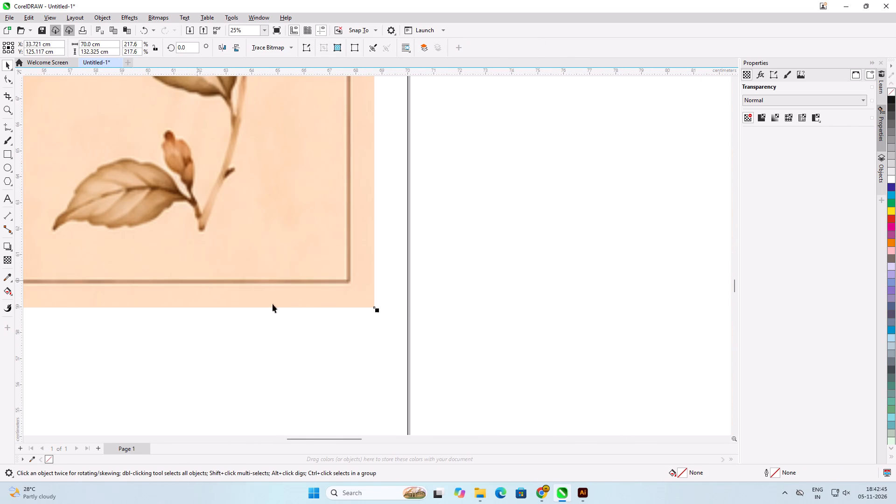
{"action": "left_click_drag", "start_coordinate": [376, 310], "coordinate": [471, 427]}
{"action": "scroll", "coordinate": [468, 251], "scroll_direction": "down", "scroll_amount": 7}
{"action": "scroll", "coordinate": [436, 329], "scroll_direction": "up", "scroll_amount": 7}
{"action": "left_click_drag", "start_coordinate": [493, 295], "coordinate": [494, 296]}
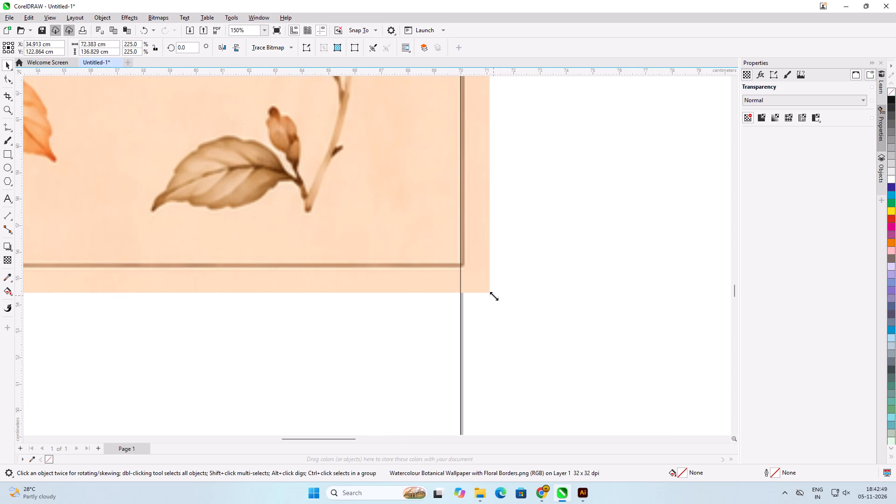
{"action": "left_click_drag", "start_coordinate": [494, 296], "coordinate": [497, 303]}
{"action": "scroll", "coordinate": [559, 202], "scroll_direction": "down", "scroll_amount": 8}
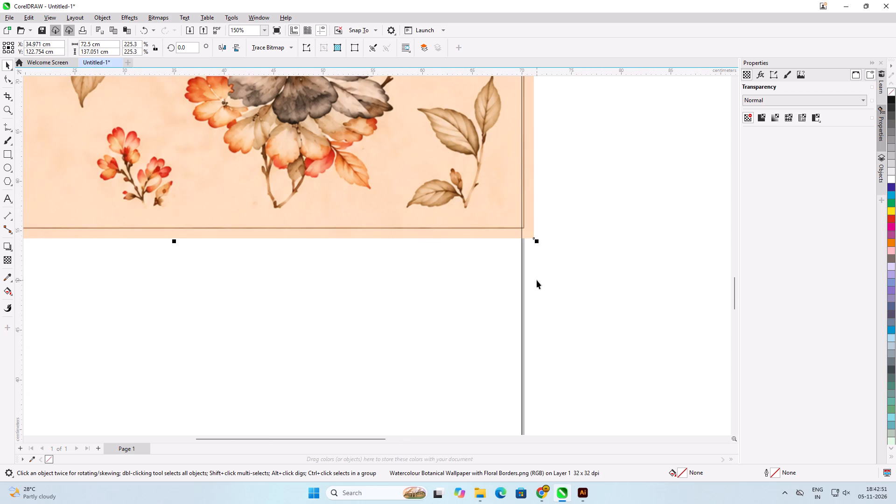
{"action": "left_click", "coordinate": [537, 280]}
Crop about 1.3 cm off the top edge of the off-page floral copy with the Shape tool, hiding its top border line.
{"action": "scroll", "coordinate": [534, 296], "scroll_direction": "down", "scroll_amount": 10}
{"action": "scroll", "coordinate": [486, 256], "scroll_direction": "down", "scroll_amount": 4}
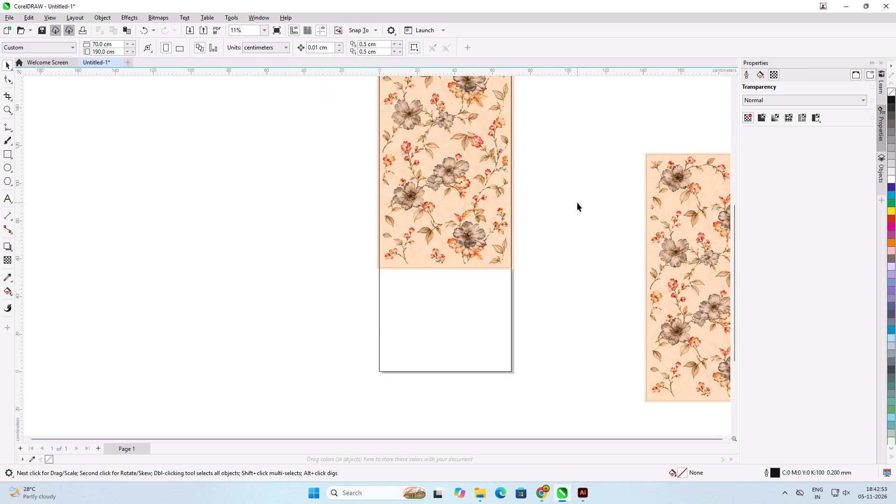
{"action": "left_click", "coordinate": [577, 203]}
{"action": "scroll", "coordinate": [401, 218], "scroll_direction": "down", "scroll_amount": 5}
{"action": "scroll", "coordinate": [578, 182], "scroll_direction": "up", "scroll_amount": 5}
{"action": "left_click", "coordinate": [554, 204]}
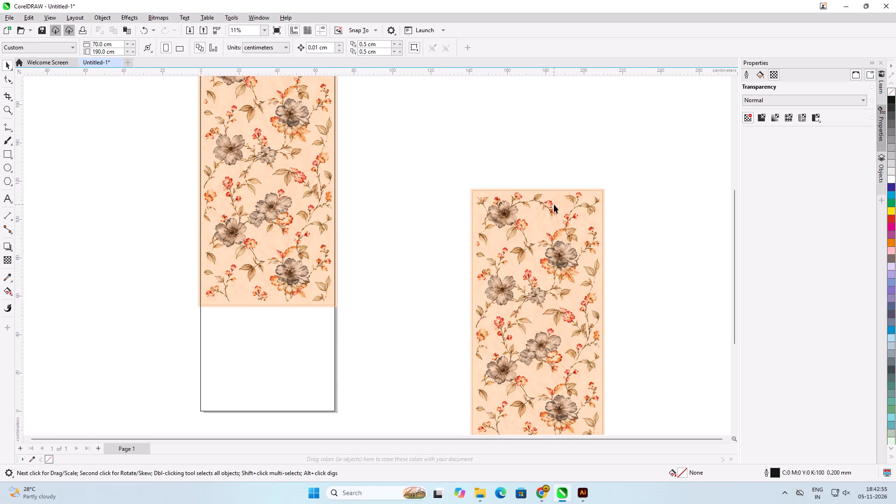
{"action": "left_click", "coordinate": [10, 79]}
{"action": "scroll", "coordinate": [656, 211], "scroll_direction": "up", "scroll_amount": 2}
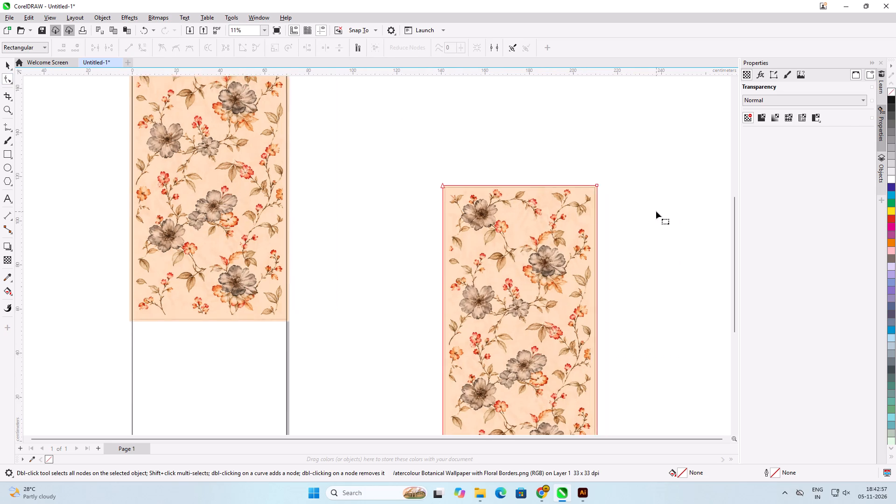
{"action": "scroll", "coordinate": [656, 211], "scroll_direction": "up", "scroll_amount": 2}
{"action": "scroll", "coordinate": [365, 154], "scroll_direction": "up", "scroll_amount": 4}
{"action": "left_click_drag", "start_coordinate": [559, 186], "coordinate": [559, 192]}
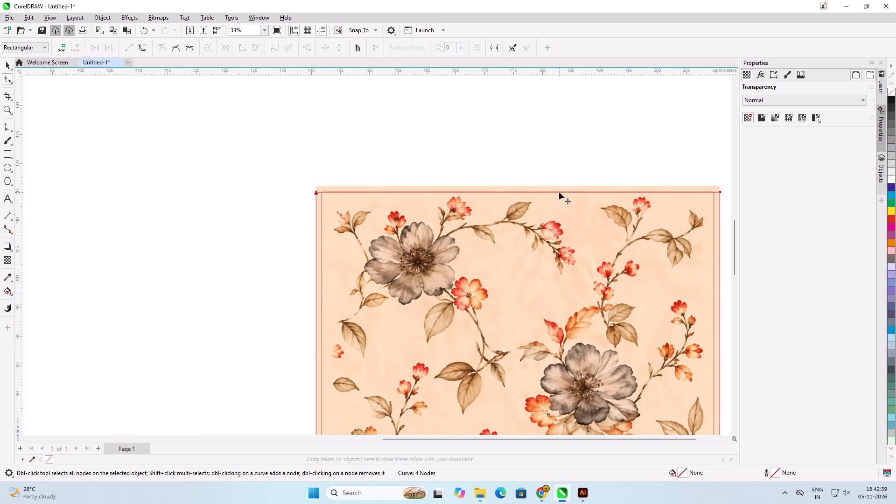
{"action": "left_click_drag", "start_coordinate": [559, 192], "coordinate": [557, 194]}
{"action": "left_click", "coordinate": [0, 69]}
{"action": "left_click", "coordinate": [1, 65]}
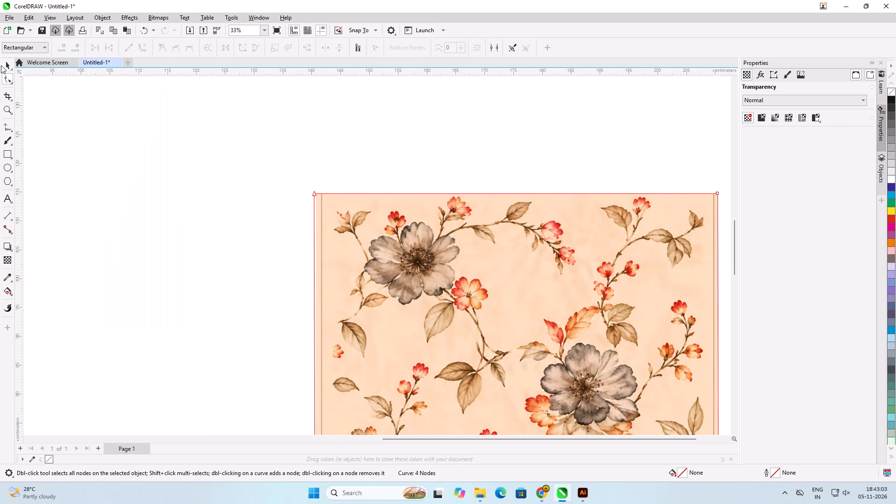
{"action": "left_click", "coordinate": [8, 63]}
{"action": "left_click", "coordinate": [153, 169]}
Align the cropped floral copy to the page-frame rectangle on their common vertical centre line.
{"action": "scroll", "coordinate": [619, 169], "scroll_direction": "down", "scroll_amount": 1}
{"action": "scroll", "coordinate": [619, 169], "scroll_direction": "up", "scroll_amount": 1}
{"action": "scroll", "coordinate": [619, 169], "scroll_direction": "down", "scroll_amount": 9}
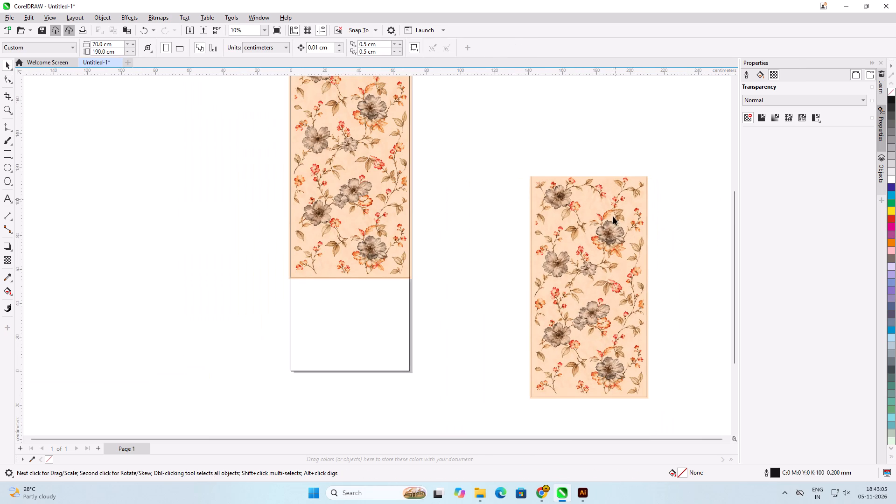
{"action": "left_click", "coordinate": [605, 235]}
{"action": "left_click", "coordinate": [342, 257], "text": "shift"}
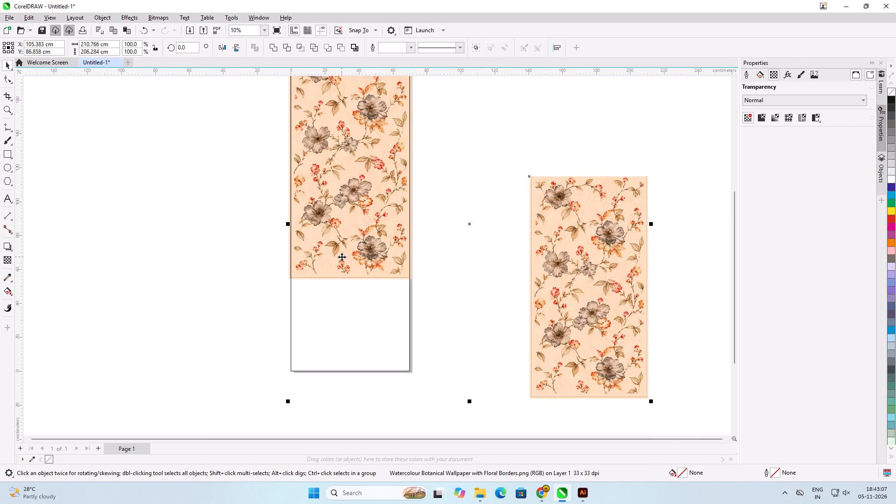
{"action": "key", "text": "c"}
{"action": "left_click", "coordinate": [521, 248]}
Move the cropped copy down over the empty lower page so its top edge covers the upper image's bottom border line.
{"action": "left_click", "coordinate": [359, 255]}
{"action": "left_click_drag", "start_coordinate": [356, 266], "coordinate": [356, 358]}
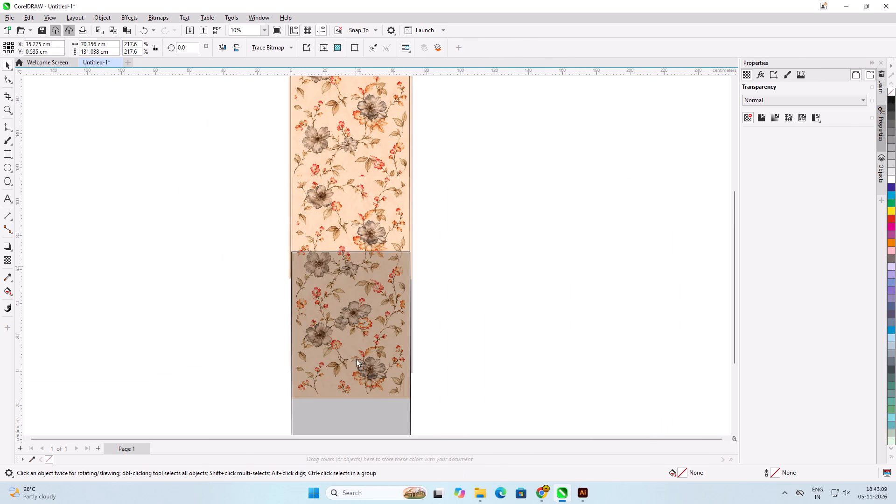
{"action": "left_click_drag", "start_coordinate": [356, 358], "coordinate": [356, 380]}
{"action": "left_click", "coordinate": [499, 353], "text": "shift"}
{"action": "scroll", "coordinate": [258, 249], "scroll_direction": "up", "scroll_amount": 9}
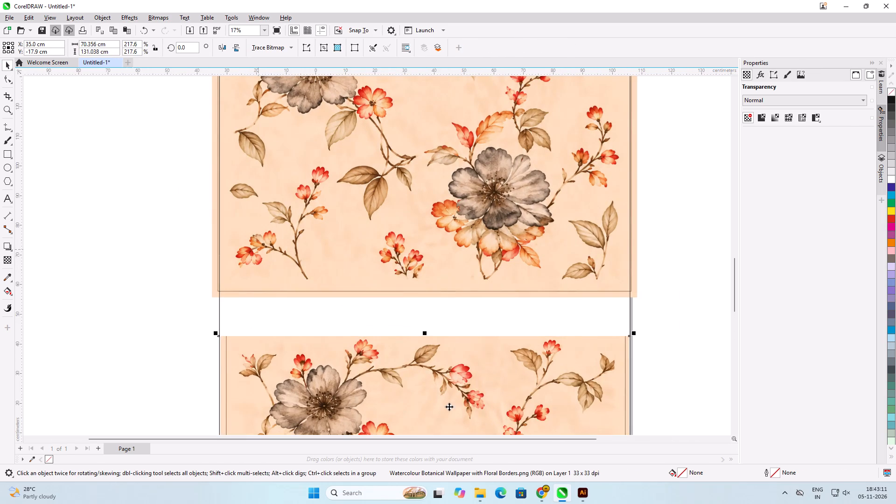
{"action": "left_click_drag", "start_coordinate": [449, 406], "coordinate": [447, 359]}
{"action": "left_click", "coordinate": [695, 343]}
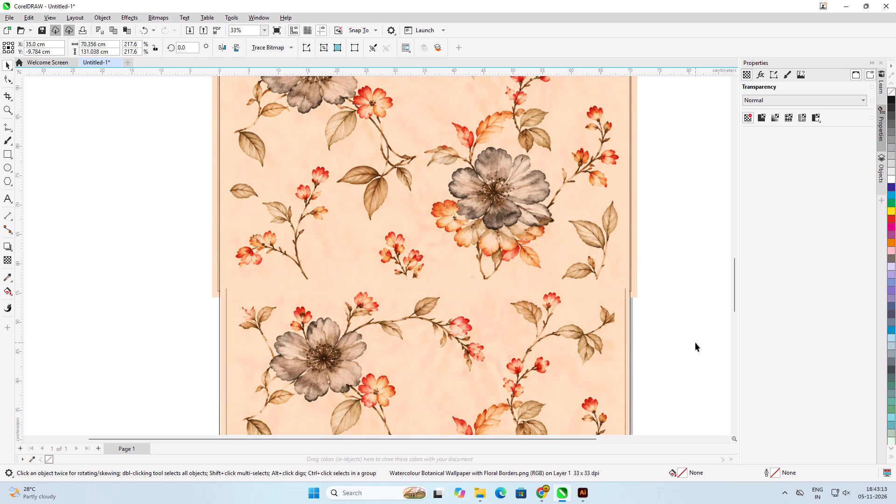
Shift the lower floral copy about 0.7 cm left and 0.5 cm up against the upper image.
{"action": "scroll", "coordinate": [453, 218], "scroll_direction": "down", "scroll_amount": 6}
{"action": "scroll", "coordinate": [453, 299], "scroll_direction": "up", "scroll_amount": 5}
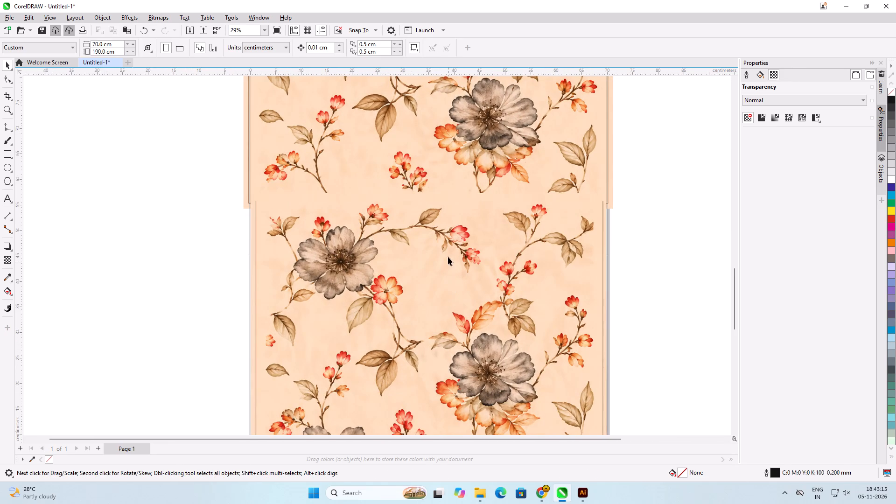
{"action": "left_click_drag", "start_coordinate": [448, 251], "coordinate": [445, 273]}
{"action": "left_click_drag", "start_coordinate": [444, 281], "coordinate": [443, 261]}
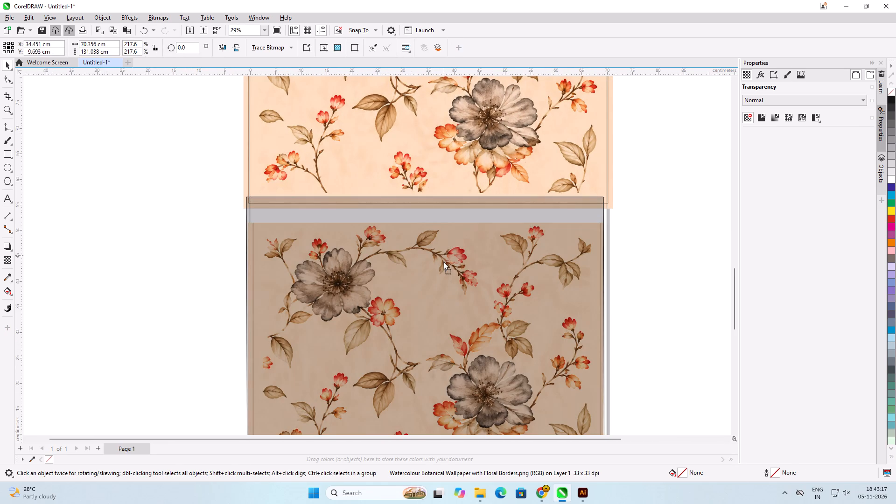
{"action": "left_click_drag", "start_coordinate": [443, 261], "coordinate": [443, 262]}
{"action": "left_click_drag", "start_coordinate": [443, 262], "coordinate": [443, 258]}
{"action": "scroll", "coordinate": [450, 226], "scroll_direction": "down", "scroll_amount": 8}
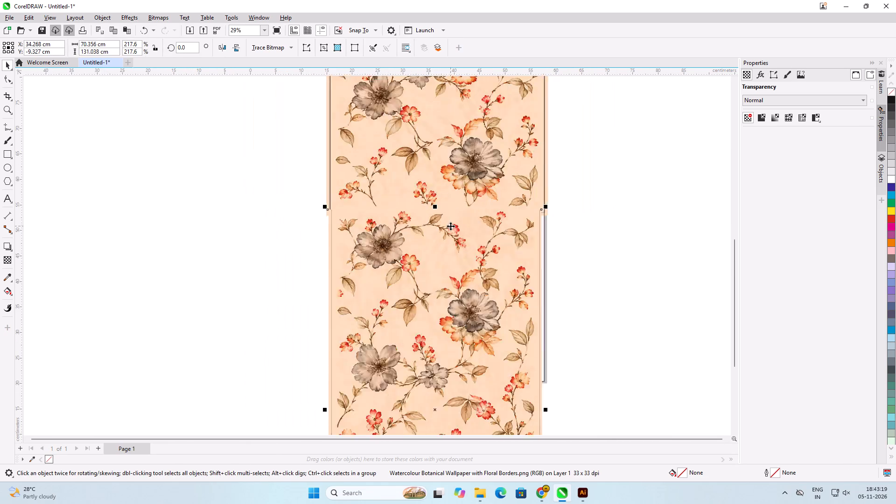
Check the upper floral image's size and how far its top edge extends beyond the page frame.
{"action": "scroll", "coordinate": [450, 234], "scroll_direction": "down", "scroll_amount": 6}
{"action": "left_click", "coordinate": [435, 138]}
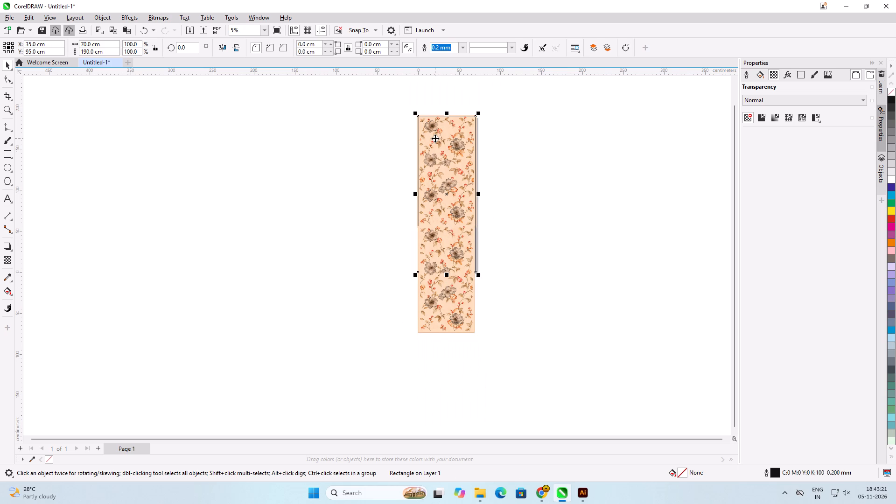
{"action": "scroll", "coordinate": [579, 125], "scroll_direction": "up", "scroll_amount": 2}
{"action": "left_click", "coordinate": [579, 125]}
{"action": "scroll", "coordinate": [436, 69], "scroll_direction": "up", "scroll_amount": 9}
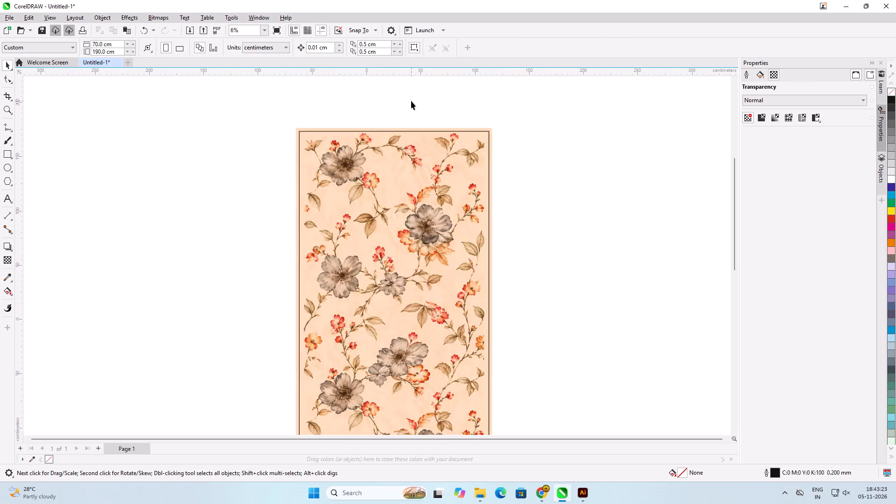
{"action": "scroll", "coordinate": [411, 101], "scroll_direction": "up", "scroll_amount": 7}
{"action": "left_click", "coordinate": [447, 150]}
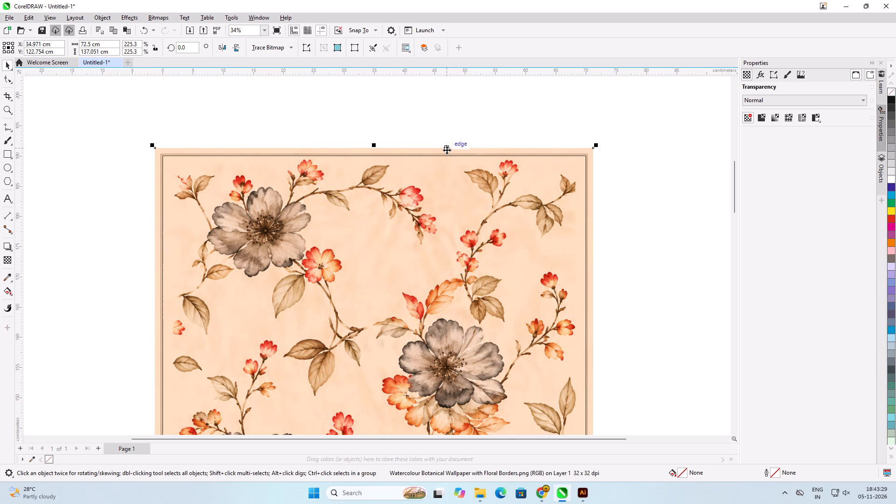
{"action": "scroll", "coordinate": [470, 116], "scroll_direction": "down", "scroll_amount": 14}
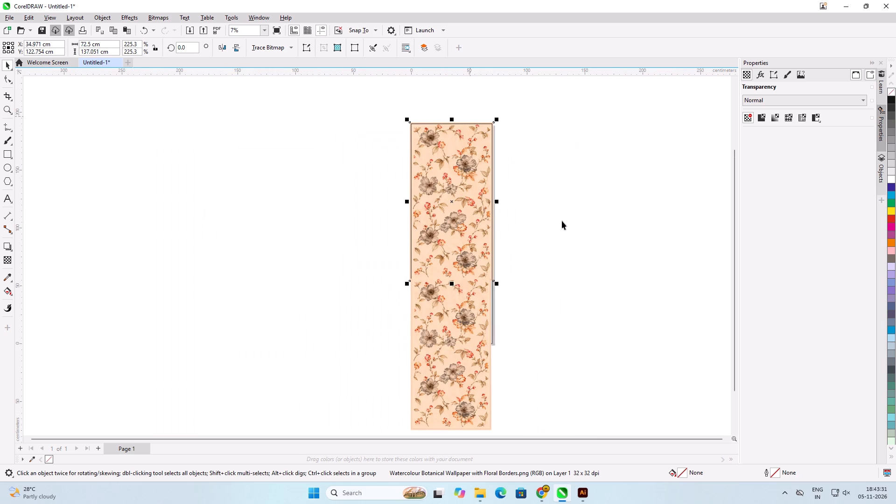
Lock the lower floral copy's proportions and set its width to 72.5 cm.
{"action": "left_click", "coordinate": [563, 222]}
{"action": "scroll", "coordinate": [505, 220], "scroll_direction": "down", "scroll_amount": 5}
{"action": "left_click", "coordinate": [480, 300]}
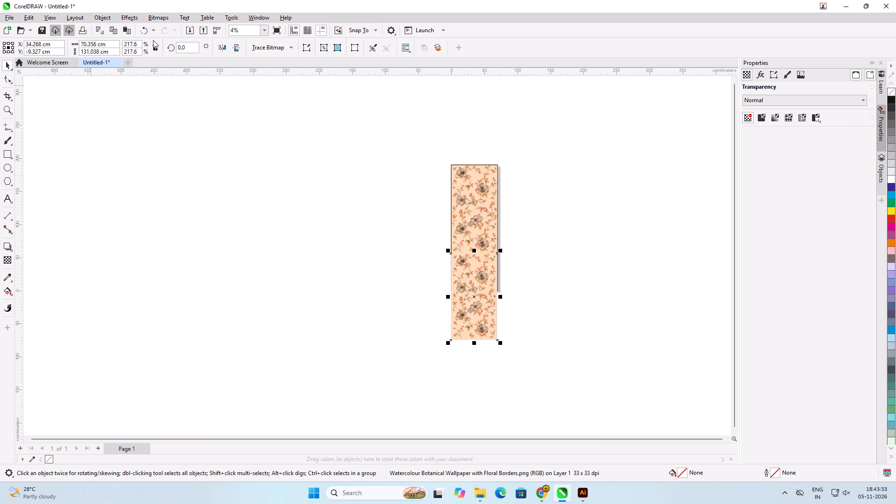
{"action": "left_click", "coordinate": [154, 49]}
{"action": "left_click_drag", "start_coordinate": [96, 43], "coordinate": [34, 41]}
{"action": "type", "text": "72.5"}
{"action": "key", "text": "Return"}
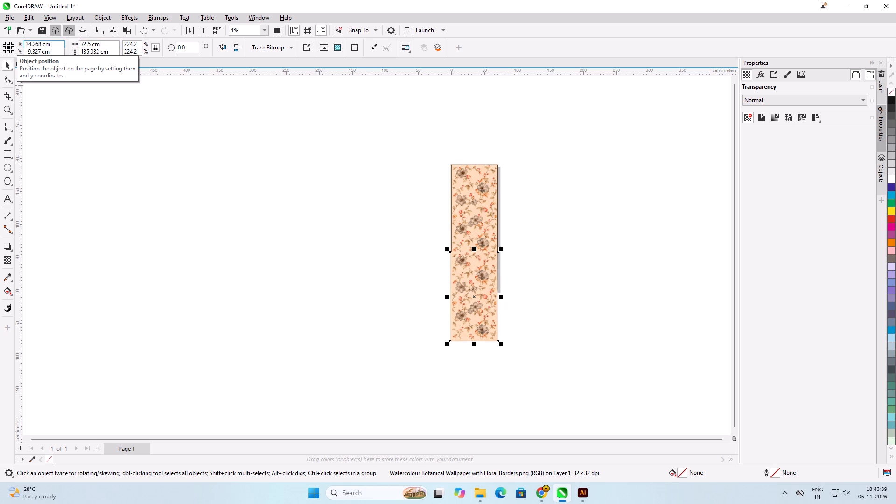
{"action": "left_click", "coordinate": [206, 140]}
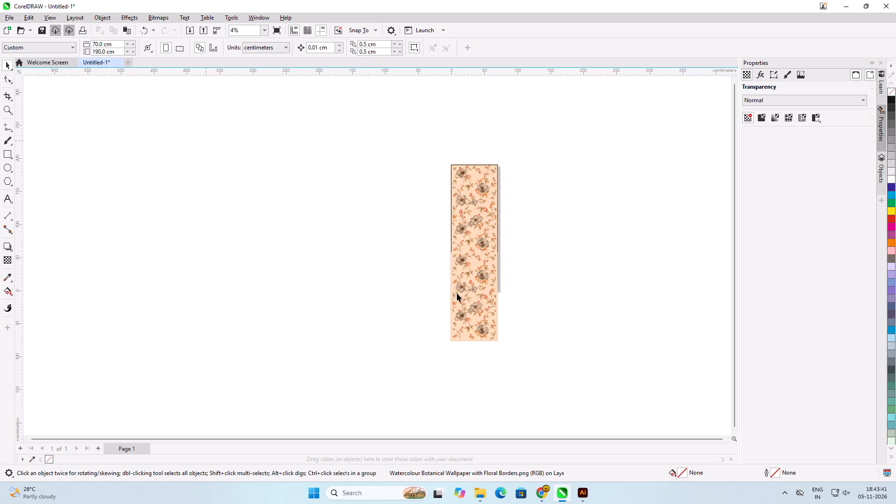
Centre the resized lower floral copy horizontally on the page-frame rectangle.
{"action": "left_click", "coordinate": [457, 293]}
{"action": "left_click", "coordinate": [468, 232], "text": "shift"}
{"action": "key", "text": "c"}
{"action": "left_click", "coordinate": [538, 233]}
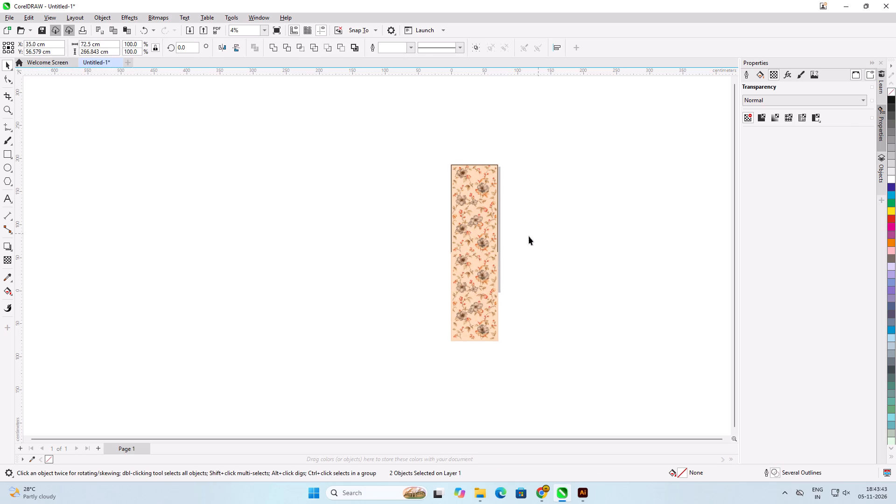
Reposition the lower floral copy vertically to Y about -10.8 cm, covering the upper image's bottom border line without cutting its flowers.
{"action": "scroll", "coordinate": [493, 254], "scroll_direction": "up", "scroll_amount": 15}
{"action": "left_click", "coordinate": [472, 262]}
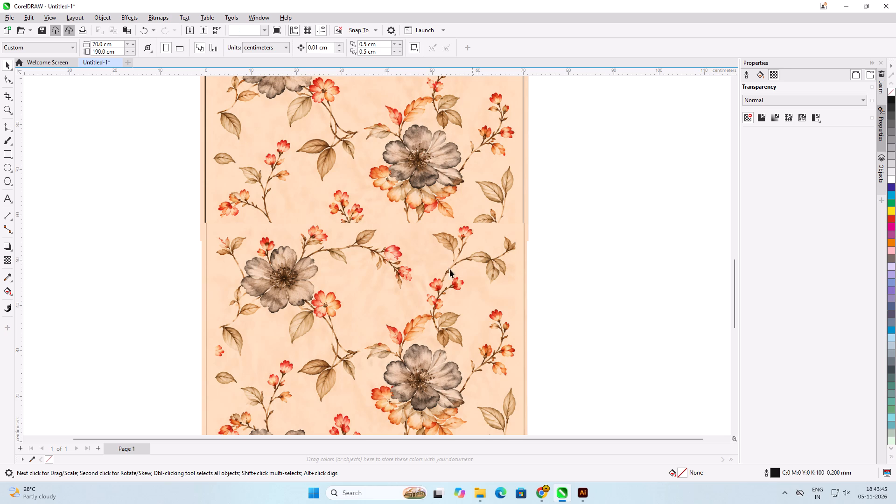
{"action": "left_click_drag", "start_coordinate": [385, 308], "coordinate": [384, 343]}
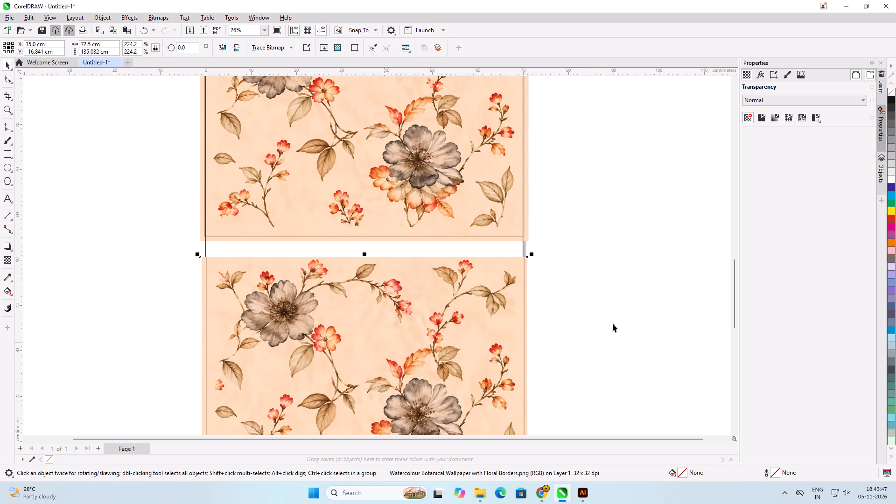
{"action": "left_click", "coordinate": [613, 323]}
{"action": "scroll", "coordinate": [381, 264], "scroll_direction": "up", "scroll_amount": 5}
{"action": "left_click_drag", "start_coordinate": [346, 305], "coordinate": [349, 257]}
{"action": "scroll", "coordinate": [363, 210], "scroll_direction": "down", "scroll_amount": 7}
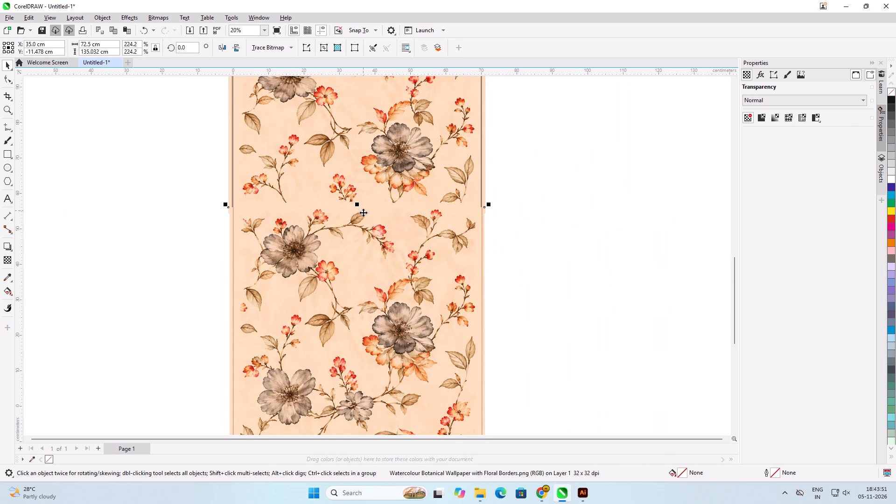
{"action": "scroll", "coordinate": [350, 238], "scroll_direction": "up", "scroll_amount": 4}
{"action": "left_click_drag", "start_coordinate": [350, 242], "coordinate": [349, 240]}
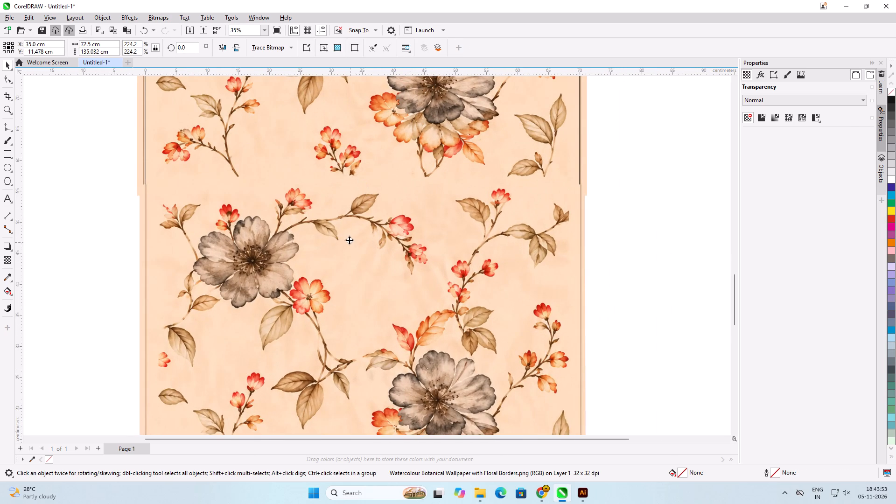
{"action": "left_click_drag", "start_coordinate": [349, 240], "coordinate": [349, 238]}
{"action": "left_click", "coordinate": [349, 238], "text": "shift"}
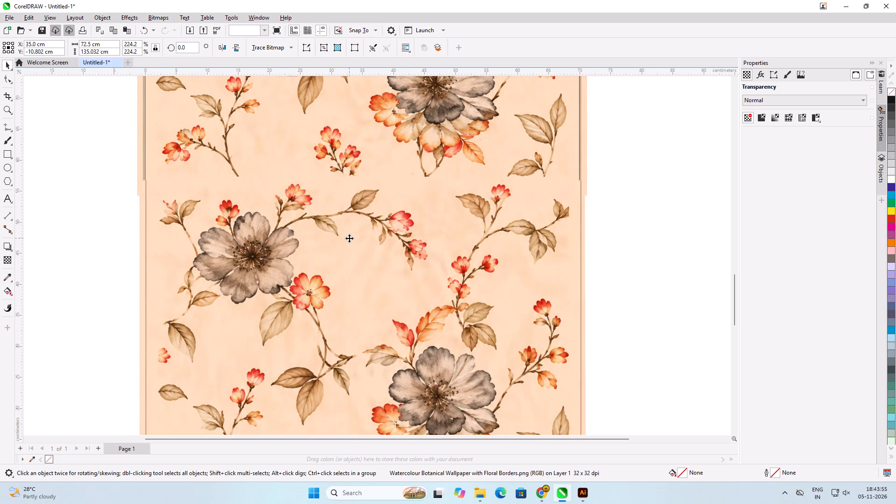
Examine the seam between the upper and lower floral images and their side borders against the page frame.
{"action": "scroll", "coordinate": [489, 235], "scroll_direction": "down", "scroll_amount": 7}
{"action": "left_click", "coordinate": [595, 258]}
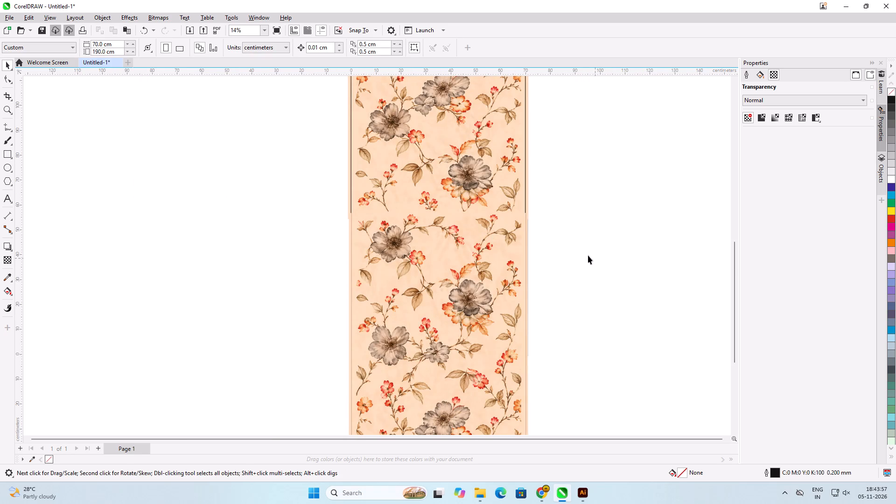
{"action": "scroll", "coordinate": [537, 216], "scroll_direction": "up", "scroll_amount": 18}
{"action": "scroll", "coordinate": [517, 211], "scroll_direction": "down", "scroll_amount": 5}
{"action": "scroll", "coordinate": [555, 244], "scroll_direction": "down", "scroll_amount": 1}
{"action": "scroll", "coordinate": [555, 244], "scroll_direction": "up", "scroll_amount": 1}
{"action": "scroll", "coordinate": [555, 244], "scroll_direction": "down", "scroll_amount": 1}
{"action": "left_click", "coordinate": [551, 251]}
{"action": "scroll", "coordinate": [536, 226], "scroll_direction": "down", "scroll_amount": 6}
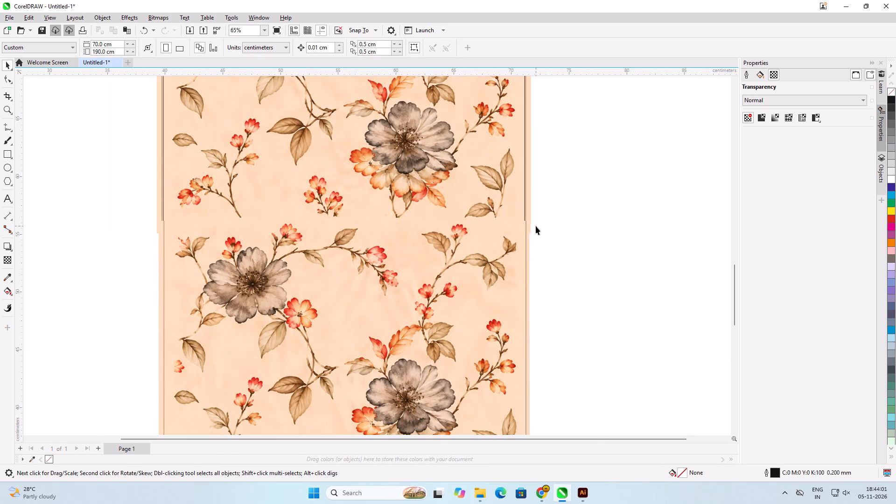
Send the lower floral copy back one level so it lies behind the page-frame rectangle.
{"action": "left_click", "coordinate": [485, 361]}
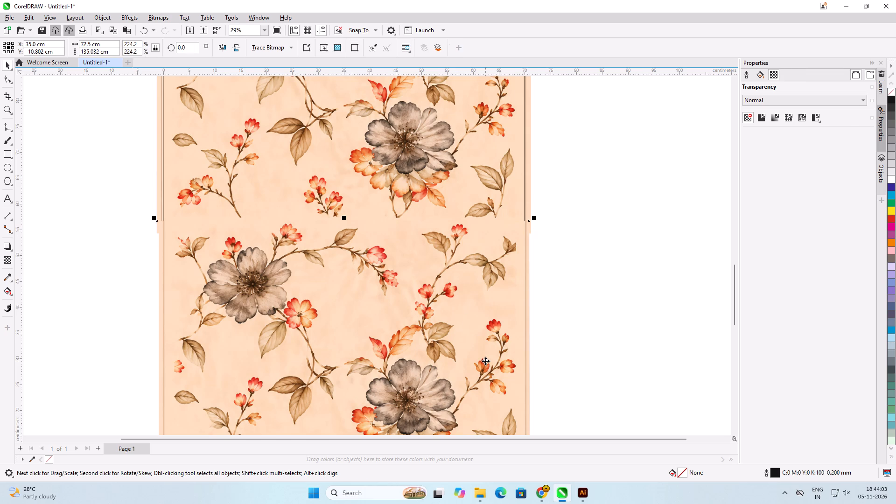
{"action": "key", "text": "ctrl+Page_Down"}
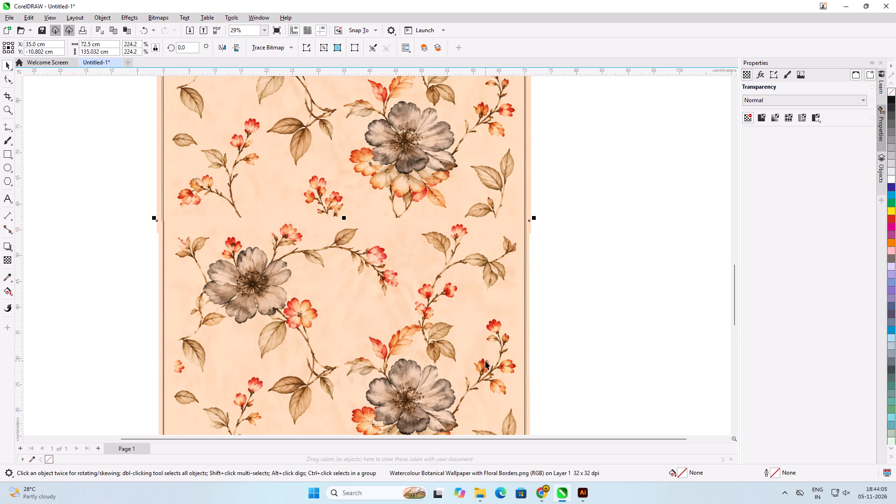
Examine how the page frame's bottom edge crosses the flowers and how its sides meet the lower copy's border lines.
{"action": "scroll", "coordinate": [485, 361], "scroll_direction": "down", "scroll_amount": 11}
{"action": "scroll", "coordinate": [427, 441], "scroll_direction": "up", "scroll_amount": 6}
{"action": "scroll", "coordinate": [447, 364], "scroll_direction": "up", "scroll_amount": 6}
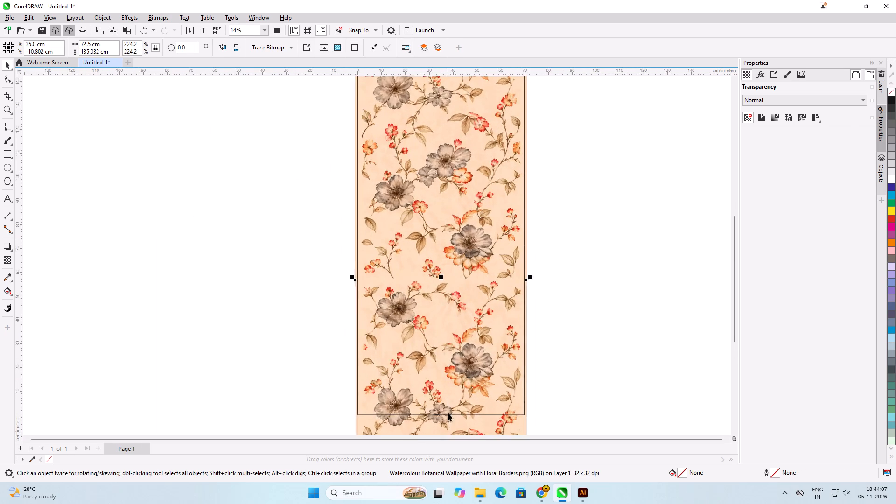
{"action": "scroll", "coordinate": [448, 413], "scroll_direction": "up", "scroll_amount": 3}
{"action": "scroll", "coordinate": [462, 274], "scroll_direction": "down", "scroll_amount": 7}
{"action": "scroll", "coordinate": [460, 339], "scroll_direction": "up", "scroll_amount": 7}
{"action": "scroll", "coordinate": [452, 300], "scroll_direction": "up", "scroll_amount": 4}
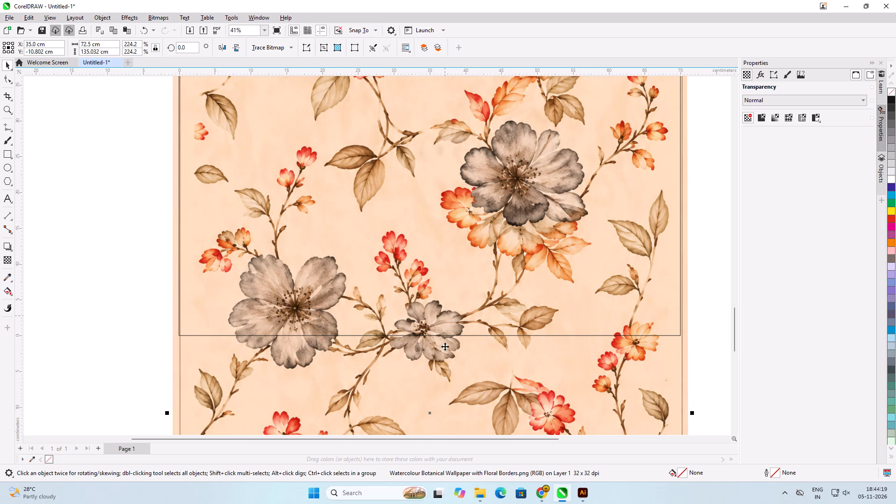
{"action": "scroll", "coordinate": [445, 350], "scroll_direction": "down", "scroll_amount": 7}
{"action": "left_click", "coordinate": [585, 307]}
{"action": "scroll", "coordinate": [420, 325], "scroll_direction": "up", "scroll_amount": 2}
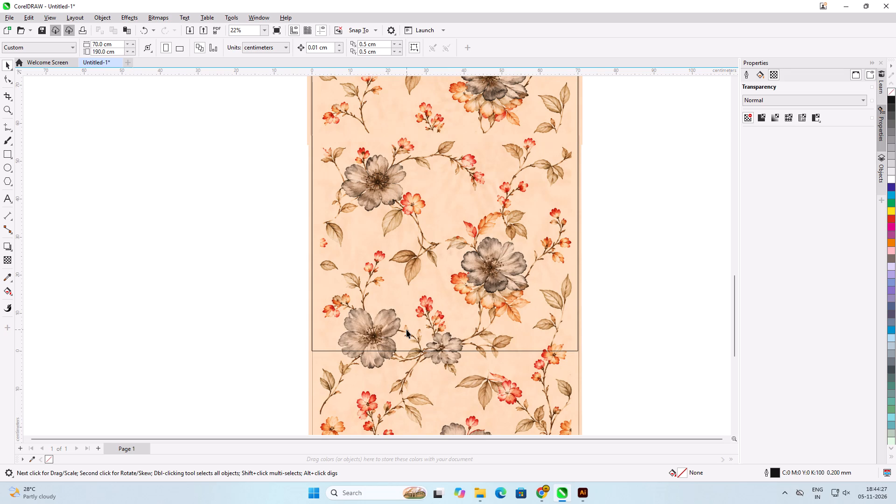
{"action": "scroll", "coordinate": [362, 335], "scroll_direction": "up", "scroll_amount": 7}
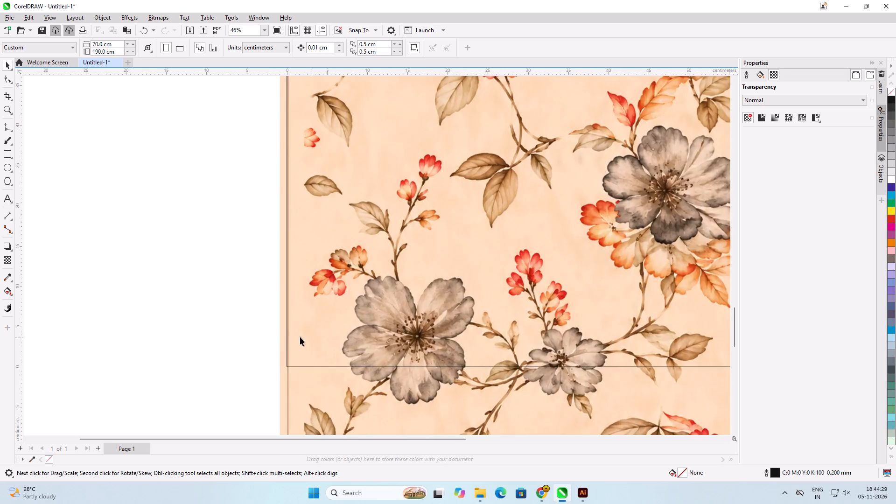
Enlarge the lower floral copy proportionally from its top-left corner to a width of about 72.54 cm.
{"action": "scroll", "coordinate": [300, 337], "scroll_direction": "up", "scroll_amount": 5}
{"action": "scroll", "coordinate": [286, 289], "scroll_direction": "down", "scroll_amount": 8}
{"action": "left_click", "coordinate": [320, 387]}
{"action": "scroll", "coordinate": [317, 377], "scroll_direction": "down", "scroll_amount": 6}
{"action": "scroll", "coordinate": [315, 121], "scroll_direction": "up", "scroll_amount": 5}
{"action": "scroll", "coordinate": [272, 226], "scroll_direction": "up", "scroll_amount": 9}
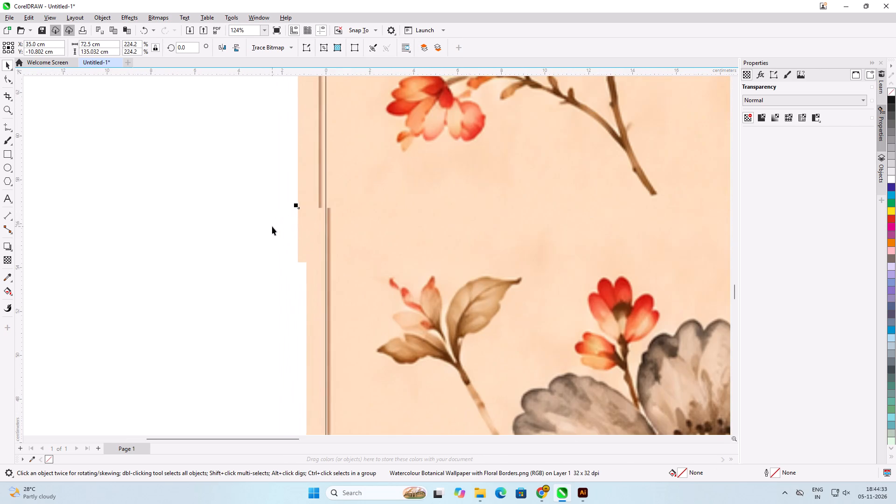
{"action": "scroll", "coordinate": [311, 211], "scroll_direction": "up", "scroll_amount": 12}
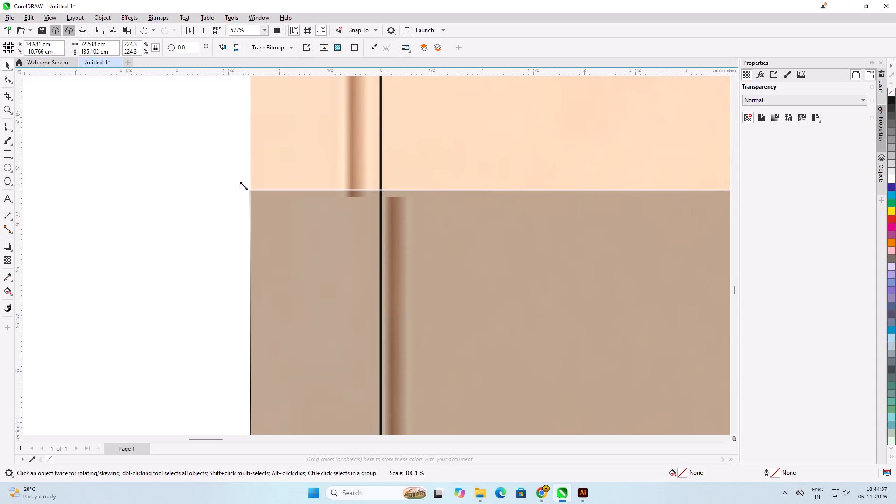
{"action": "scroll", "coordinate": [195, 191], "scroll_direction": "down", "scroll_amount": 5}
{"action": "scroll", "coordinate": [222, 200], "scroll_direction": "up", "scroll_amount": 4}
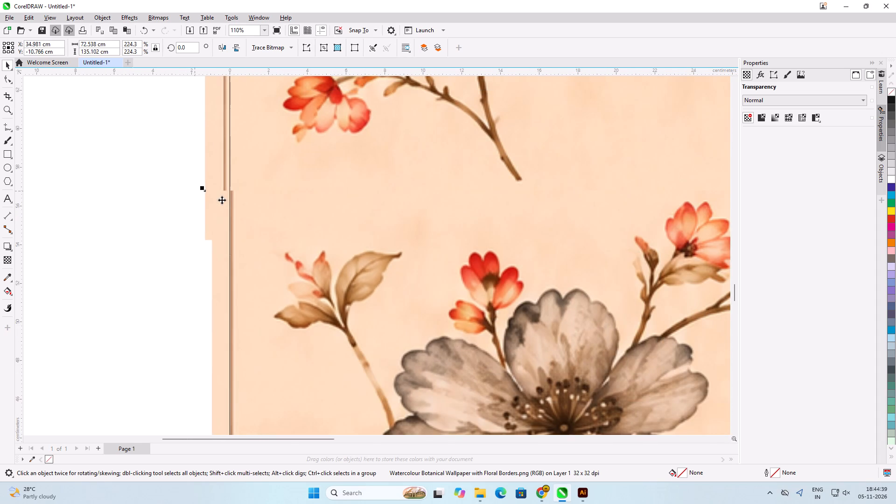
{"action": "scroll", "coordinate": [214, 251], "scroll_direction": "up", "scroll_amount": 5}
Nudge the lower floral copy slightly left to X 34.971 cm.
{"action": "left_click", "coordinate": [211, 339]}
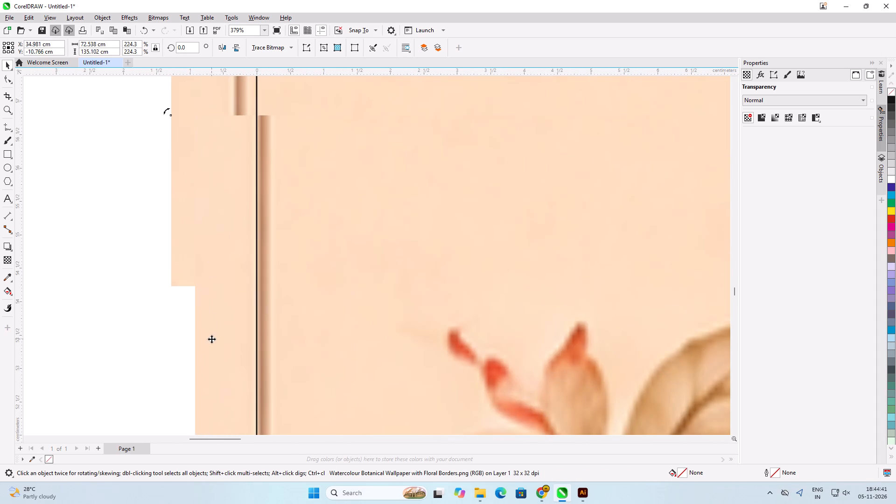
{"action": "left_click", "coordinate": [108, 182]}
{"action": "left_click", "coordinate": [201, 272]}
{"action": "scroll", "coordinate": [286, 196], "scroll_direction": "down", "scroll_amount": 9}
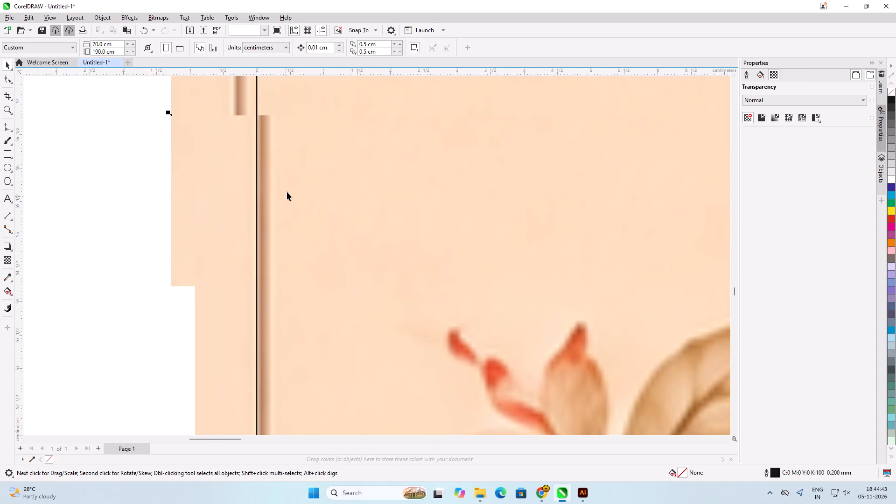
{"action": "scroll", "coordinate": [287, 192], "scroll_direction": "down", "scroll_amount": 5}
{"action": "scroll", "coordinate": [287, 192], "scroll_direction": "up", "scroll_amount": 1}
{"action": "scroll", "coordinate": [287, 192], "scroll_direction": "down", "scroll_amount": 16}
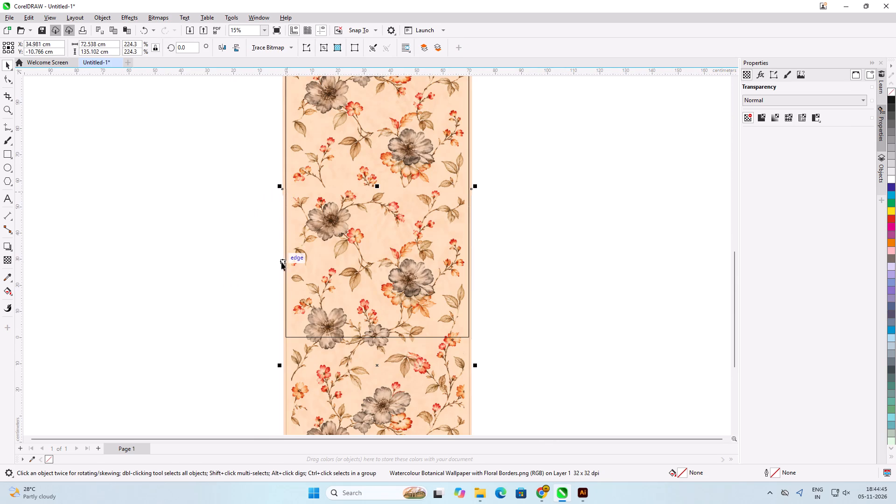
{"action": "scroll", "coordinate": [280, 205], "scroll_direction": "up", "scroll_amount": 11}
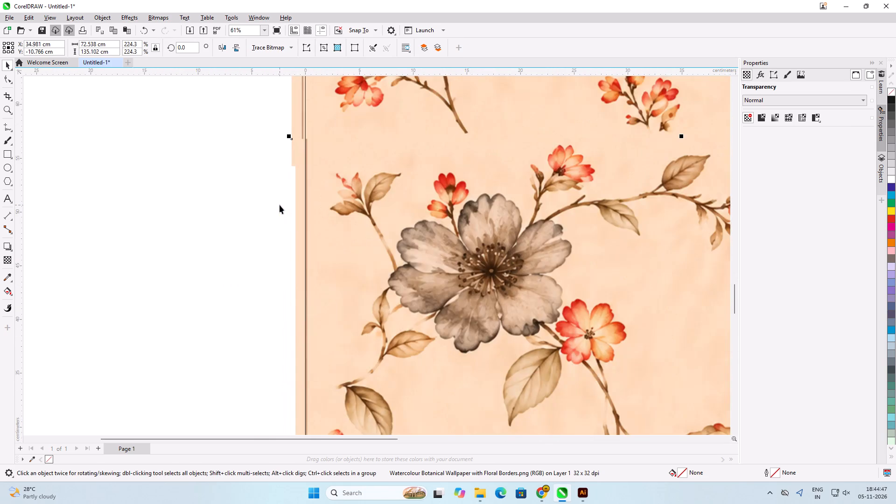
{"action": "scroll", "coordinate": [280, 205], "scroll_direction": "up", "scroll_amount": 4}
{"action": "key", "text": "Left"}
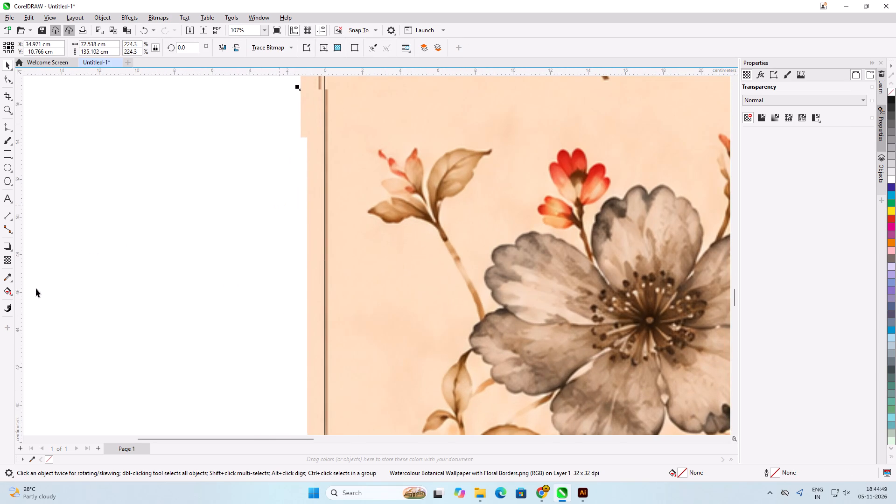
Add a vertical guideline along the upper floral image's left edge, at X about -1.27 cm.
{"action": "left_click_drag", "start_coordinate": [21, 314], "coordinate": [301, 294]}
{"action": "scroll", "coordinate": [372, 126], "scroll_direction": "down", "scroll_amount": 3}
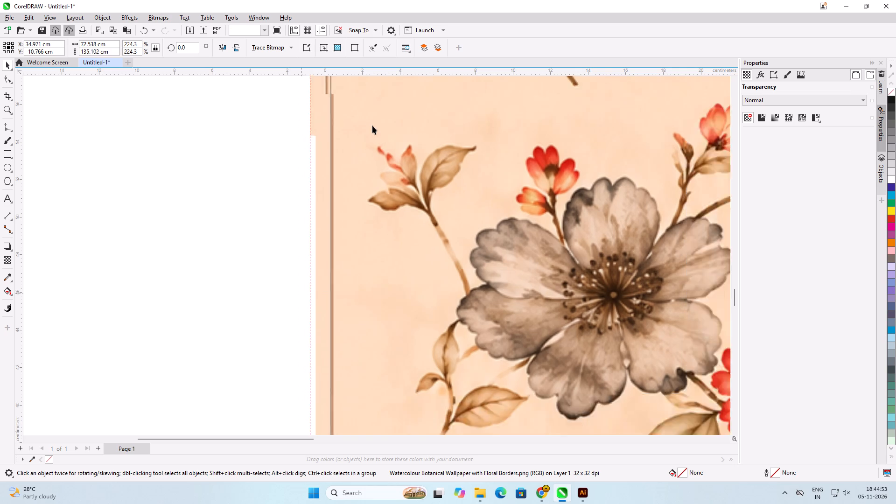
Nudge the lower floral copy left to X about 34.63 cm, aligning its left edge with the vertical guideline.
{"action": "scroll", "coordinate": [372, 126], "scroll_direction": "down", "scroll_amount": 20}
{"action": "scroll", "coordinate": [372, 126], "scroll_direction": "down", "scroll_amount": 1}
{"action": "scroll", "coordinate": [367, 179], "scroll_direction": "up", "scroll_amount": 6}
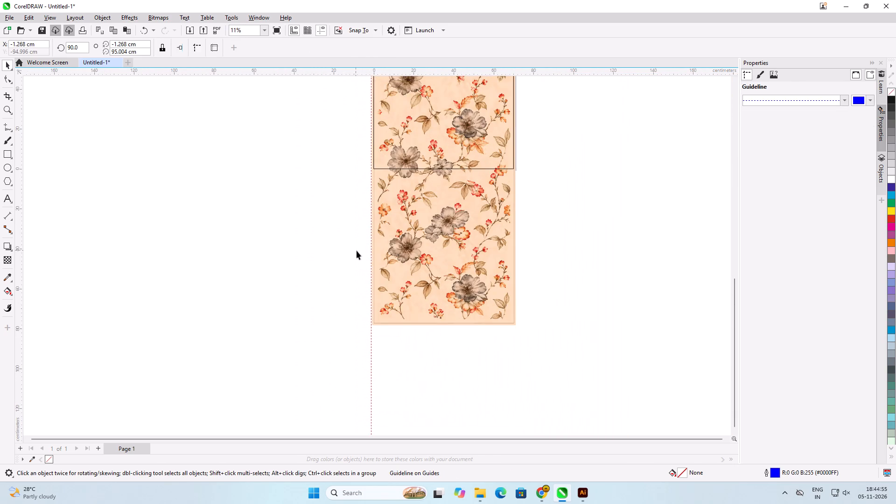
{"action": "scroll", "coordinate": [357, 251], "scroll_direction": "up", "scroll_amount": 5}
{"action": "left_click", "coordinate": [451, 204]}
{"action": "scroll", "coordinate": [421, 313], "scroll_direction": "up", "scroll_amount": 5}
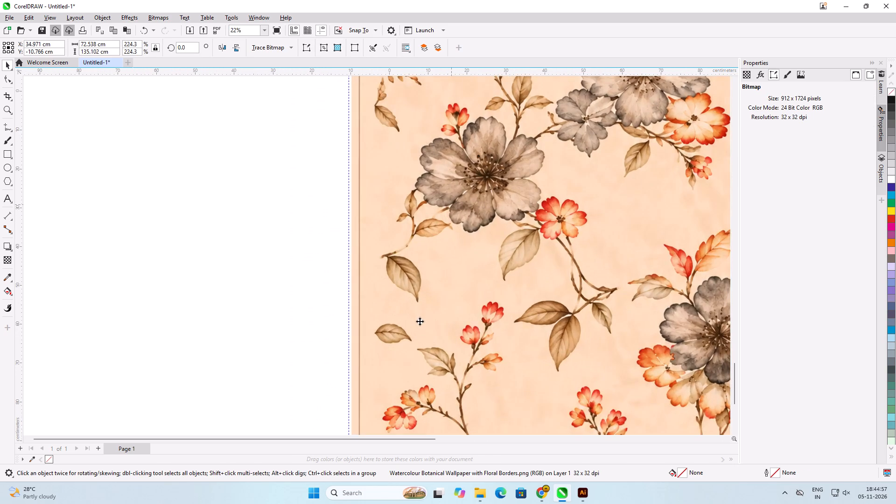
{"action": "scroll", "coordinate": [421, 182], "scroll_direction": "up", "scroll_amount": 1}
{"action": "scroll", "coordinate": [422, 179], "scroll_direction": "down", "scroll_amount": 7}
{"action": "scroll", "coordinate": [370, 364], "scroll_direction": "up", "scroll_amount": 6}
{"action": "scroll", "coordinate": [417, 253], "scroll_direction": "up", "scroll_amount": 15}
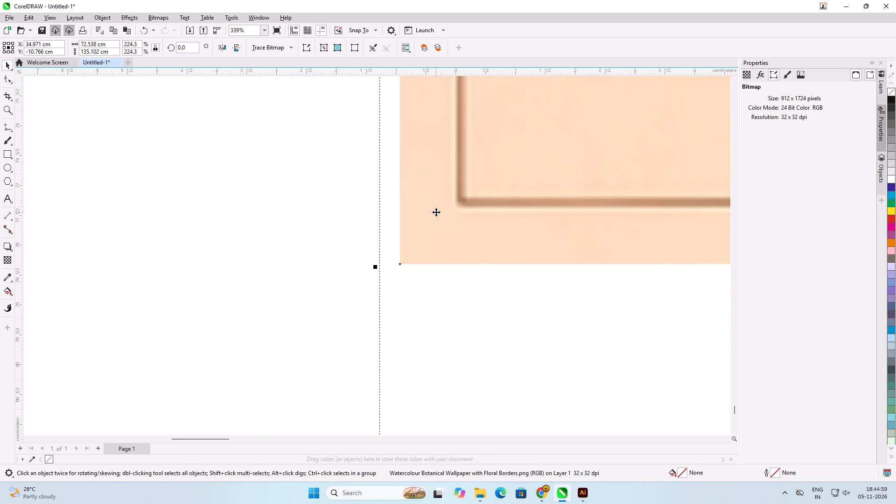
{"action": "key", "text": "Left"}
{"action": "key", "text": "Left"}
{"action": "key", "text": "Left"}
{"action": "key", "text": "Left"}
{"action": "key", "text": "Left"}
{"action": "key", "text": "Left"}
{"action": "key", "text": "Left"}
{"action": "key", "text": "Left"}
{"action": "key", "text": "Left"}
{"action": "key", "text": "Left"}
{"action": "key", "text": "Left"}
{"action": "key", "text": "Left"}
{"action": "key", "text": "Left"}
{"action": "key", "text": "Left"}
{"action": "key", "text": "Left"}
{"action": "key", "text": "Left"}
{"action": "key", "text": "Left"}
{"action": "key", "text": "Left"}
{"action": "key", "text": "Left"}
{"action": "key", "text": "Left"}
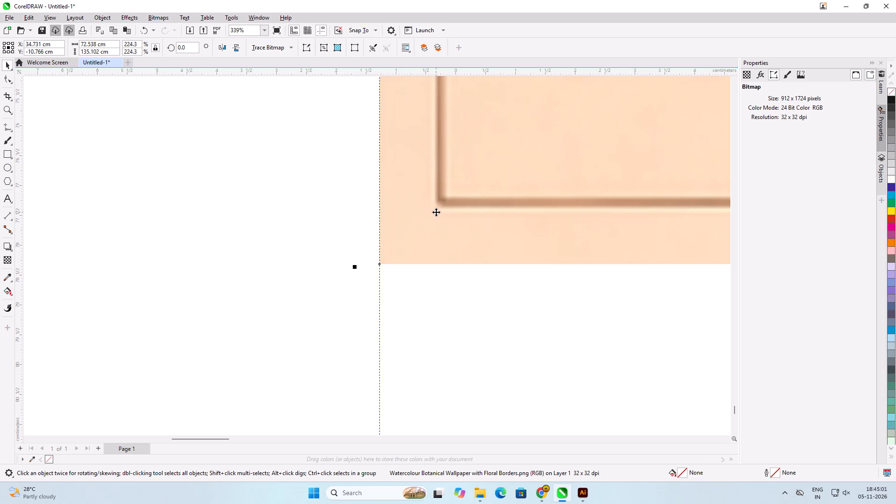
Enlarge the lower floral copy proportionally from its top-right corner to about 72.86 cm wide, extending its right border towards the page frame's outside.
{"action": "scroll", "coordinate": [358, 275], "scroll_direction": "down", "scroll_amount": 6}
{"action": "scroll", "coordinate": [348, 286], "scroll_direction": "up", "scroll_amount": 1}
{"action": "scroll", "coordinate": [348, 286], "scroll_direction": "down", "scroll_amount": 5}
{"action": "scroll", "coordinate": [299, 293], "scroll_direction": "up", "scroll_amount": 1}
{"action": "scroll", "coordinate": [299, 293], "scroll_direction": "down", "scroll_amount": 20}
{"action": "scroll", "coordinate": [299, 293], "scroll_direction": "down", "scroll_amount": 4}
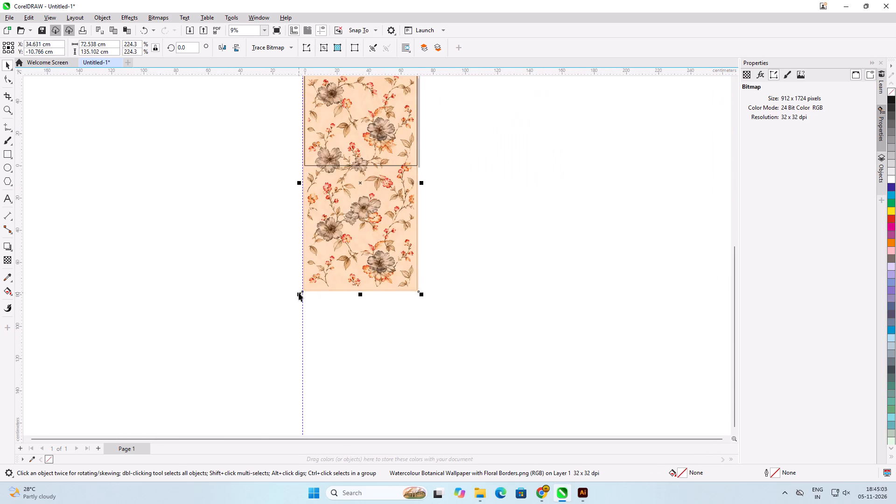
{"action": "scroll", "coordinate": [299, 293], "scroll_direction": "down", "scroll_amount": 4}
{"action": "scroll", "coordinate": [314, 196], "scroll_direction": "up", "scroll_amount": 19}
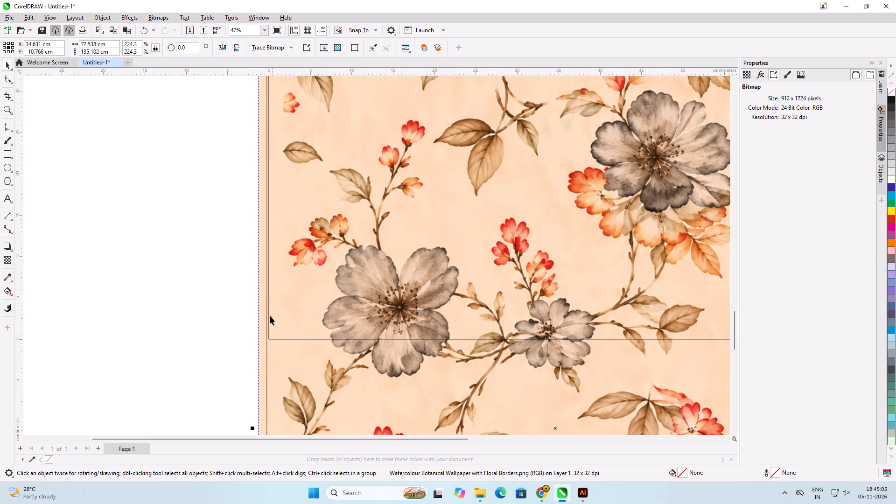
{"action": "scroll", "coordinate": [270, 316], "scroll_direction": "down", "scroll_amount": 9}
{"action": "scroll", "coordinate": [473, 156], "scroll_direction": "up", "scroll_amount": 18}
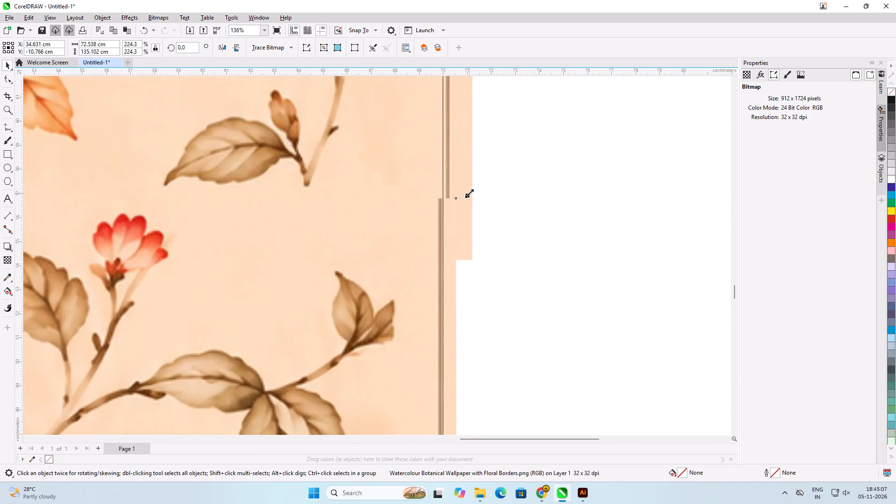
{"action": "scroll", "coordinate": [469, 193], "scroll_direction": "up", "scroll_amount": 6}
{"action": "left_click_drag", "start_coordinate": [462, 203], "coordinate": [481, 190]}
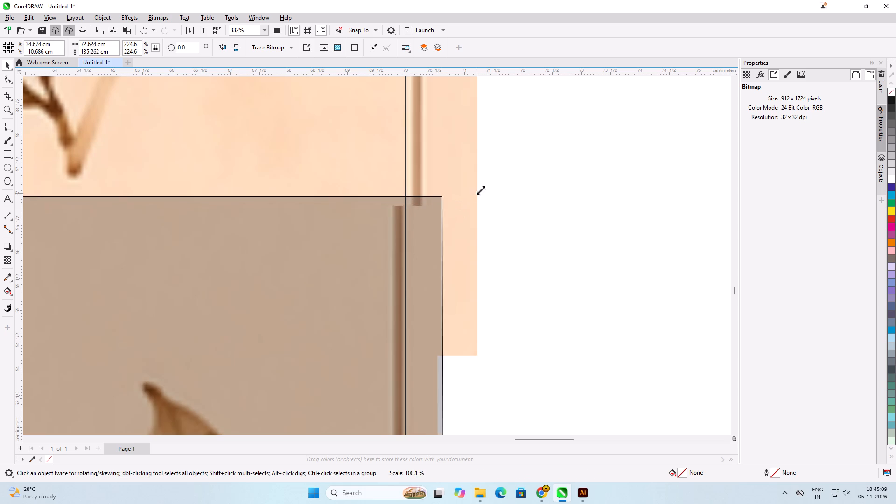
{"action": "left_click_drag", "start_coordinate": [481, 190], "coordinate": [520, 125]}
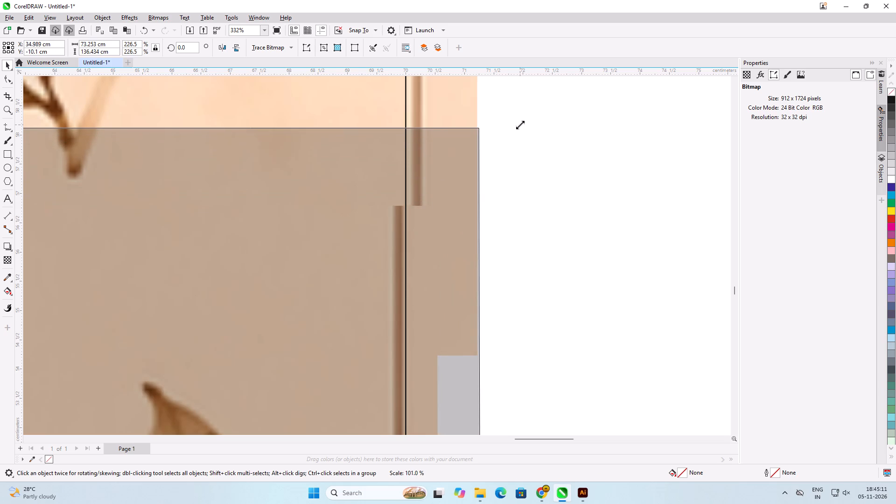
{"action": "left_click_drag", "start_coordinate": [520, 125], "coordinate": [519, 129]}
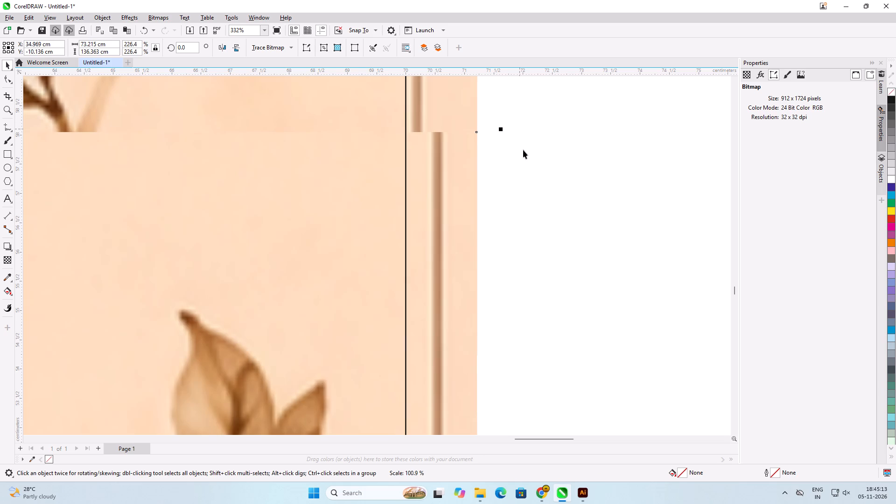
{"action": "left_click_drag", "start_coordinate": [503, 129], "coordinate": [500, 143]}
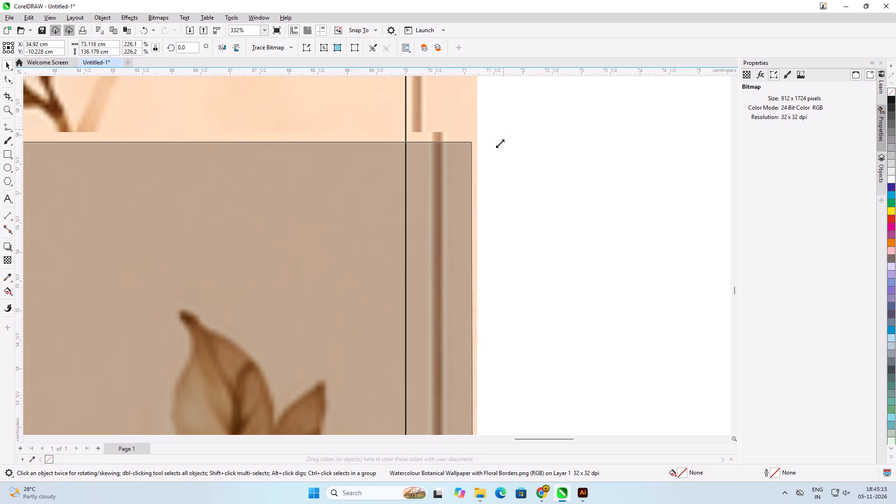
{"action": "left_click_drag", "start_coordinate": [500, 143], "coordinate": [497, 152]}
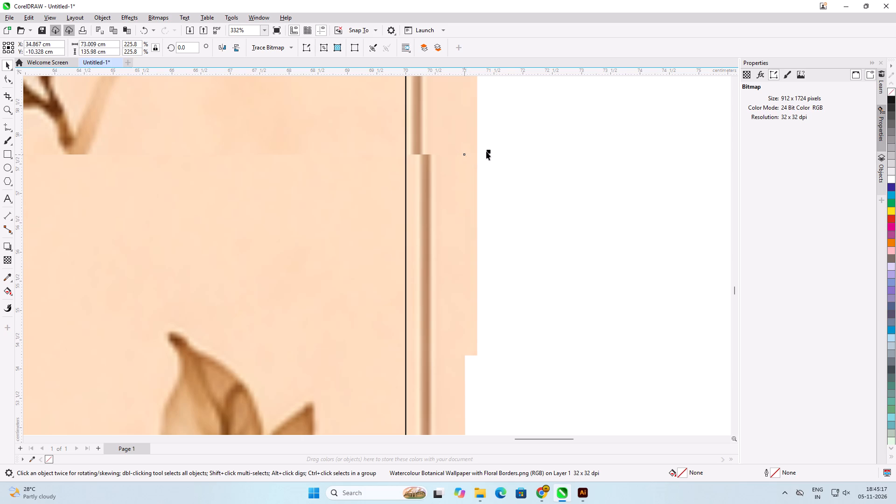
{"action": "left_click_drag", "start_coordinate": [491, 151], "coordinate": [483, 157]}
Examine the seam, side borders and bottom edge of the combined floral design against the page frame.
{"action": "scroll", "coordinate": [483, 157], "scroll_direction": "down", "scroll_amount": 4}
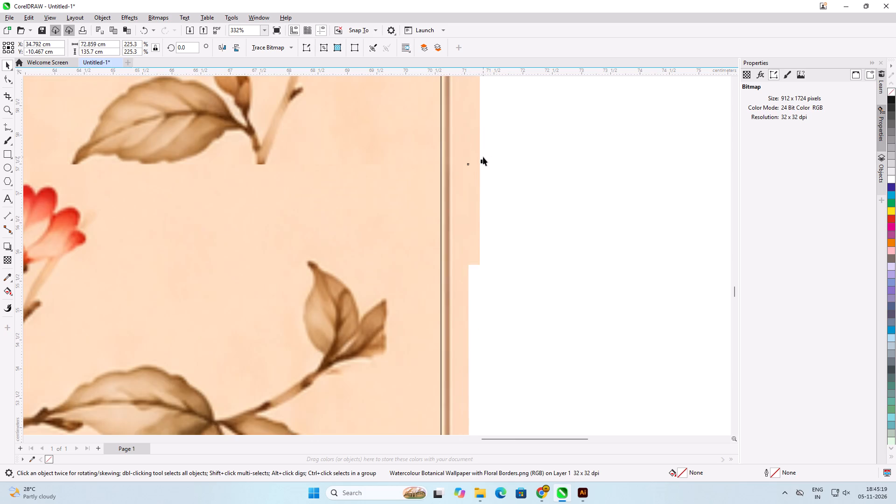
{"action": "scroll", "coordinate": [483, 157], "scroll_direction": "down", "scroll_amount": 4}
{"action": "scroll", "coordinate": [483, 157], "scroll_direction": "up", "scroll_amount": 1}
{"action": "scroll", "coordinate": [483, 157], "scroll_direction": "down", "scroll_amount": 5}
{"action": "scroll", "coordinate": [483, 157], "scroll_direction": "up", "scroll_amount": 1}
{"action": "scroll", "coordinate": [483, 157], "scroll_direction": "down", "scroll_amount": 11}
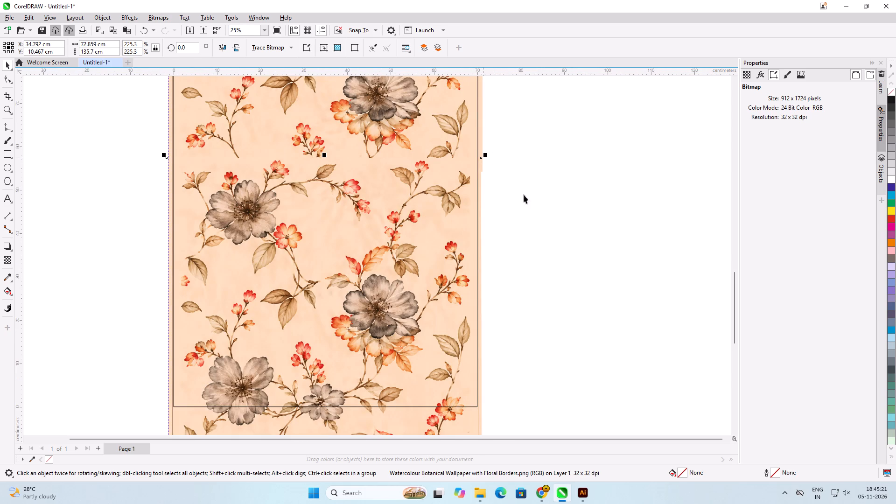
{"action": "left_click", "coordinate": [548, 214]}
{"action": "scroll", "coordinate": [418, 228], "scroll_direction": "down", "scroll_amount": 2}
{"action": "left_click", "coordinate": [499, 280]}
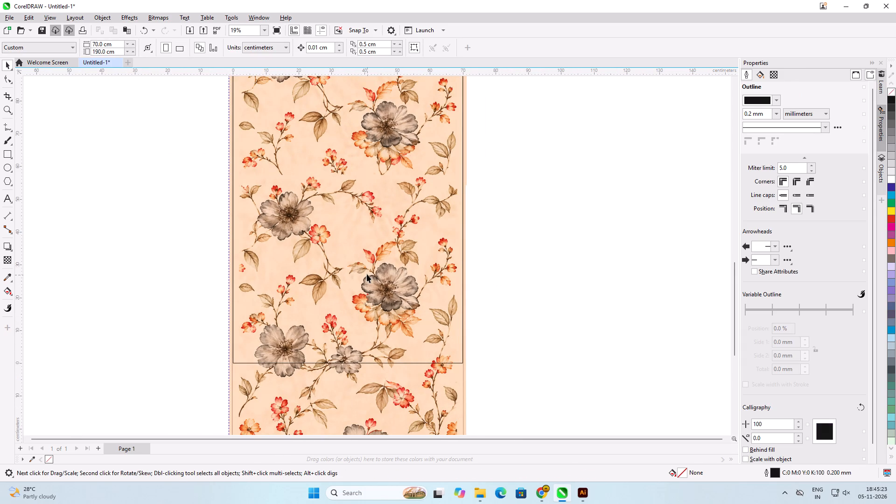
{"action": "scroll", "coordinate": [367, 274], "scroll_direction": "down", "scroll_amount": 4}
{"action": "scroll", "coordinate": [311, 165], "scroll_direction": "up", "scroll_amount": 1}
{"action": "scroll", "coordinate": [311, 165], "scroll_direction": "down", "scroll_amount": 6}
{"action": "scroll", "coordinate": [300, 176], "scroll_direction": "up", "scroll_amount": 3}
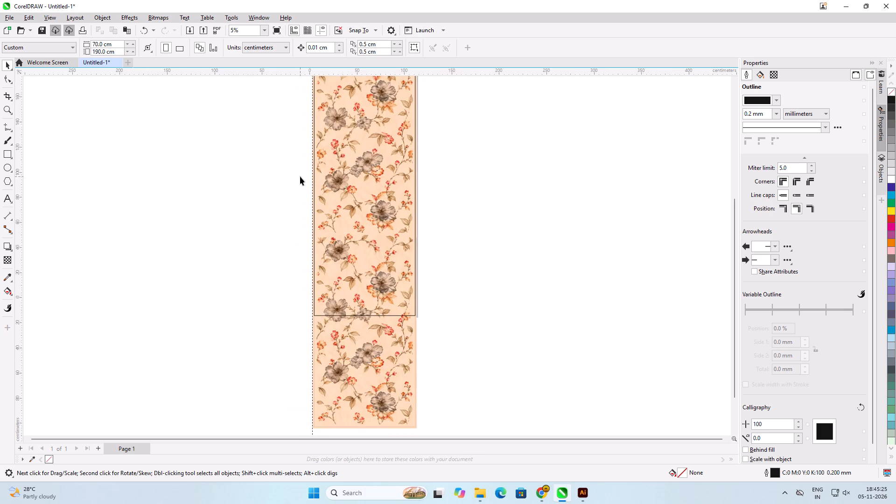
{"action": "scroll", "coordinate": [300, 176], "scroll_direction": "up", "scroll_amount": 3}
{"action": "scroll", "coordinate": [331, 386], "scroll_direction": "up", "scroll_amount": 4}
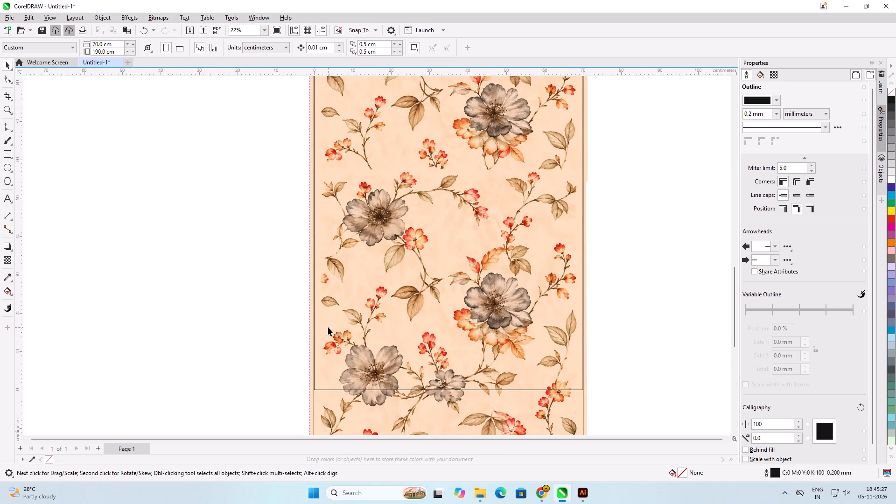
{"action": "scroll", "coordinate": [406, 254], "scroll_direction": "down", "scroll_amount": 2}
{"action": "scroll", "coordinate": [414, 332], "scroll_direction": "up", "scroll_amount": 3}
{"action": "scroll", "coordinate": [584, 341], "scroll_direction": "up", "scroll_amount": 1}
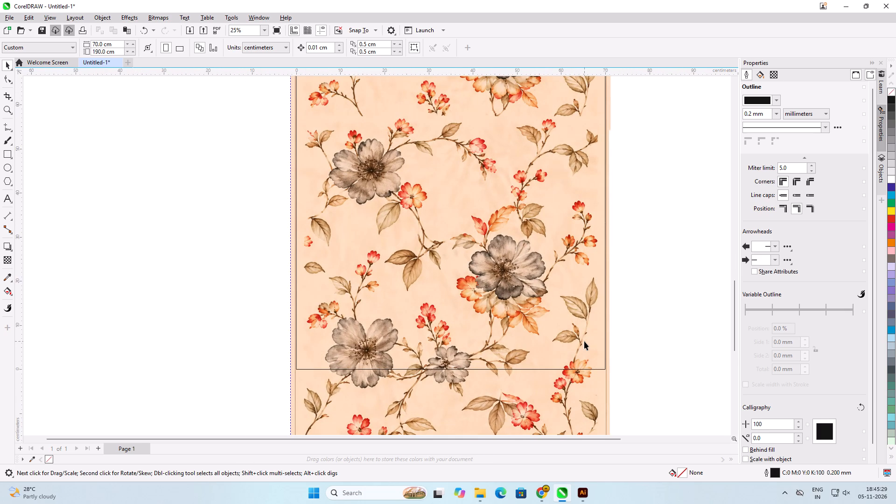
Add a node on the lower floral copy's right edge, just above the page frame's bottom line.
{"action": "scroll", "coordinate": [584, 341], "scroll_direction": "up", "scroll_amount": 2}
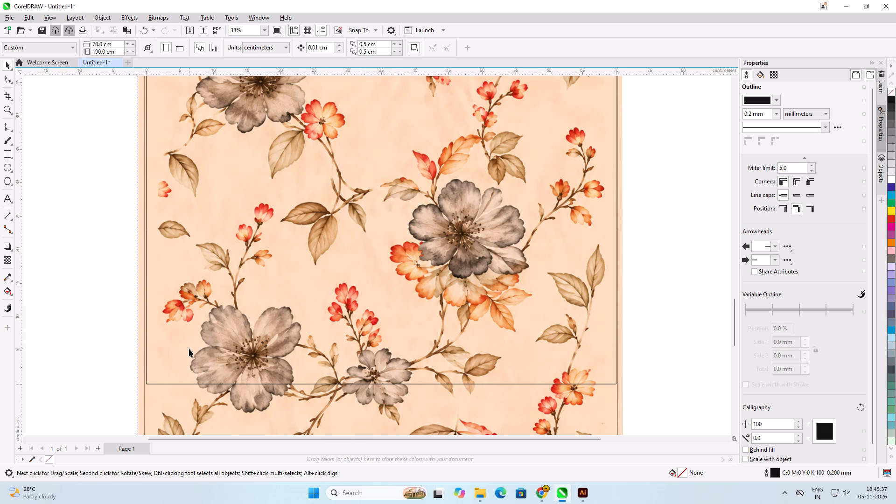
{"action": "scroll", "coordinate": [189, 349], "scroll_direction": "down", "scroll_amount": 7}
{"action": "left_click", "coordinate": [427, 349]}
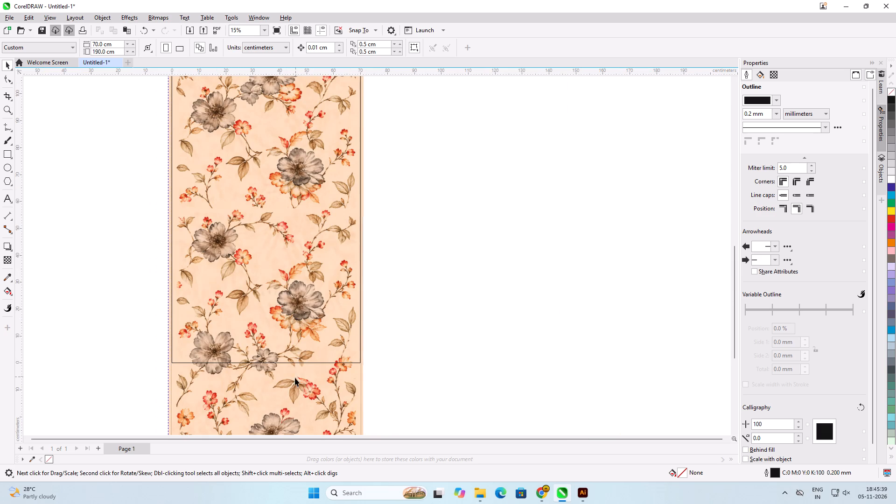
{"action": "left_click", "coordinate": [295, 378]}
{"action": "scroll", "coordinate": [355, 243], "scroll_direction": "down", "scroll_amount": 5}
{"action": "scroll", "coordinate": [298, 326], "scroll_direction": "up", "scroll_amount": 4}
{"action": "scroll", "coordinate": [252, 245], "scroll_direction": "up", "scroll_amount": 1}
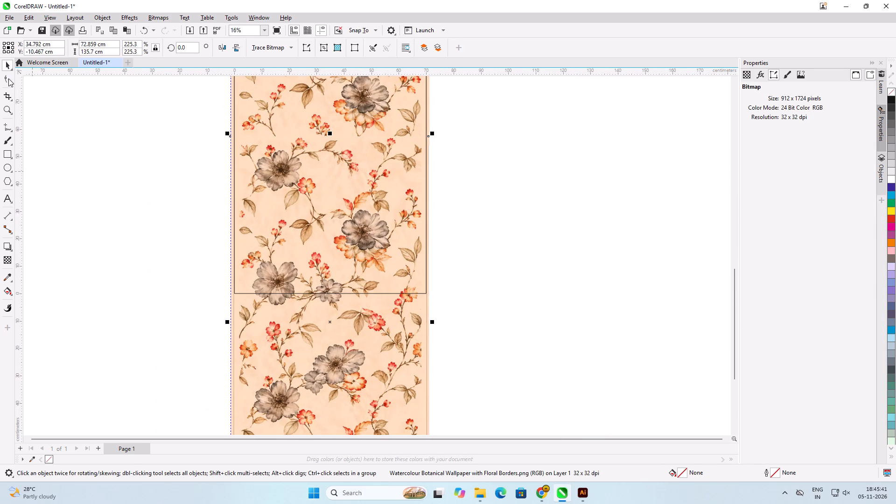
{"action": "left_click", "coordinate": [8, 78]}
{"action": "scroll", "coordinate": [354, 265], "scroll_direction": "up", "scroll_amount": 9}
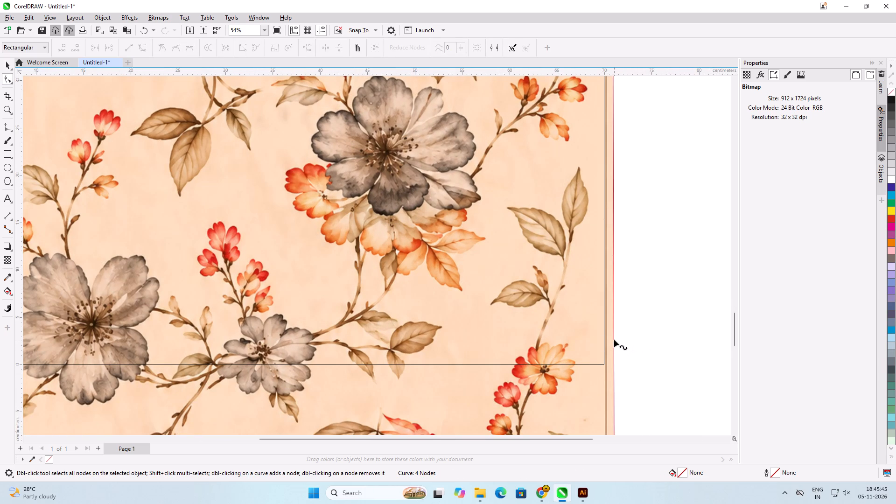
{"action": "double_click", "coordinate": [614, 340]}
{"action": "double_click", "coordinate": [564, 338]}
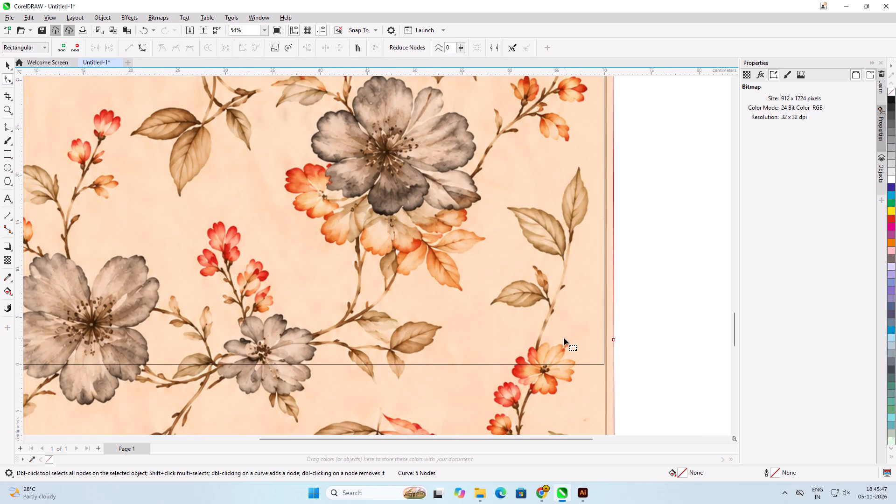
{"action": "left_click", "coordinate": [654, 348]}
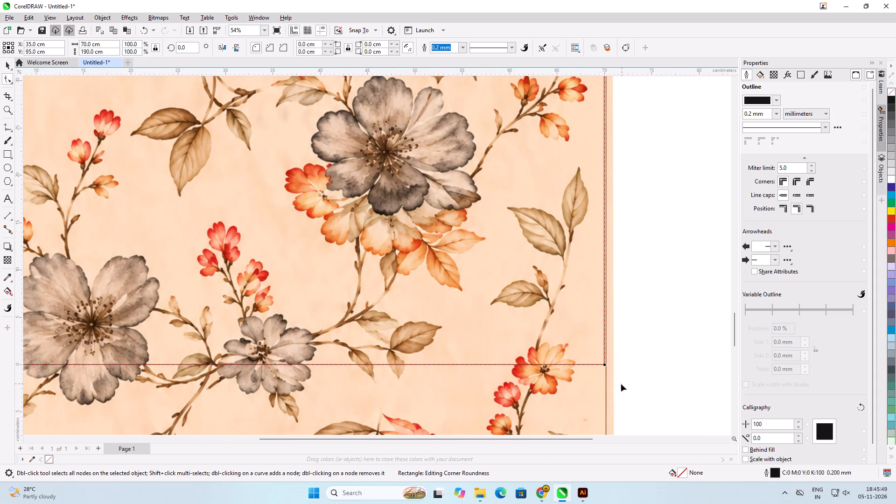
Add a second node below it on the lower copy's right edge and pull it inward about 8 cm, level with the first node.
{"action": "left_click", "coordinate": [603, 384]}
{"action": "scroll", "coordinate": [604, 350], "scroll_direction": "up", "scroll_amount": 4}
{"action": "double_click", "coordinate": [621, 359]}
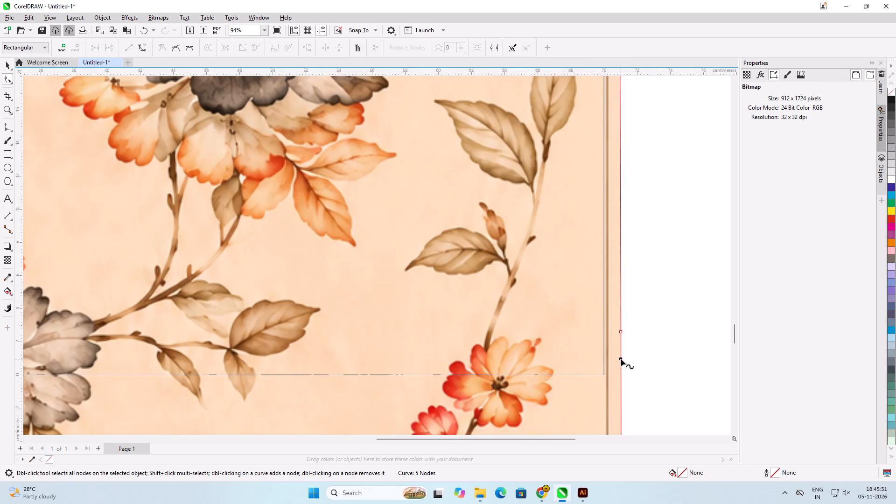
{"action": "left_click_drag", "start_coordinate": [621, 358], "coordinate": [486, 332]}
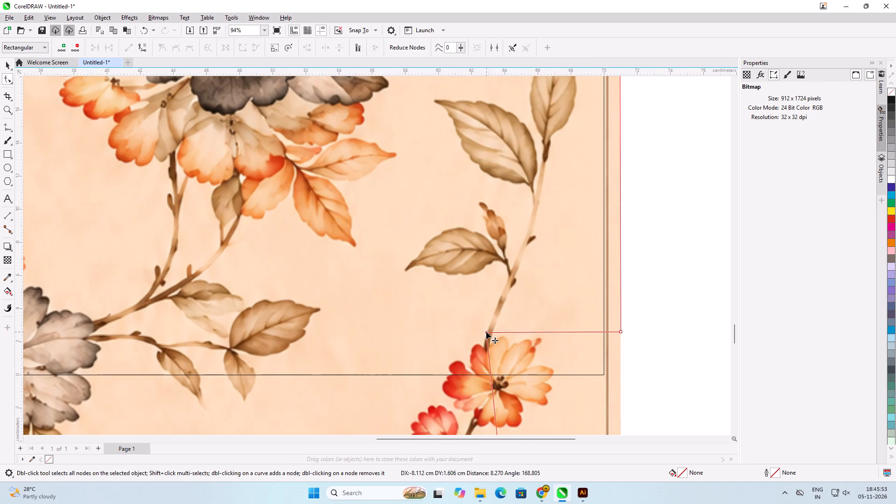
{"action": "left_click_drag", "start_coordinate": [486, 332], "coordinate": [441, 332]}
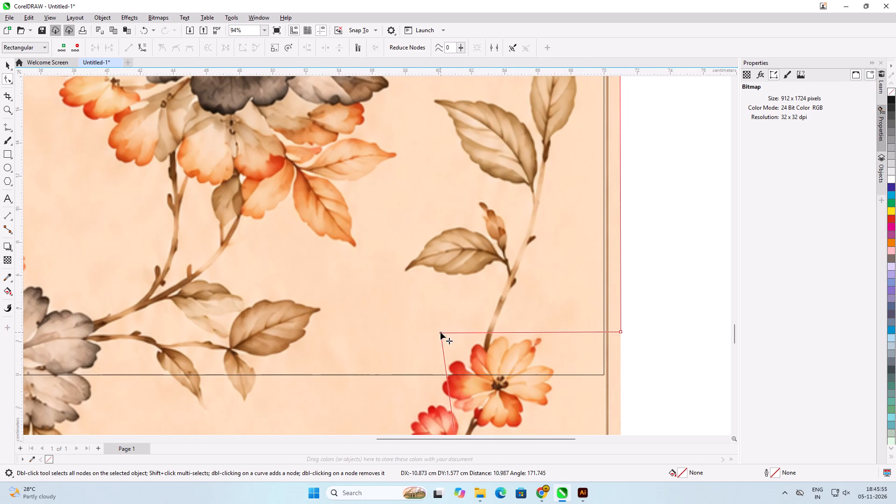
{"action": "left_click_drag", "start_coordinate": [441, 332], "coordinate": [477, 332]}
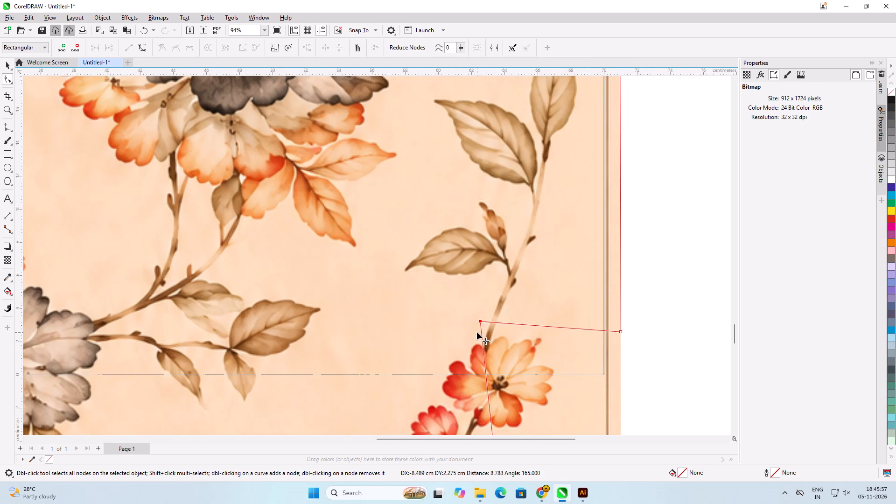
{"action": "left_click_drag", "start_coordinate": [477, 332], "coordinate": [491, 331]}
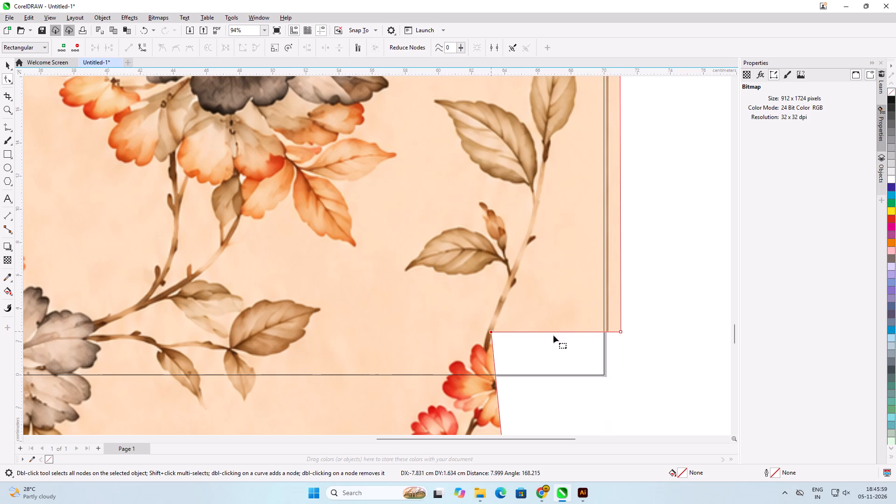
{"action": "scroll", "coordinate": [651, 329], "scroll_direction": "down", "scroll_amount": 6}
{"action": "scroll", "coordinate": [504, 336], "scroll_direction": "up", "scroll_amount": 6}
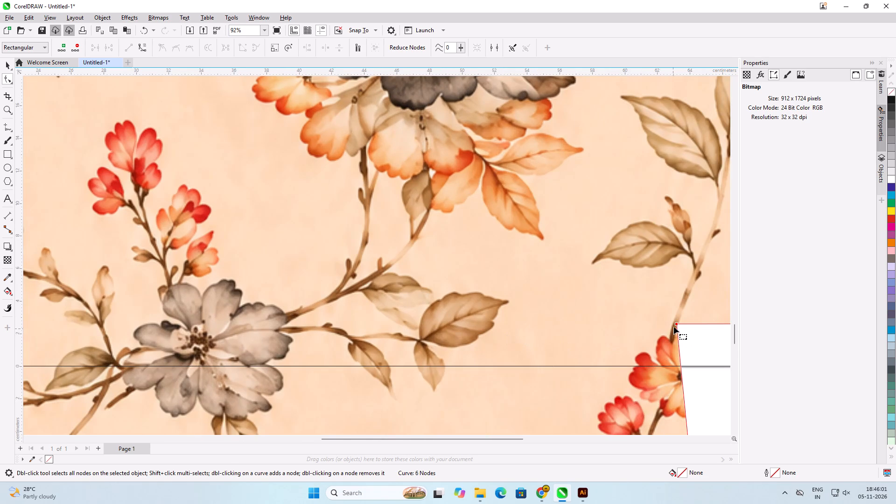
Move the inner node about 9.8 cm further left, cutting the orange and red flower out of the lower copy's bottom corner.
{"action": "left_click_drag", "start_coordinate": [676, 325], "coordinate": [624, 325]}
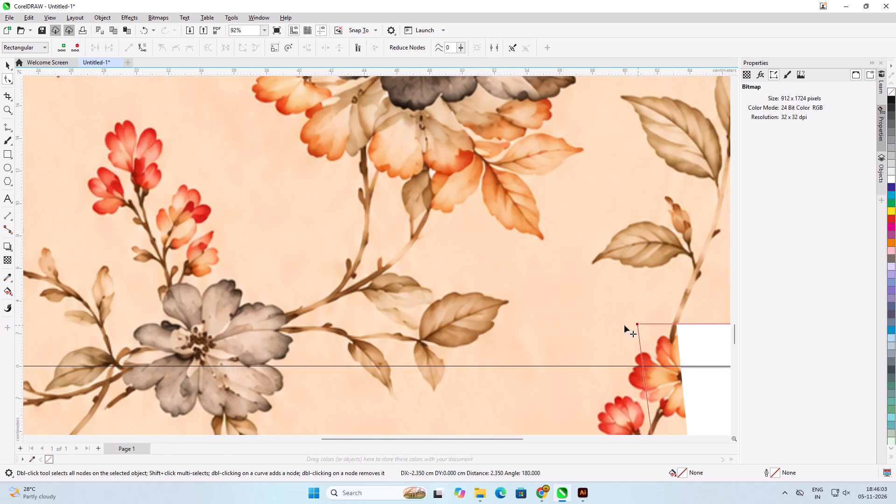
{"action": "left_click_drag", "start_coordinate": [624, 325], "coordinate": [517, 321]}
{"action": "scroll", "coordinate": [424, 298], "scroll_direction": "down", "scroll_amount": 8}
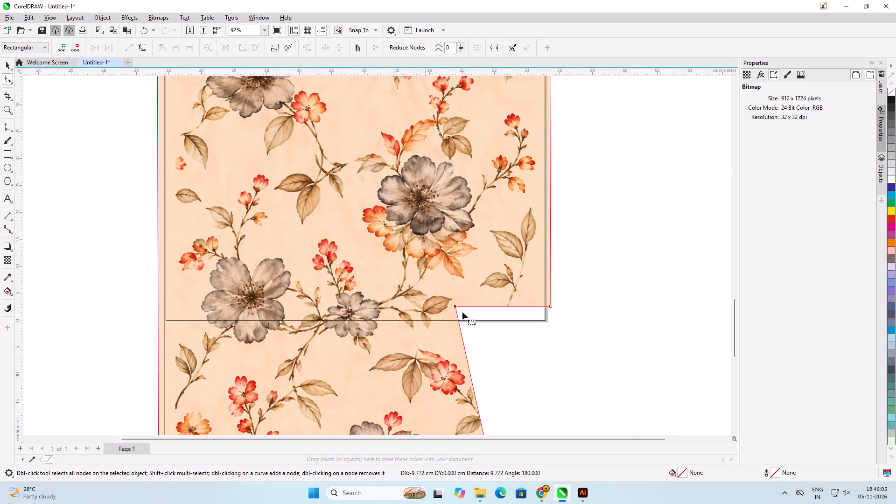
{"action": "left_click", "coordinate": [572, 375]}
{"action": "scroll", "coordinate": [496, 300], "scroll_direction": "up", "scroll_amount": 3}
Sample the floral image's peach background and fill the page frame rectangle with it, RGB 252, 220, 187.
{"action": "left_click", "coordinate": [6, 63]}
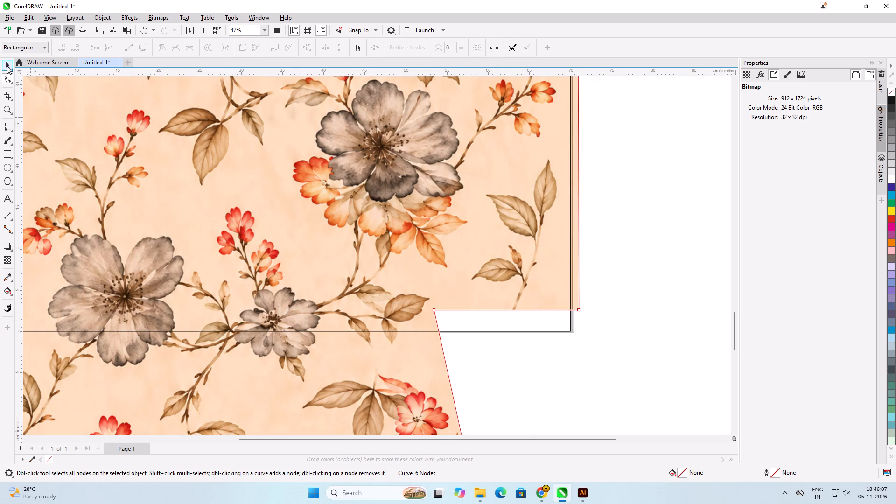
{"action": "left_click", "coordinate": [525, 427]}
{"action": "left_click", "coordinate": [506, 326]}
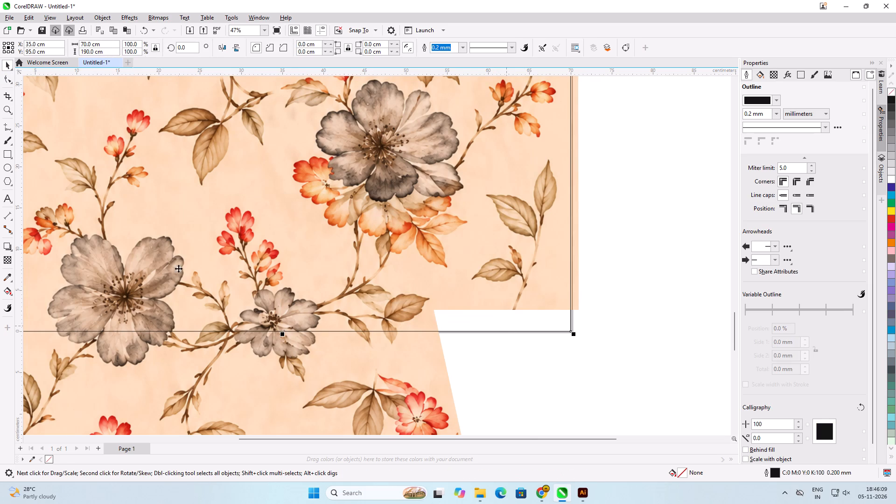
{"action": "left_click", "coordinate": [7, 277]}
{"action": "left_click", "coordinate": [452, 278]}
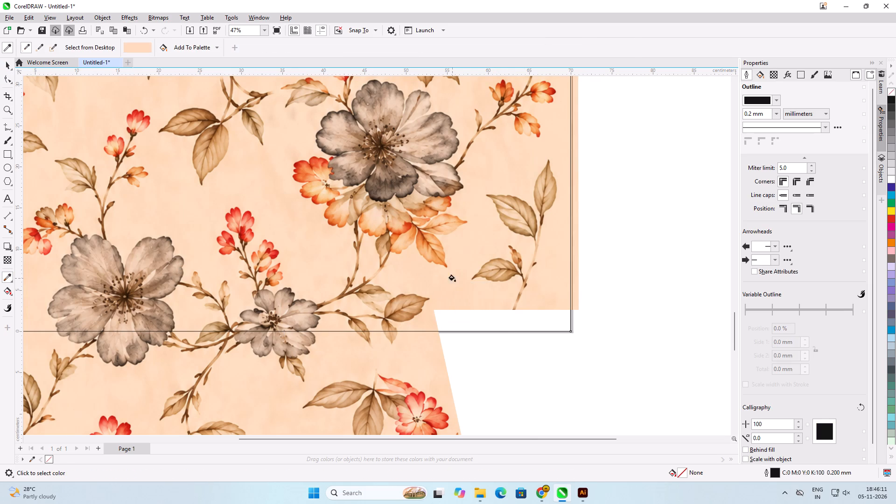
{"action": "left_click", "coordinate": [474, 321]}
{"action": "left_click", "coordinate": [633, 321]}
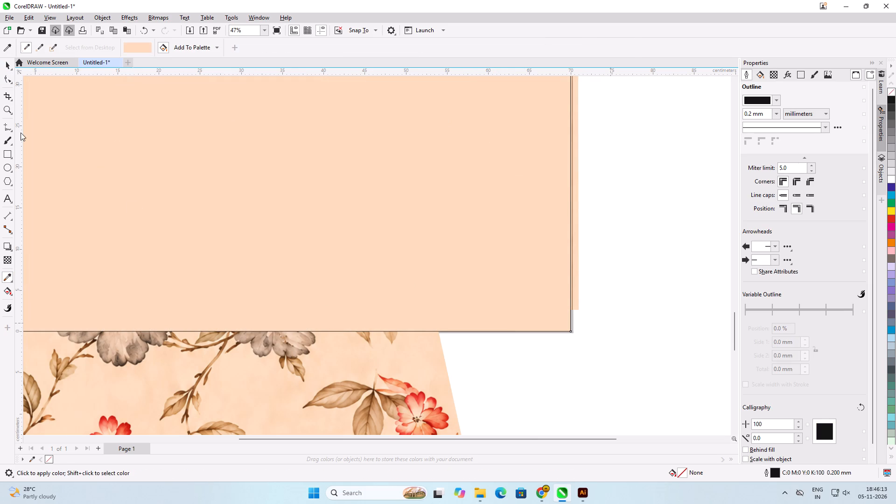
Send the peach-filled page frame rectangle behind the floral images.
{"action": "left_click", "coordinate": [5, 63]}
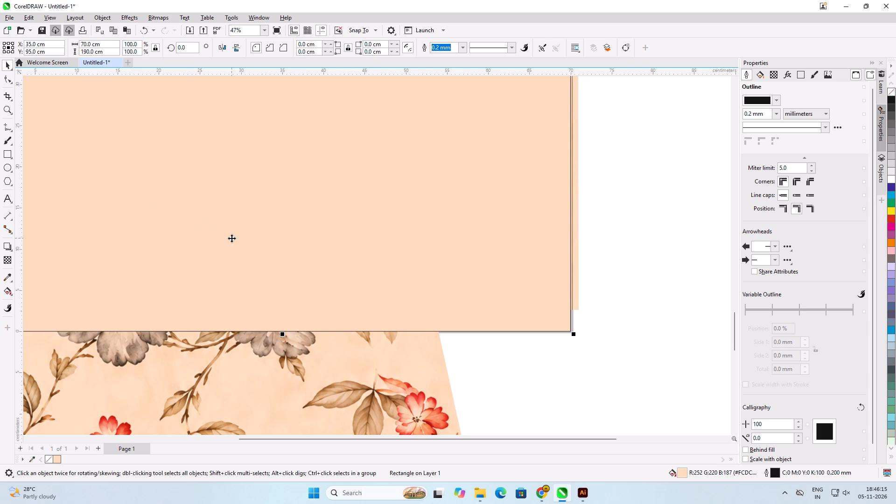
{"action": "key", "text": "ctrl+shift+Page_Down"}
{"action": "key", "text": "ctrl+shift+Page_Down"}
{"action": "key", "text": "ctrl+shift+Page_Down"}
{"action": "key", "text": "ctrl+shift+Page_Down"}
{"action": "key", "text": "ctrl+shift+Page_Down"}
{"action": "key", "text": "ctrl+shift+Page_Down"}
{"action": "key", "text": "ctrl+shift+Page_Down"}
{"action": "key", "text": "ctrl+shift+Page_Down"}
{"action": "key", "text": "ctrl+shift+Page_Down"}
{"action": "key", "text": "ctrl+shift+Page_Down"}
{"action": "key", "text": "ctrl+shift+Page_Down"}
{"action": "key", "text": "ctrl+shift+Page_Down"}
{"action": "key", "text": "ctrl+shift+Page_Down"}
{"action": "key", "text": "ctrl+shift+Page_Down"}
{"action": "key", "text": "ctrl+shift+Page_Down"}
{"action": "key", "text": "ctrl+shift+Page_Down"}
{"action": "key", "text": "ctrl+shift+Page_Down"}
{"action": "key", "text": "ctrl+Page_Down"}
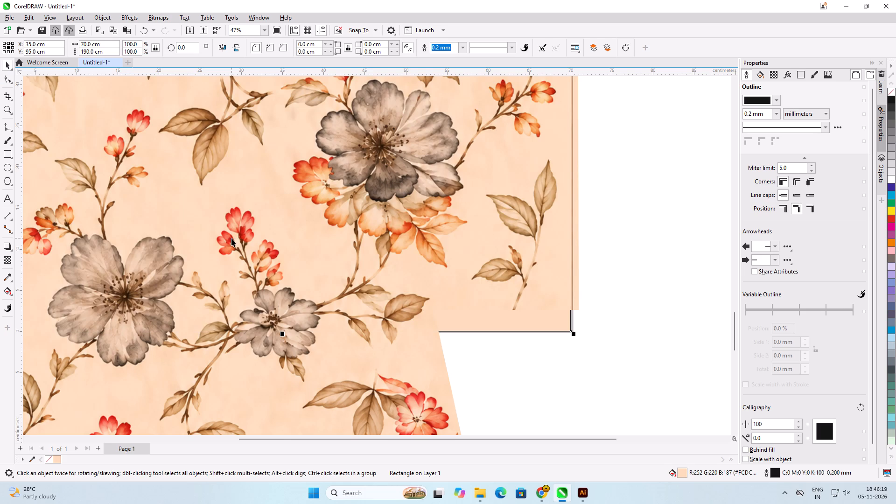
{"action": "key", "text": "ctrl+Page_Down"}
{"action": "key", "text": "ctrl+Page_Down"}
{"action": "key", "text": "ctrl+Page_Down"}
{"action": "key", "text": "ctrl+Page_Down"}
{"action": "left_click", "coordinate": [603, 312]}
Add a node on the lower floral copy's slanted cut edge and move it up above the notch's inner corner.
{"action": "scroll", "coordinate": [534, 314], "scroll_direction": "up", "scroll_amount": 10}
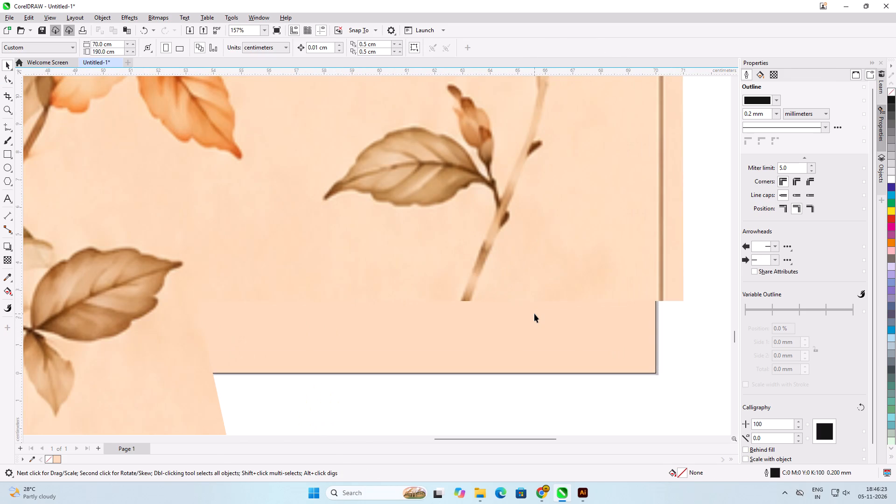
{"action": "scroll", "coordinate": [612, 268], "scroll_direction": "down", "scroll_amount": 2}
{"action": "scroll", "coordinate": [646, 248], "scroll_direction": "up", "scroll_amount": 1}
{"action": "scroll", "coordinate": [649, 247], "scroll_direction": "down", "scroll_amount": 9}
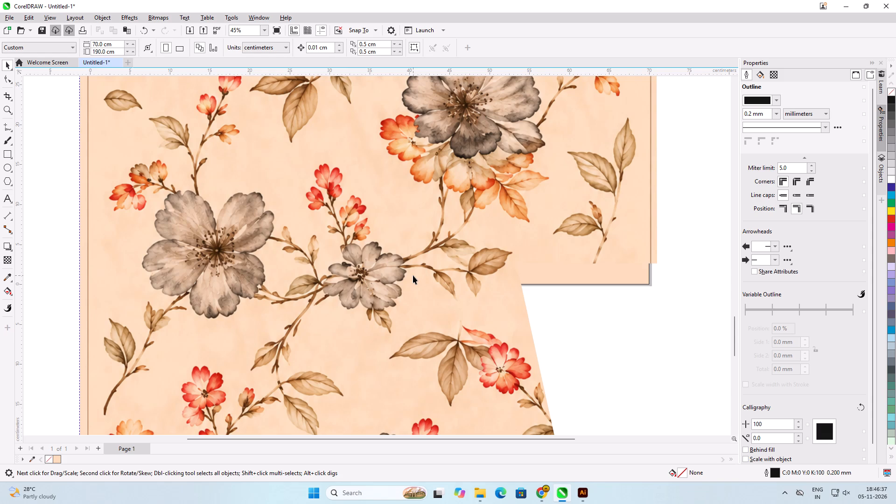
{"action": "left_click", "coordinate": [560, 317]}
{"action": "left_click", "coordinate": [480, 308]}
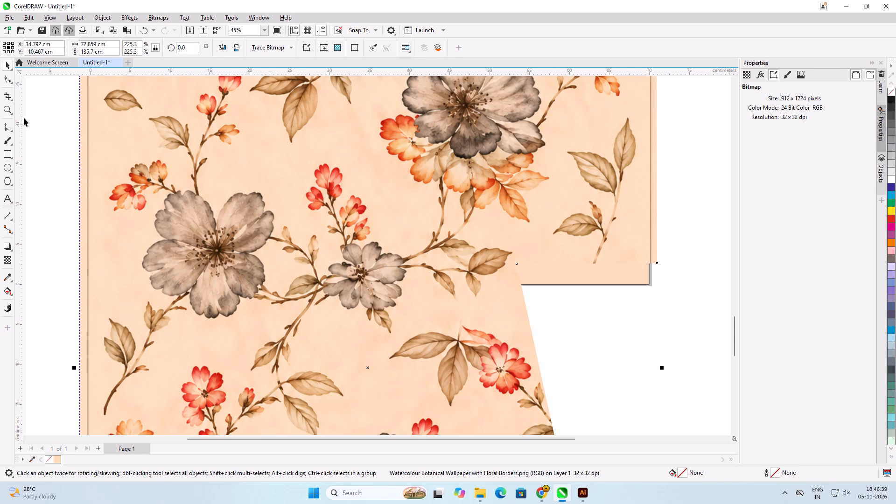
{"action": "left_click", "coordinate": [2, 76]}
{"action": "scroll", "coordinate": [456, 201], "scroll_direction": "down", "scroll_amount": 3}
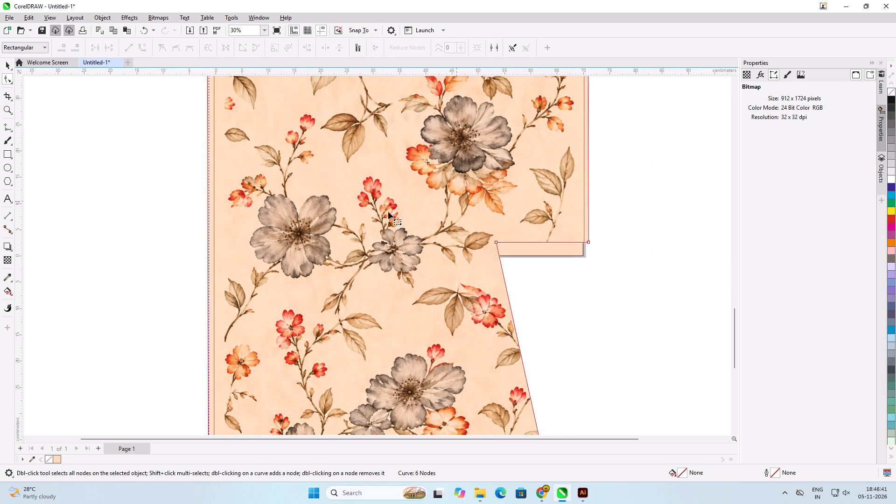
{"action": "scroll", "coordinate": [359, 224], "scroll_direction": "up", "scroll_amount": 2}
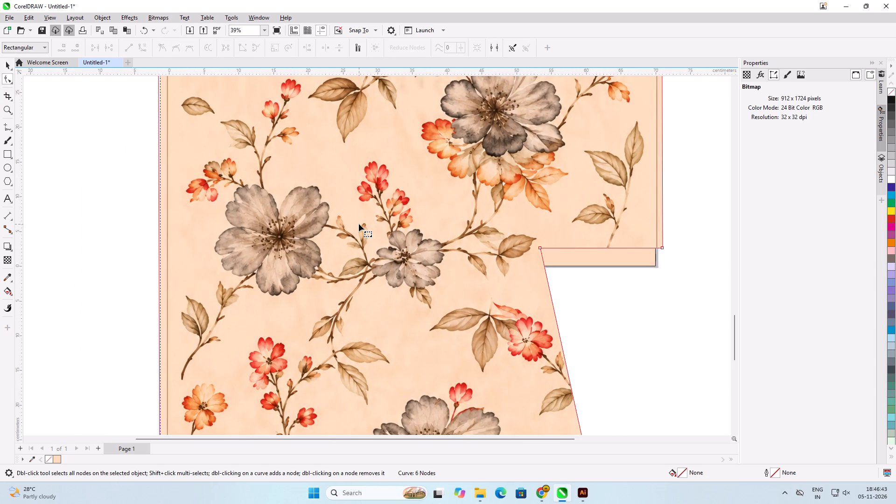
{"action": "scroll", "coordinate": [459, 250], "scroll_direction": "up", "scroll_amount": 4}
{"action": "scroll", "coordinate": [528, 260], "scroll_direction": "up", "scroll_amount": 2}
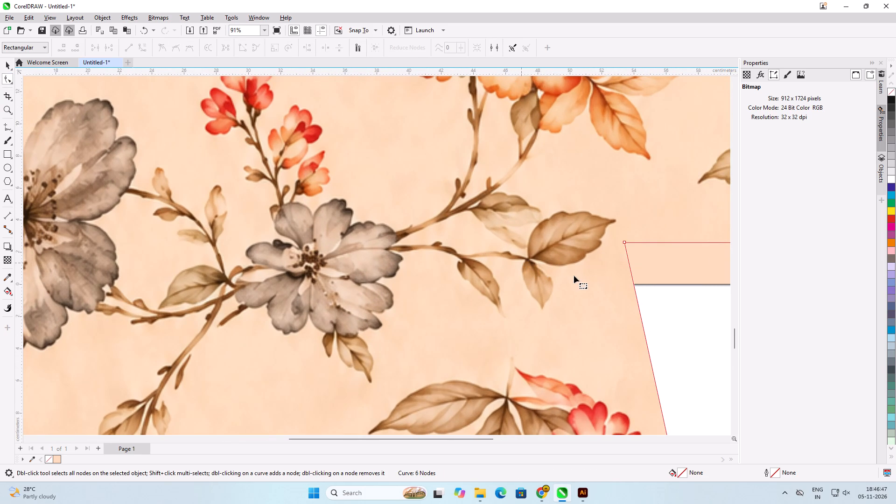
{"action": "scroll", "coordinate": [610, 232], "scroll_direction": "up", "scroll_amount": 1}
{"action": "scroll", "coordinate": [559, 297], "scroll_direction": "down", "scroll_amount": 4}
{"action": "scroll", "coordinate": [568, 226], "scroll_direction": "up", "scroll_amount": 3}
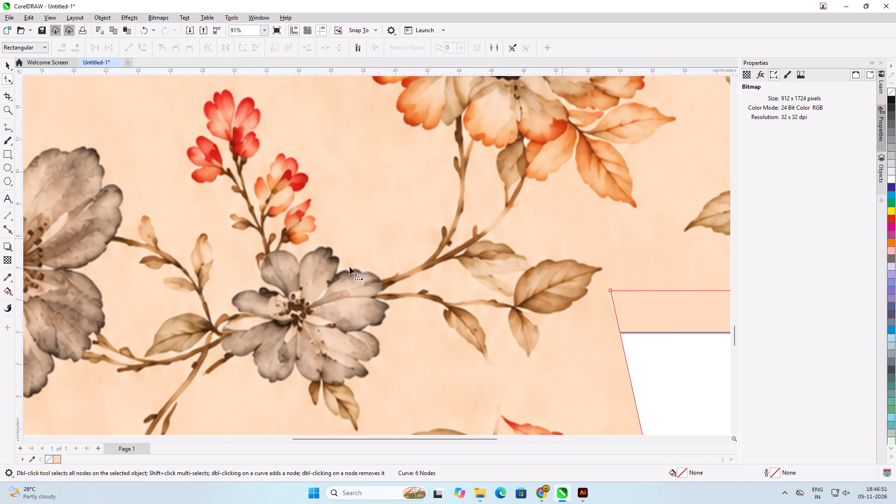
{"action": "scroll", "coordinate": [337, 296], "scroll_direction": "down", "scroll_amount": 2}
{"action": "scroll", "coordinate": [429, 255], "scroll_direction": "up", "scroll_amount": 5}
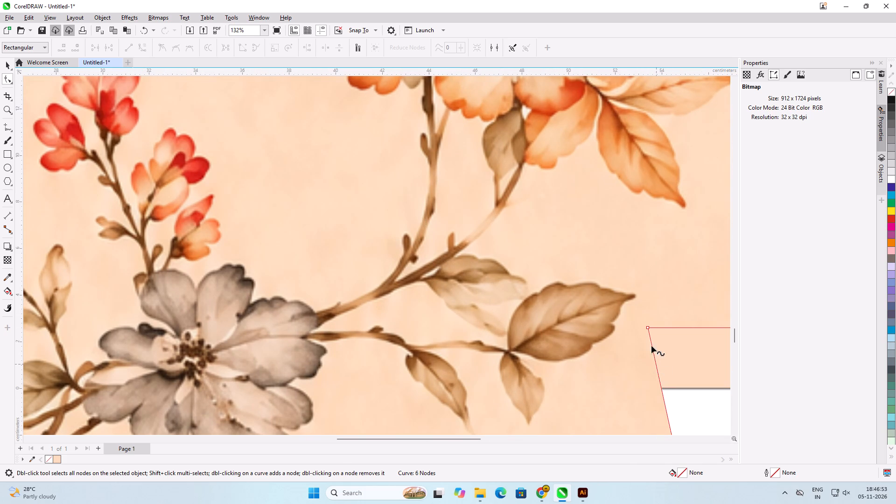
{"action": "scroll", "coordinate": [537, 332], "scroll_direction": "down", "scroll_amount": 7}
{"action": "scroll", "coordinate": [593, 333], "scroll_direction": "up", "scroll_amount": 6}
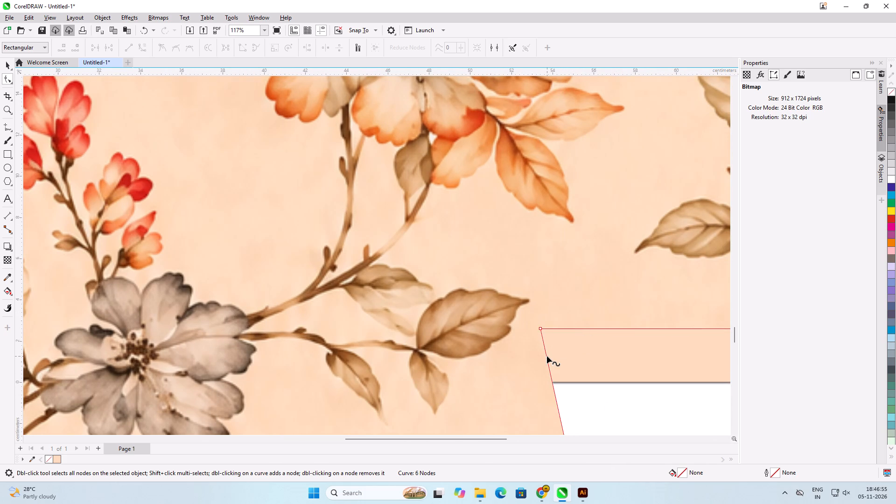
{"action": "left_click", "coordinate": [545, 356]}
{"action": "double_click", "coordinate": [545, 353]}
{"action": "left_click_drag", "start_coordinate": [545, 353], "coordinate": [532, 277]}
{"action": "scroll", "coordinate": [542, 266], "scroll_direction": "down", "scroll_amount": 8}
{"action": "scroll", "coordinate": [422, 272], "scroll_direction": "up", "scroll_amount": 5}
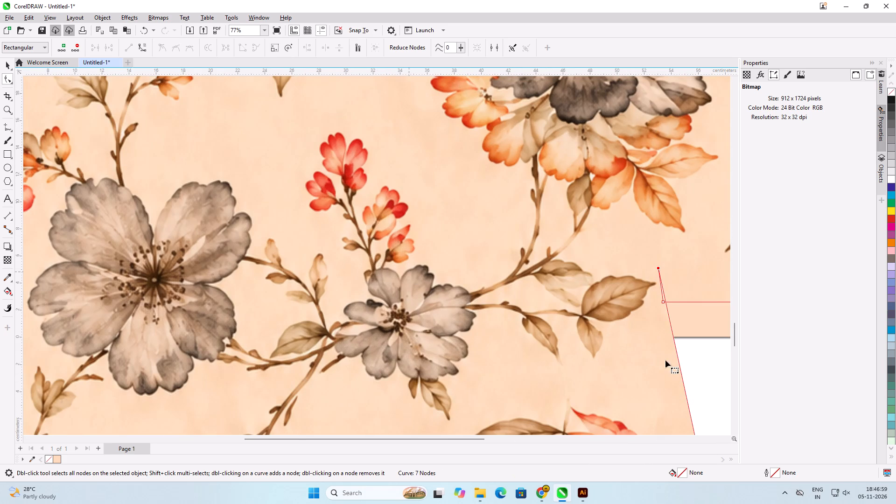
Add another node on the slanted cut edge and pull it left to X about 39.6 cm, trimming off the brown leaf sprig.
{"action": "double_click", "coordinate": [677, 354]}
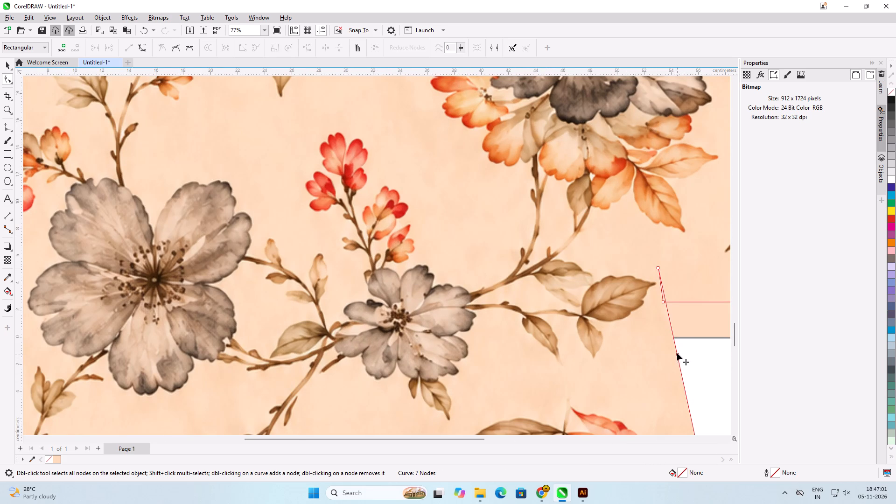
{"action": "left_click_drag", "start_coordinate": [677, 353], "coordinate": [495, 258]}
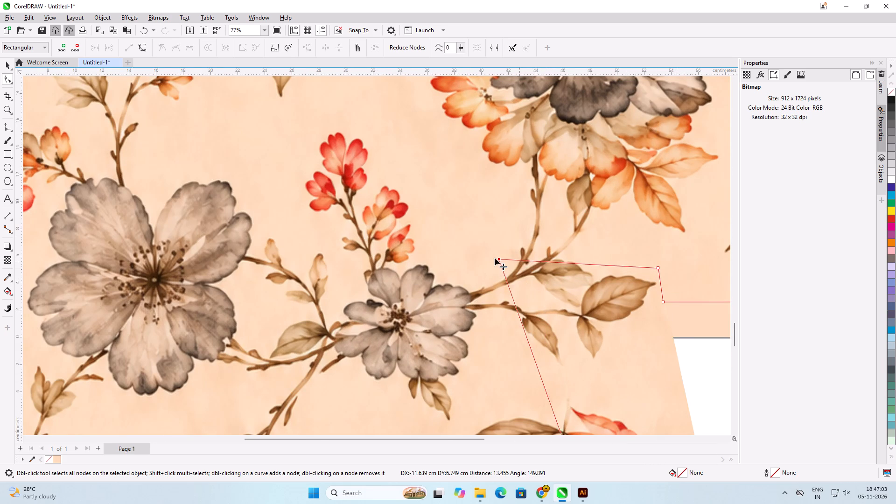
{"action": "left_click_drag", "start_coordinate": [495, 258], "coordinate": [476, 259]}
{"action": "scroll", "coordinate": [673, 244], "scroll_direction": "up", "scroll_amount": 6}
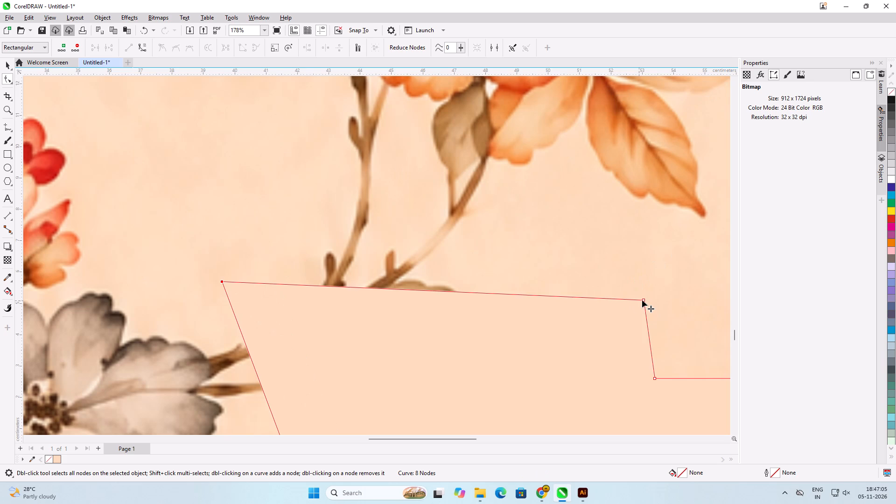
Raise the lower floral copy's node above the notch's inner corner by about 0.9 cm to trim the remaining leaf tip.
{"action": "left_click_drag", "start_coordinate": [643, 300], "coordinate": [644, 273]}
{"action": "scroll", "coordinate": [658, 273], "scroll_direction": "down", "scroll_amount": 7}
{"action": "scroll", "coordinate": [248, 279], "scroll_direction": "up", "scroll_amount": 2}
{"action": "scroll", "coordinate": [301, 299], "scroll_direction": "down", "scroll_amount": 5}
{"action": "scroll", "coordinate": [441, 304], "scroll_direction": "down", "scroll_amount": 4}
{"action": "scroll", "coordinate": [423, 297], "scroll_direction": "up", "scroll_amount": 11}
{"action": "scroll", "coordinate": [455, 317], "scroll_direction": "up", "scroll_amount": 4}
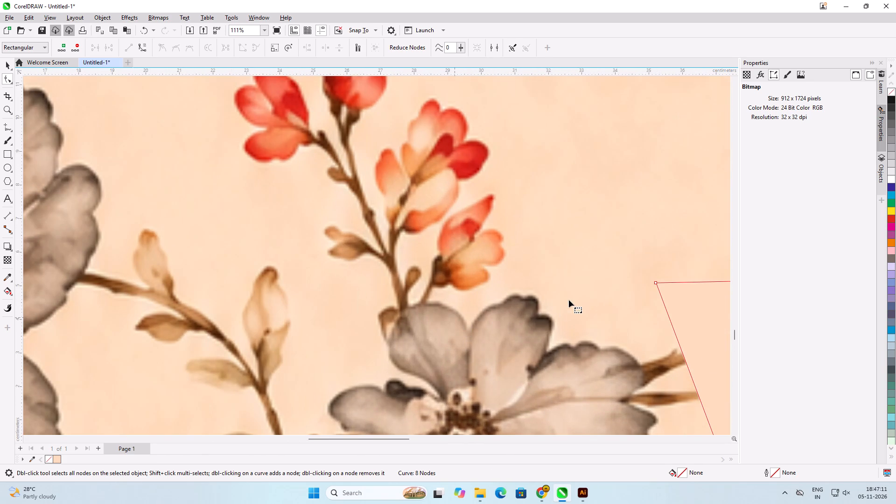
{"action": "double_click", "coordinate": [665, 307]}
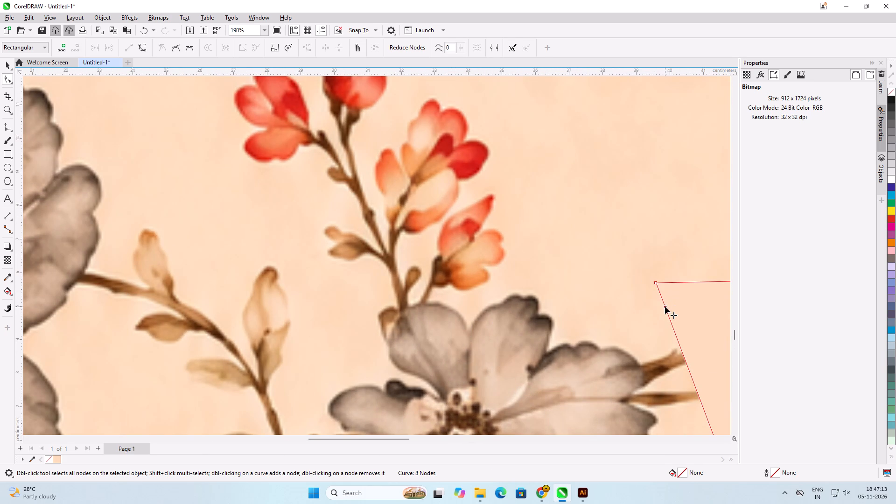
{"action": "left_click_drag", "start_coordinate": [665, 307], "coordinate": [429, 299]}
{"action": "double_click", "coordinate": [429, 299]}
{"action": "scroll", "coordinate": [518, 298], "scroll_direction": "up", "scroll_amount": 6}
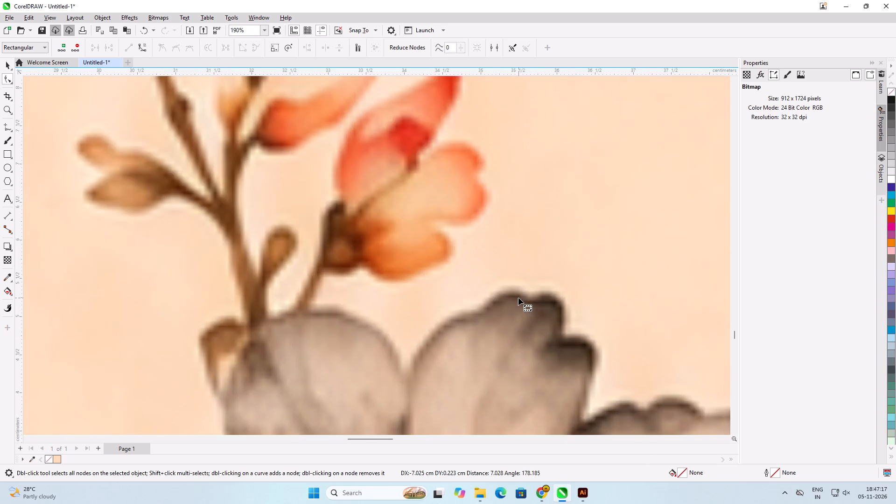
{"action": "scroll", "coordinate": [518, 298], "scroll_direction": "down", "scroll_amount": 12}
Add a node on the lower copy's slanted cut edge and pull it to the orange bud's stem base, X about 32.8 cm.
{"action": "double_click", "coordinate": [597, 335]}
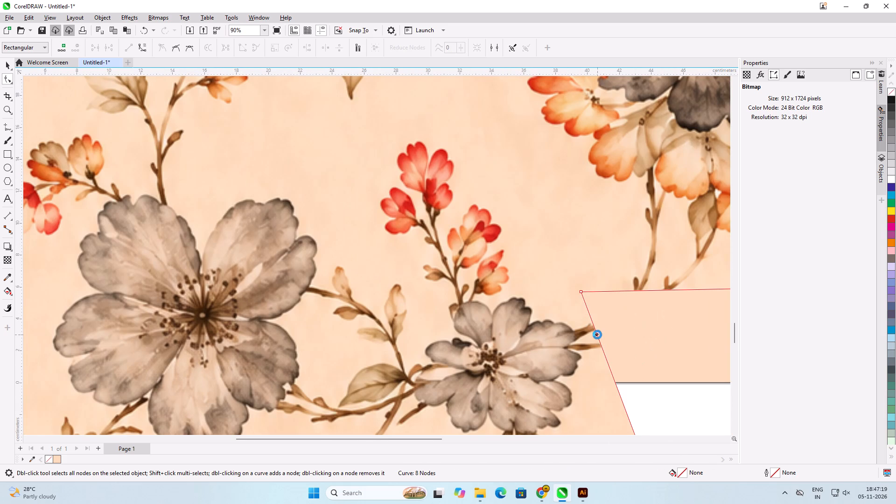
{"action": "left_click_drag", "start_coordinate": [597, 334], "coordinate": [473, 301]}
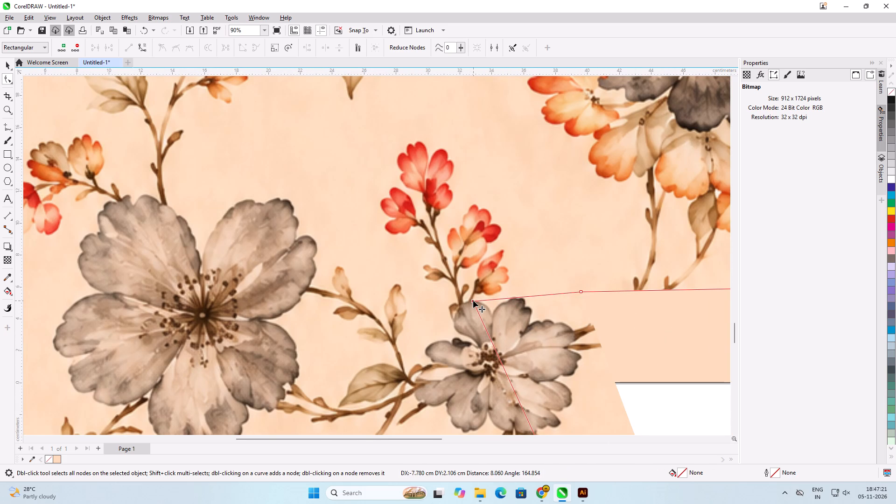
{"action": "left_click_drag", "start_coordinate": [473, 301], "coordinate": [473, 300]}
Convert the cut segment beneath the orange bud to a curve and bow it upward to hide the grey petal remnant.
{"action": "scroll", "coordinate": [497, 298], "scroll_direction": "up", "scroll_amount": 6}
{"action": "scroll", "coordinate": [505, 306], "scroll_direction": "down", "scroll_amount": 5}
{"action": "scroll", "coordinate": [523, 294], "scroll_direction": "up", "scroll_amount": 3}
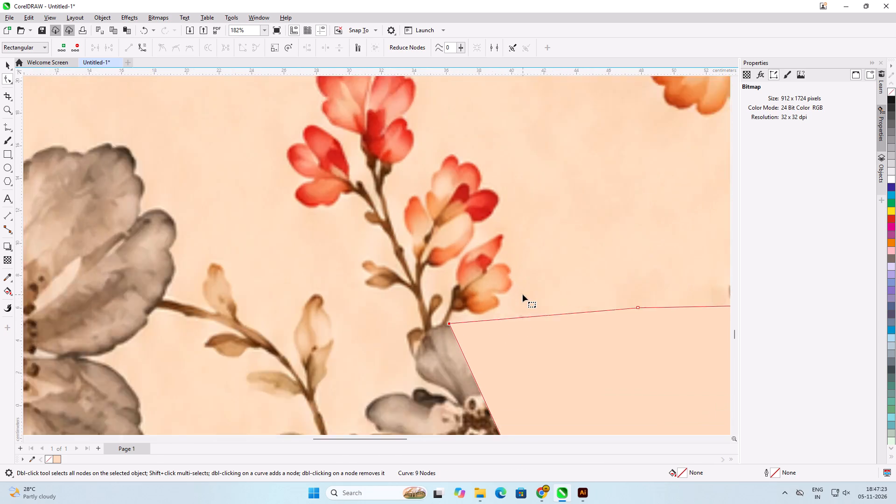
{"action": "scroll", "coordinate": [523, 294], "scroll_direction": "up", "scroll_amount": 6}
{"action": "left_click", "coordinate": [542, 329]}
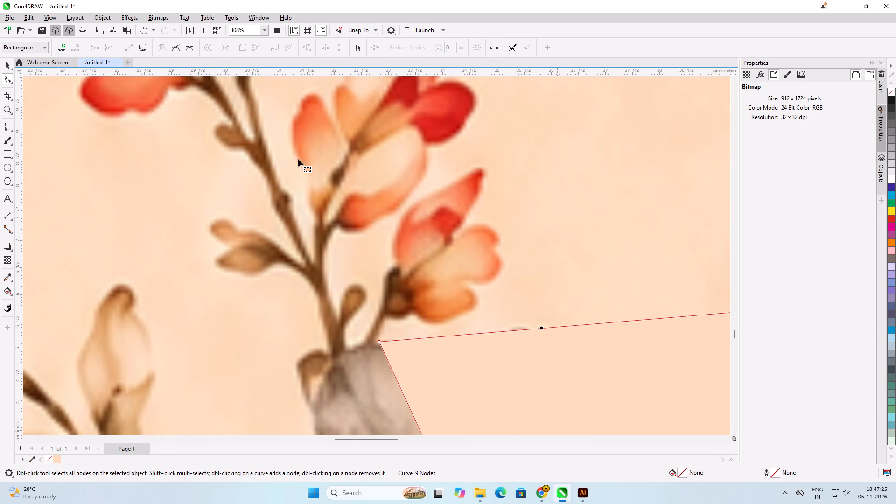
{"action": "left_click", "coordinate": [143, 50]}
{"action": "scroll", "coordinate": [533, 288], "scroll_direction": "up", "scroll_amount": 5}
{"action": "left_click_drag", "start_coordinate": [469, 371], "coordinate": [483, 338]}
Add a node on the slanted cut edge and pull it past the red bud sprig's stem base to X about 31.1 cm.
{"action": "scroll", "coordinate": [494, 319], "scroll_direction": "down", "scroll_amount": 9}
{"action": "scroll", "coordinate": [336, 370], "scroll_direction": "up", "scroll_amount": 4}
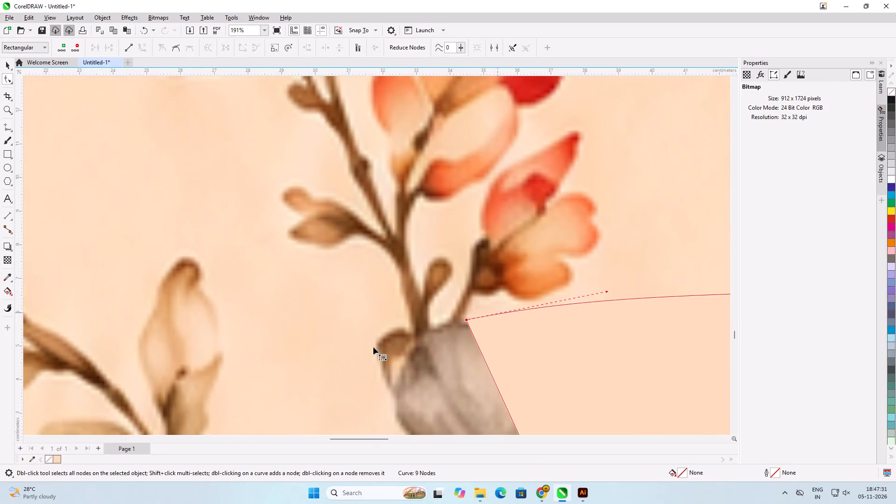
{"action": "double_click", "coordinate": [480, 349]}
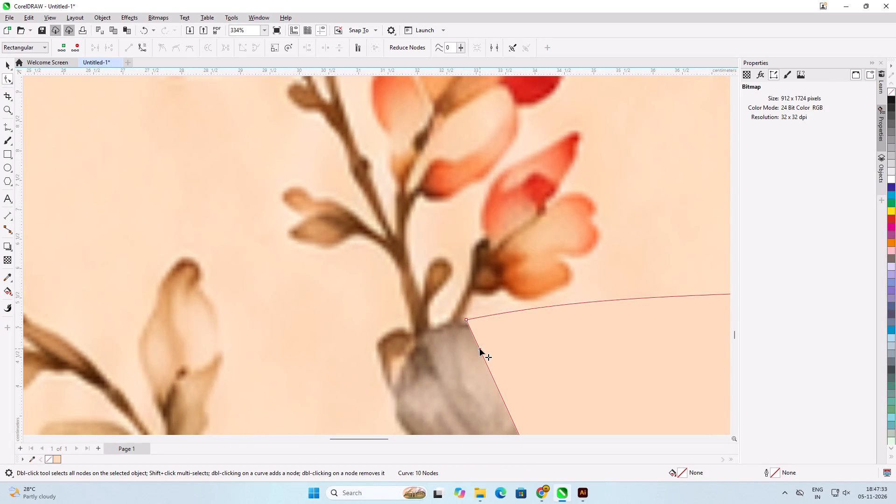
{"action": "left_click_drag", "start_coordinate": [480, 349], "coordinate": [392, 331]}
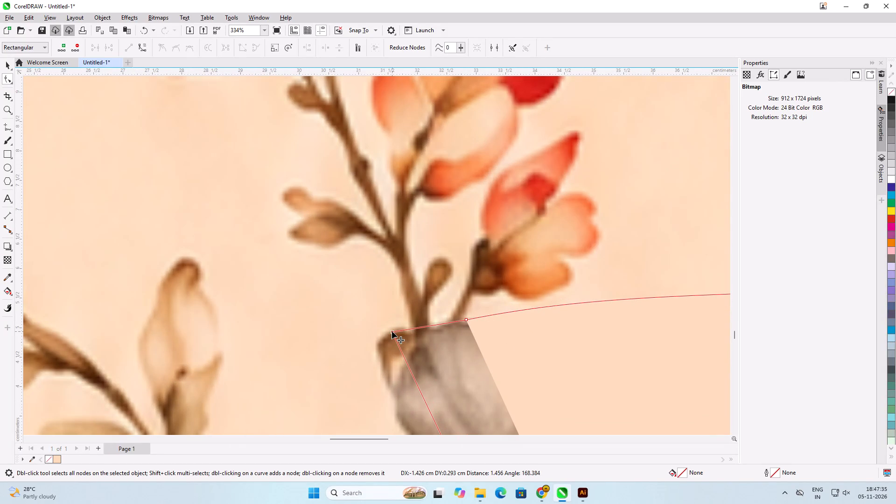
{"action": "left_click_drag", "start_coordinate": [392, 331], "coordinate": [365, 326]}
Convert the short segment below the red bud sprig's stems to a curve and adjust its handles to bow slightly downward.
{"action": "left_click", "coordinate": [423, 322]}
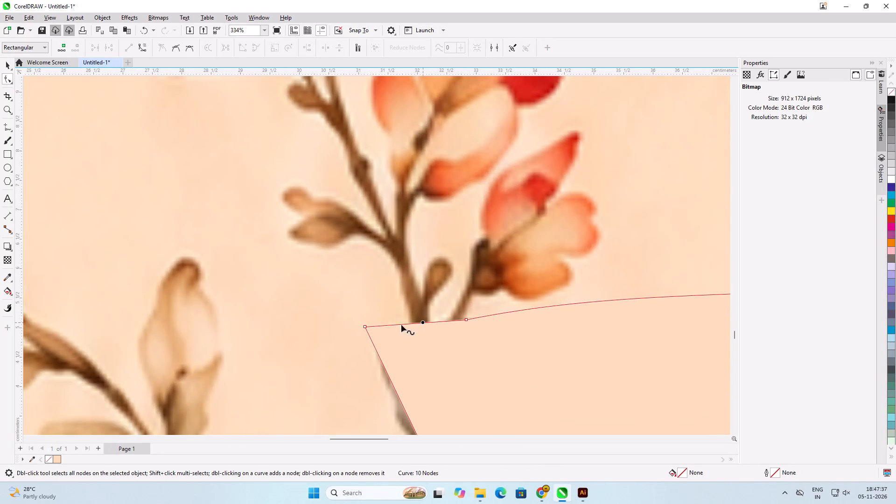
{"action": "left_click", "coordinate": [139, 46]}
{"action": "scroll", "coordinate": [372, 273], "scroll_direction": "up", "scroll_amount": 5}
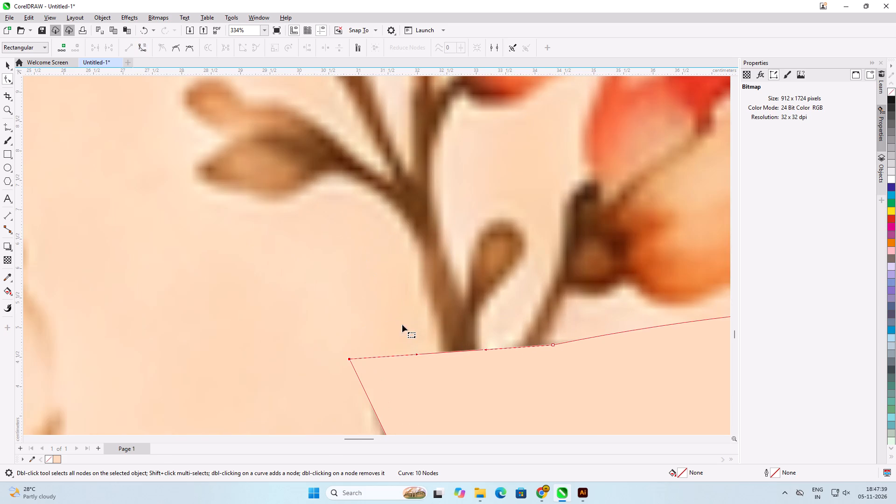
{"action": "left_click_drag", "start_coordinate": [417, 354], "coordinate": [442, 364]}
{"action": "left_click_drag", "start_coordinate": [486, 349], "coordinate": [515, 354]}
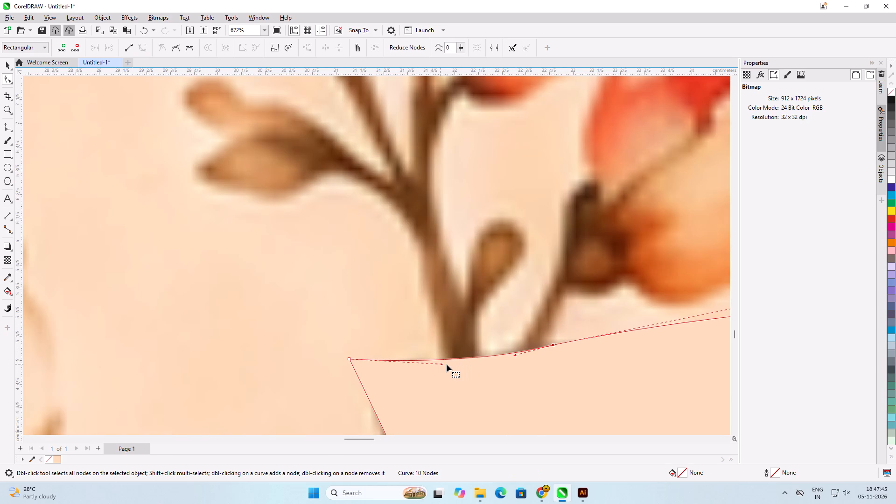
{"action": "left_click_drag", "start_coordinate": [443, 364], "coordinate": [441, 360]}
Add a node on the slanted cut edge and pull it beside the large grey flower, X about 24 cm, trimming off the small grey flower.
{"action": "scroll", "coordinate": [527, 344], "scroll_direction": "down", "scroll_amount": 6}
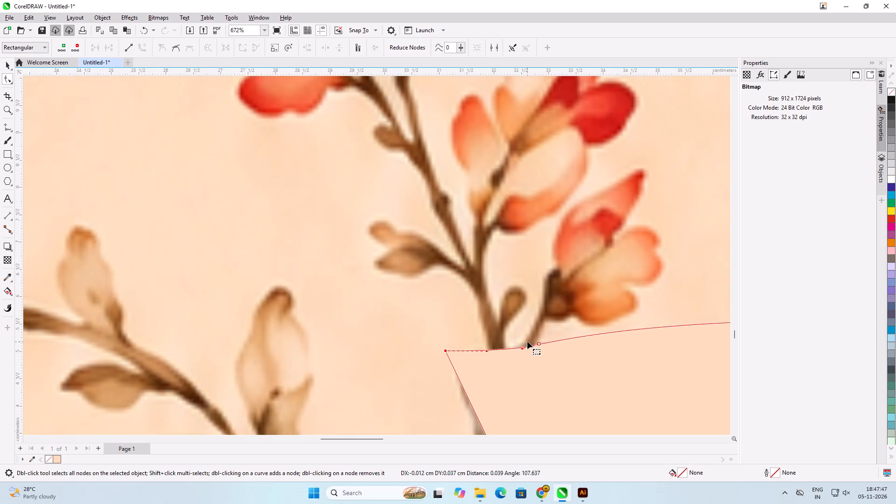
{"action": "scroll", "coordinate": [501, 295], "scroll_direction": "down", "scroll_amount": 5}
{"action": "scroll", "coordinate": [406, 294], "scroll_direction": "down", "scroll_amount": 6}
{"action": "scroll", "coordinate": [321, 289], "scroll_direction": "down", "scroll_amount": 5}
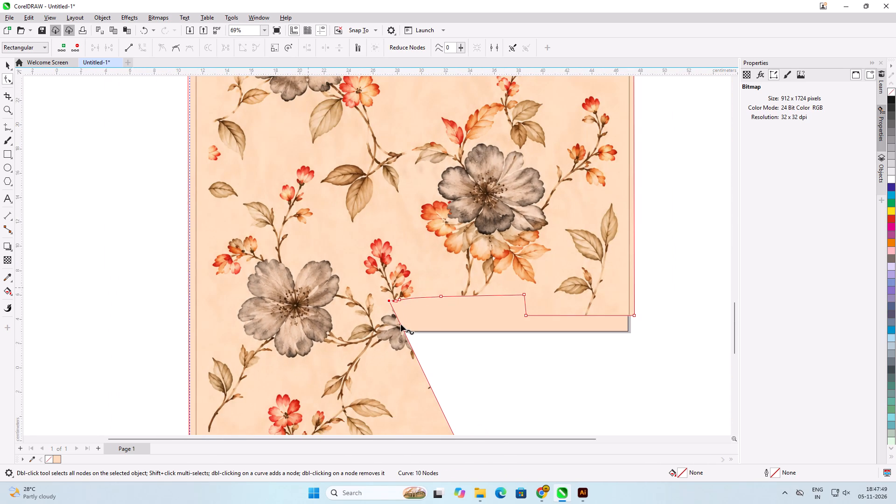
{"action": "double_click", "coordinate": [405, 333]}
{"action": "left_click_drag", "start_coordinate": [405, 332], "coordinate": [369, 309]}
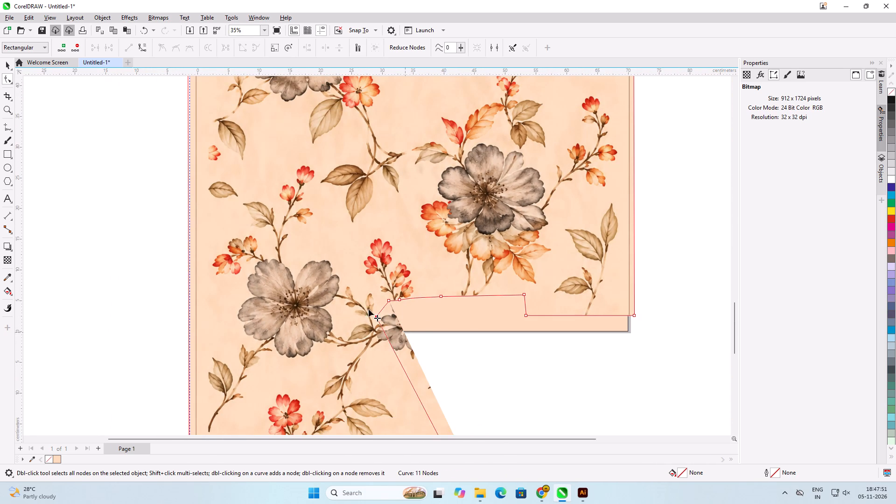
{"action": "left_click_drag", "start_coordinate": [369, 309], "coordinate": [345, 280]}
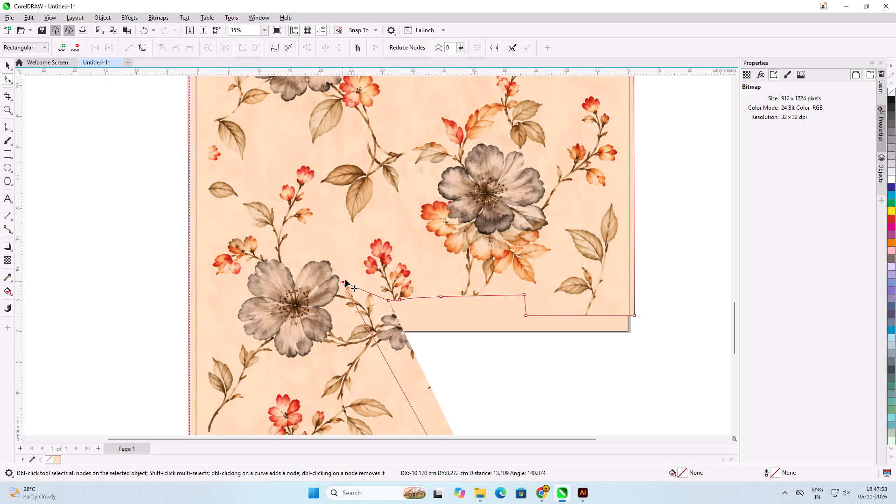
{"action": "left_click_drag", "start_coordinate": [345, 280], "coordinate": [345, 280]}
Add a node on the slanted cut edge and pull it above the large grey flower's outer petal, X about 20 cm.
{"action": "scroll", "coordinate": [418, 304], "scroll_direction": "down", "scroll_amount": 3}
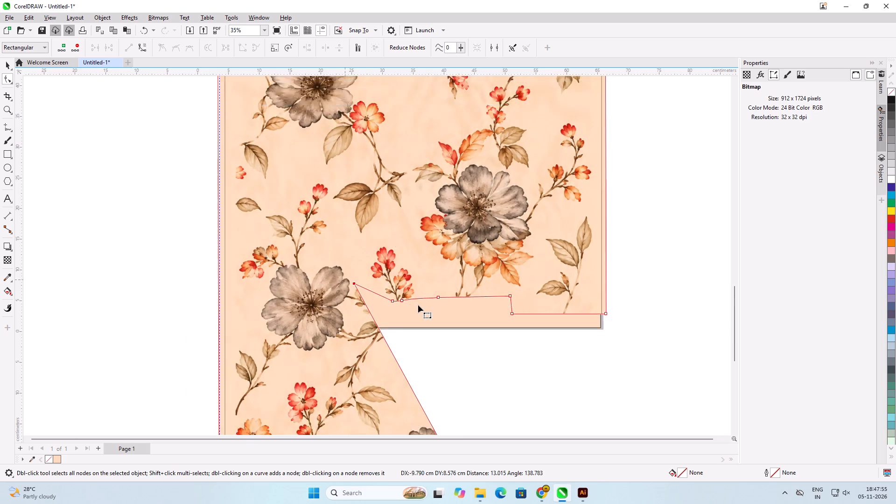
{"action": "scroll", "coordinate": [418, 305], "scroll_direction": "down", "scroll_amount": 4}
{"action": "scroll", "coordinate": [329, 272], "scroll_direction": "up", "scroll_amount": 7}
{"action": "left_click", "coordinate": [506, 370]}
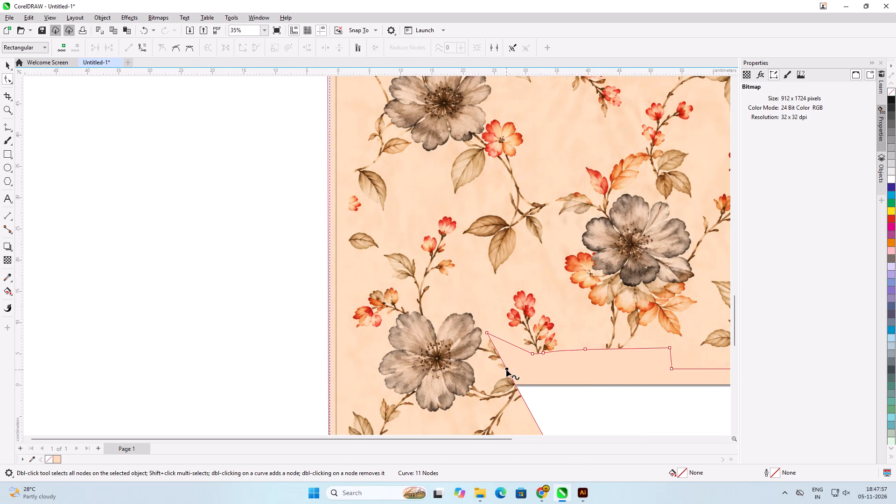
{"action": "double_click", "coordinate": [506, 370]}
{"action": "left_click_drag", "start_coordinate": [506, 369], "coordinate": [460, 303]}
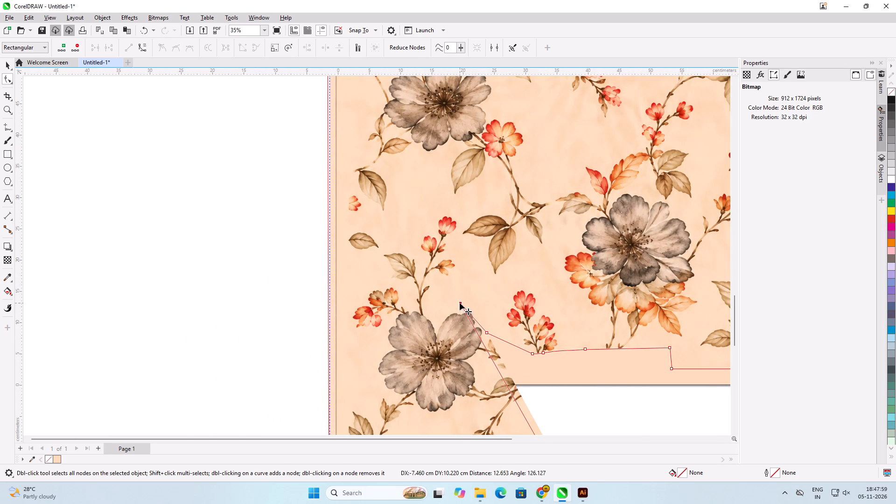
{"action": "left_click_drag", "start_coordinate": [460, 303], "coordinate": [460, 299]}
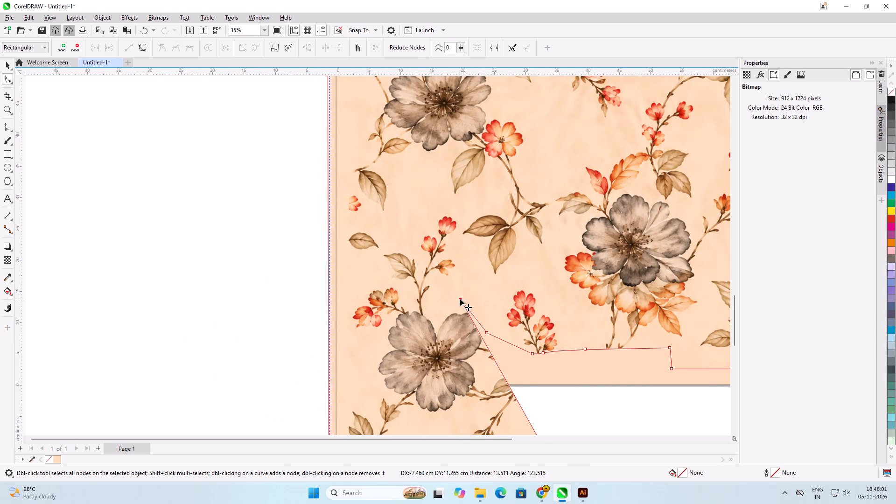
Add two cut-edge nodes around the stem base above the large grey flower, at X about 13.8 cm and 13.1 cm.
{"action": "double_click", "coordinate": [475, 326]}
{"action": "left_click_drag", "start_coordinate": [475, 326], "coordinate": [426, 315]}
{"action": "scroll", "coordinate": [426, 315], "scroll_direction": "up", "scroll_amount": 18}
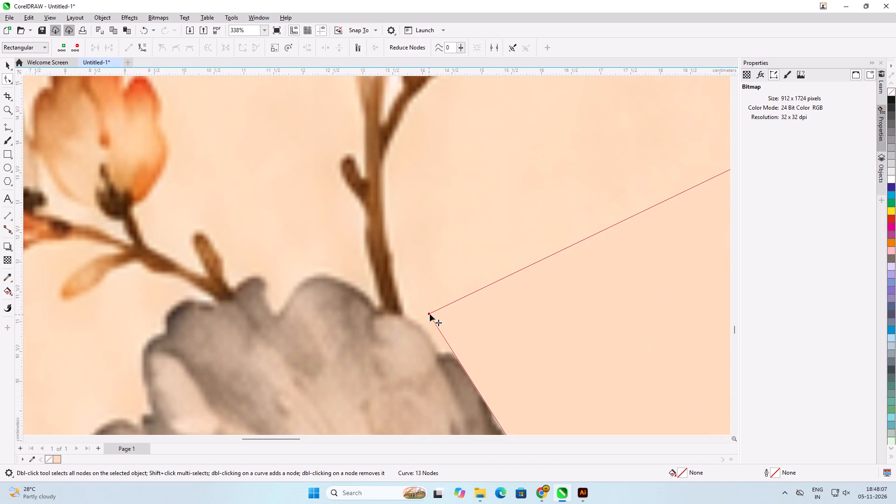
{"action": "left_click_drag", "start_coordinate": [430, 314], "coordinate": [410, 311]}
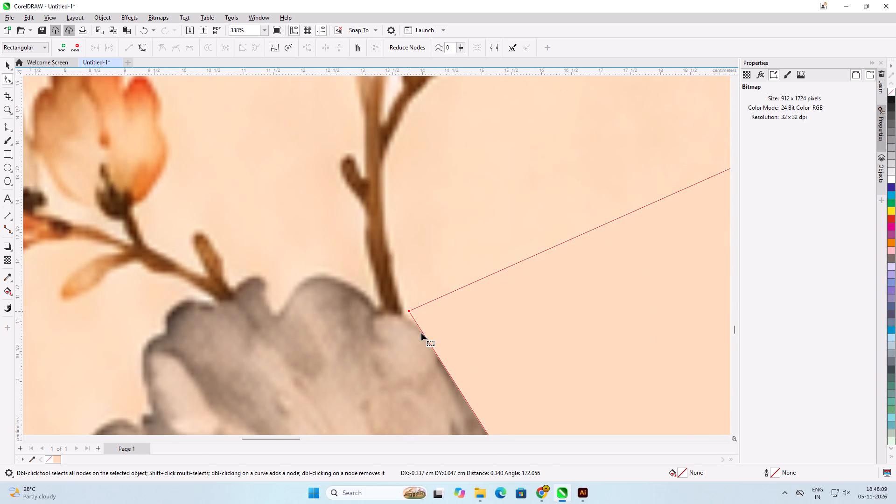
{"action": "double_click", "coordinate": [422, 331]}
{"action": "left_click_drag", "start_coordinate": [422, 331], "coordinate": [392, 297]}
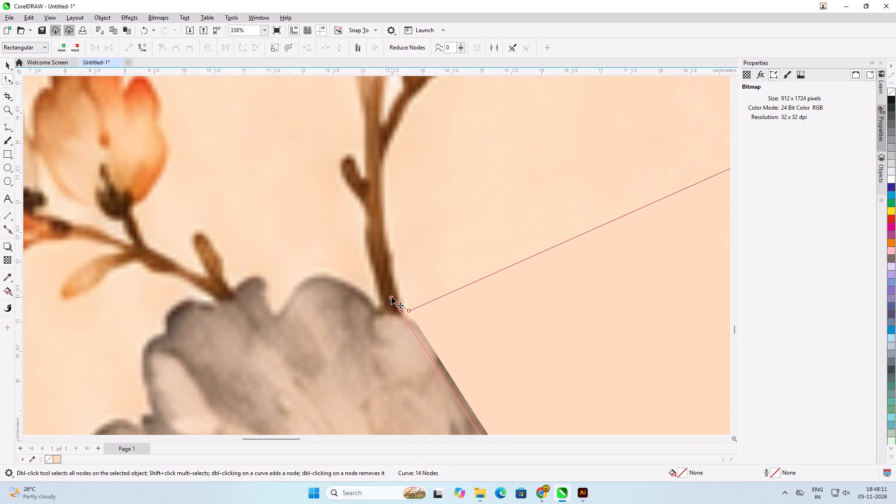
{"action": "left_click_drag", "start_coordinate": [392, 297], "coordinate": [371, 295]}
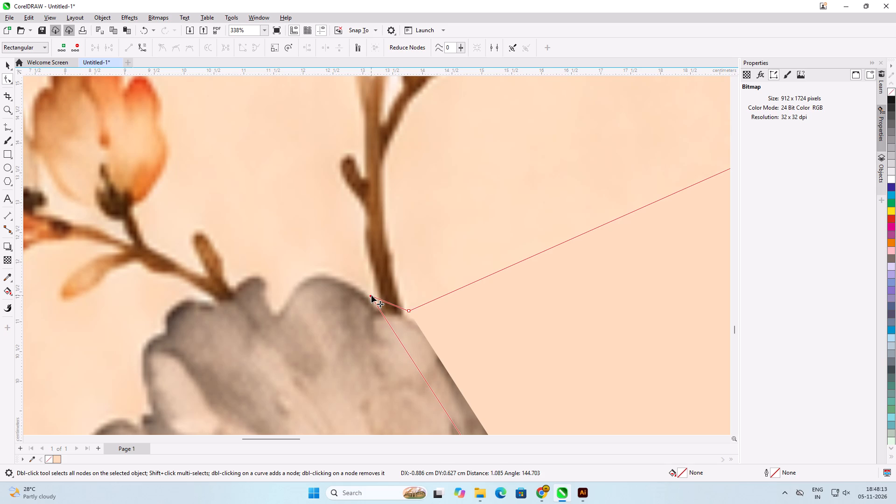
{"action": "left_click_drag", "start_coordinate": [371, 295], "coordinate": [371, 295]}
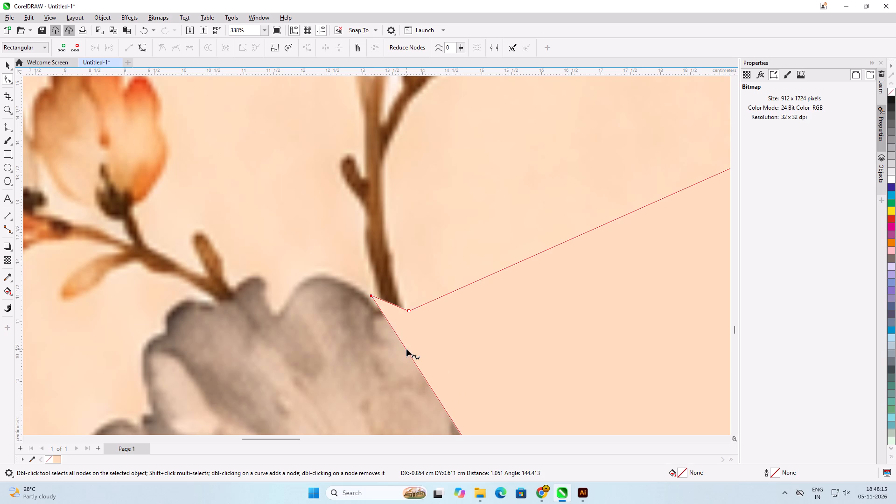
Add a node on the slanted cut edge and pull it above the large grey flower's top petals, X about 12 cm.
{"action": "double_click", "coordinate": [406, 350]}
{"action": "left_click", "coordinate": [406, 349]}
{"action": "left_click_drag", "start_coordinate": [406, 351], "coordinate": [390, 340]}
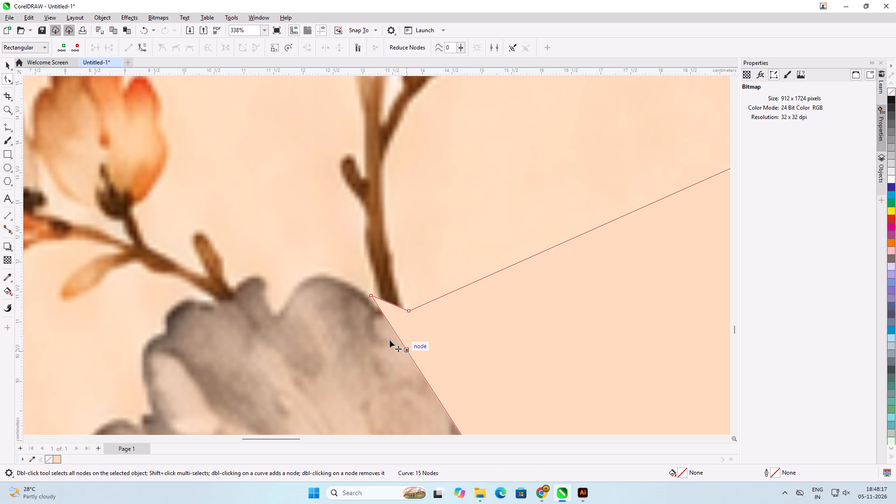
{"action": "left_click_drag", "start_coordinate": [390, 340], "coordinate": [305, 226]}
Delete the lower floral copy's bottom-right corner node to cut away the area hanging below the page.
{"action": "scroll", "coordinate": [429, 274], "scroll_direction": "down", "scroll_amount": 14}
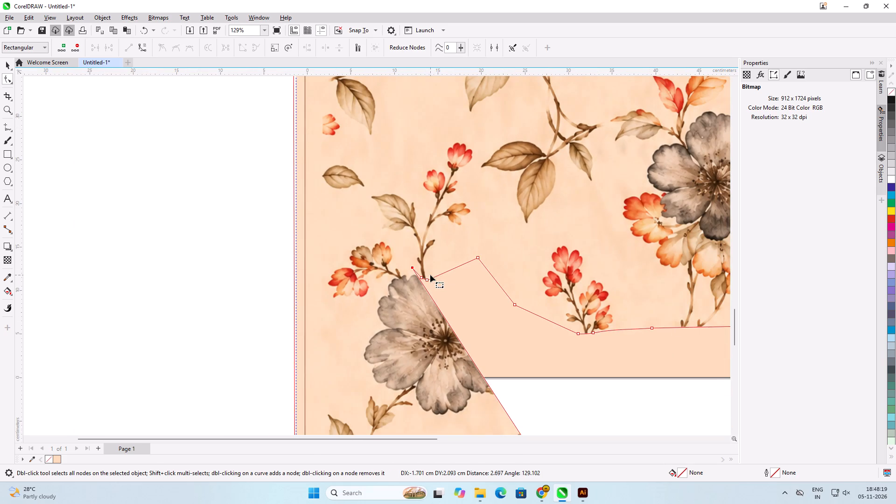
{"action": "scroll", "coordinate": [340, 248], "scroll_direction": "down", "scroll_amount": 3}
{"action": "scroll", "coordinate": [291, 239], "scroll_direction": "up", "scroll_amount": 1}
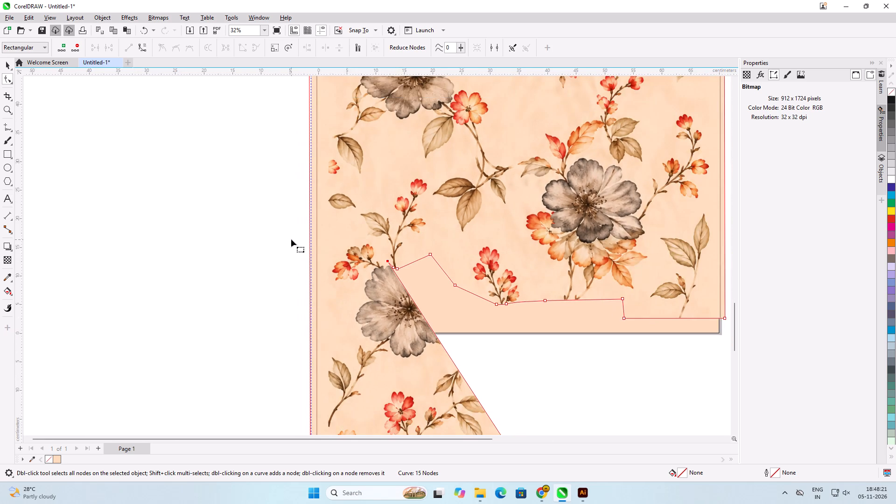
{"action": "scroll", "coordinate": [291, 239], "scroll_direction": "up", "scroll_amount": 2}
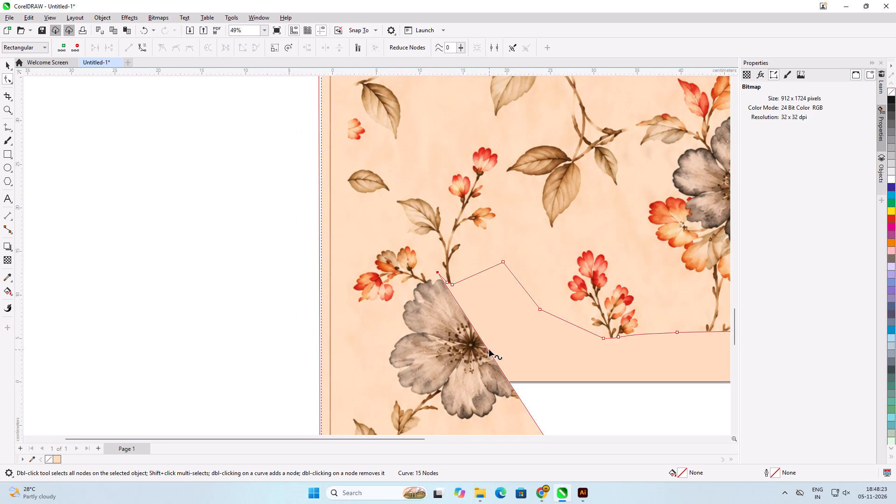
{"action": "scroll", "coordinate": [450, 208], "scroll_direction": "down", "scroll_amount": 7}
{"action": "scroll", "coordinate": [462, 266], "scroll_direction": "down", "scroll_amount": 5}
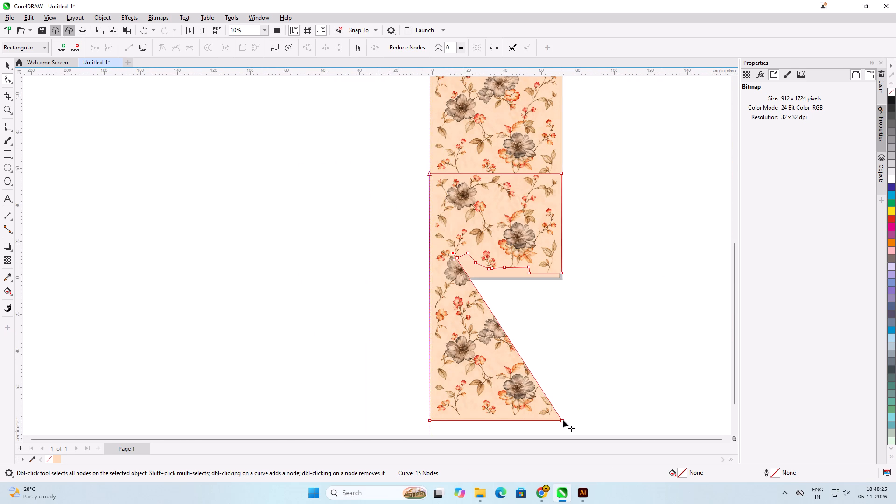
{"action": "double_click", "coordinate": [563, 420]}
Add a node on the slanted cut edge and pull it above the orange bud cluster, X about 8.7 cm.
{"action": "scroll", "coordinate": [453, 250], "scroll_direction": "up", "scroll_amount": 12}
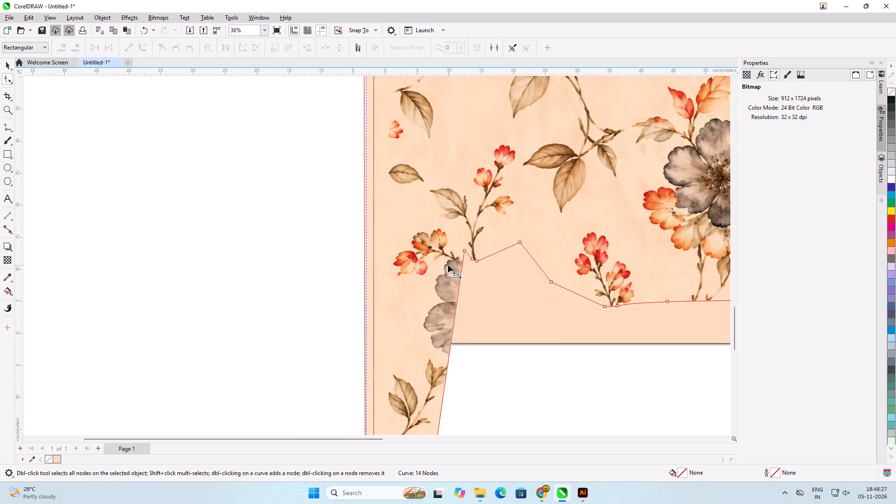
{"action": "scroll", "coordinate": [448, 265], "scroll_direction": "up", "scroll_amount": 6}
{"action": "scroll", "coordinate": [455, 185], "scroll_direction": "down", "scroll_amount": 7}
{"action": "scroll", "coordinate": [448, 220], "scroll_direction": "up", "scroll_amount": 12}
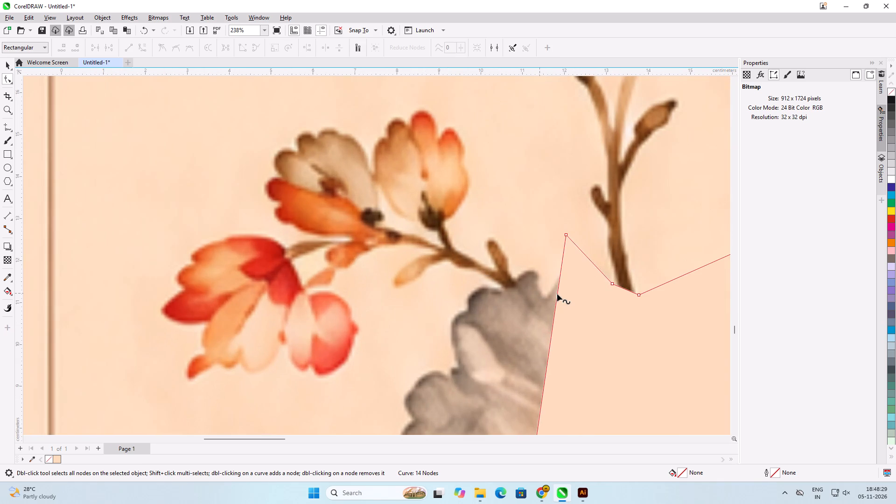
{"action": "double_click", "coordinate": [558, 295]}
{"action": "left_click_drag", "start_coordinate": [558, 295], "coordinate": [442, 105]}
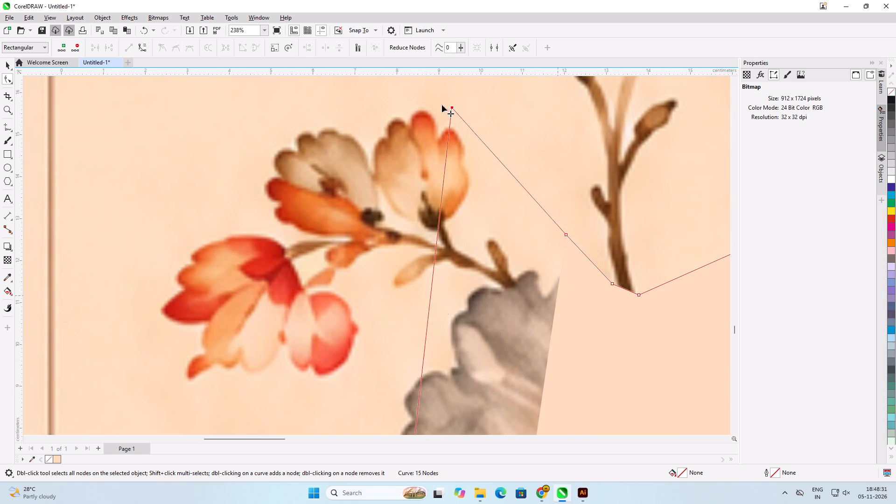
{"action": "left_click_drag", "start_coordinate": [442, 105], "coordinate": [427, 84]}
Add a node on the lower copy's left edge level with the last cut node and delete its bottom-left corner node.
{"action": "scroll", "coordinate": [530, 294], "scroll_direction": "down", "scroll_amount": 7}
{"action": "scroll", "coordinate": [424, 196], "scroll_direction": "up", "scroll_amount": 4}
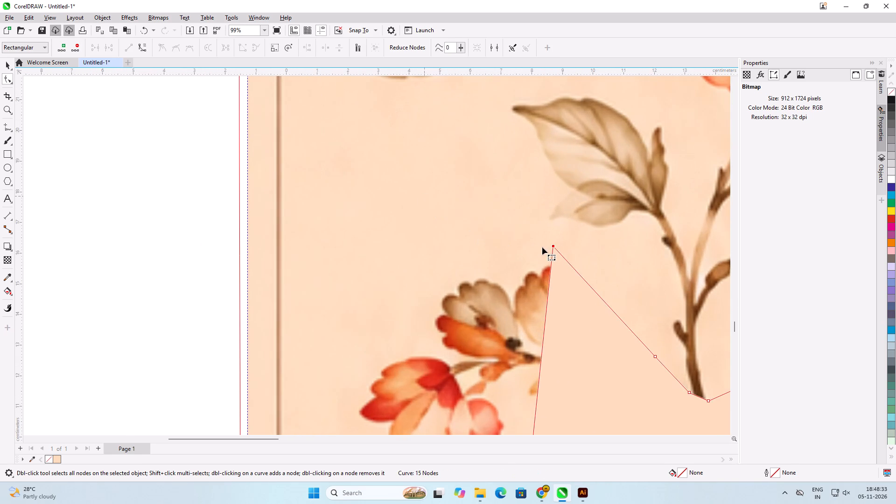
{"action": "double_click", "coordinate": [240, 240]}
{"action": "scroll", "coordinate": [305, 198], "scroll_direction": "down", "scroll_amount": 2}
{"action": "scroll", "coordinate": [305, 198], "scroll_direction": "up", "scroll_amount": 1}
{"action": "scroll", "coordinate": [305, 198], "scroll_direction": "down", "scroll_amount": 4}
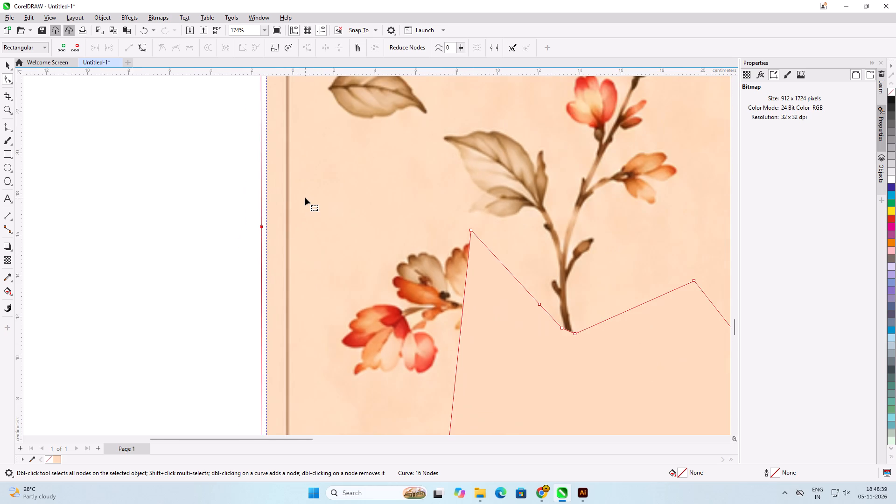
{"action": "scroll", "coordinate": [305, 198], "scroll_direction": "down", "scroll_amount": 11}
{"action": "scroll", "coordinate": [309, 239], "scroll_direction": "down", "scroll_amount": 6}
{"action": "scroll", "coordinate": [311, 365], "scroll_direction": "down", "scroll_amount": 4}
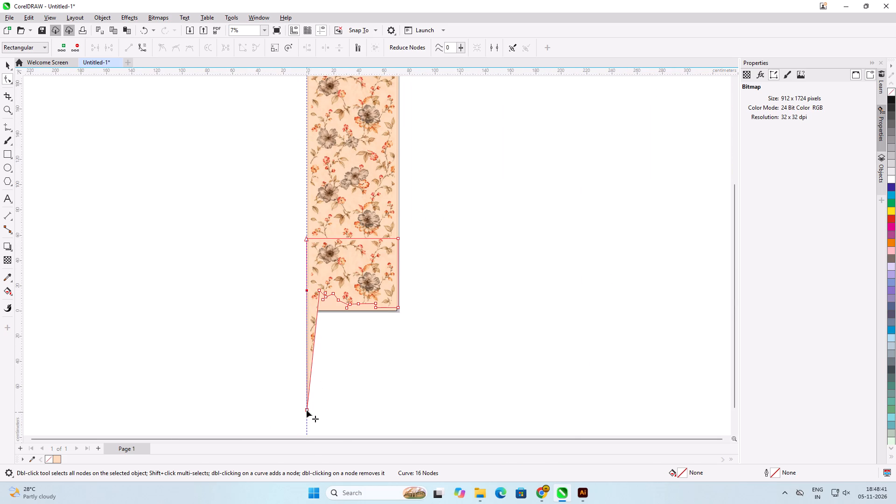
{"action": "double_click", "coordinate": [307, 410]}
{"action": "scroll", "coordinate": [309, 249], "scroll_direction": "up", "scroll_amount": 5}
{"action": "scroll", "coordinate": [310, 338], "scroll_direction": "up", "scroll_amount": 8}
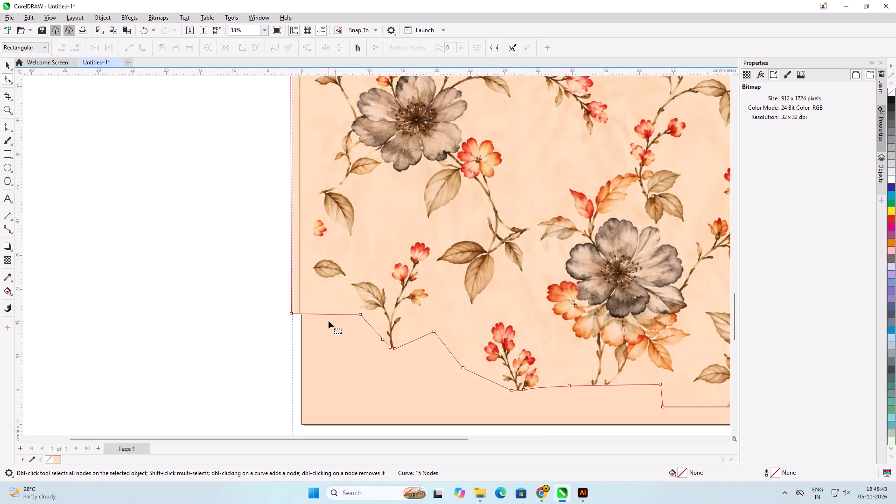
{"action": "scroll", "coordinate": [329, 321], "scroll_direction": "up", "scroll_amount": 1}
{"action": "scroll", "coordinate": [329, 322], "scroll_direction": "down", "scroll_amount": 3}
{"action": "scroll", "coordinate": [329, 323], "scroll_direction": "up", "scroll_amount": 1}
{"action": "scroll", "coordinate": [329, 323], "scroll_direction": "down", "scroll_amount": 3}
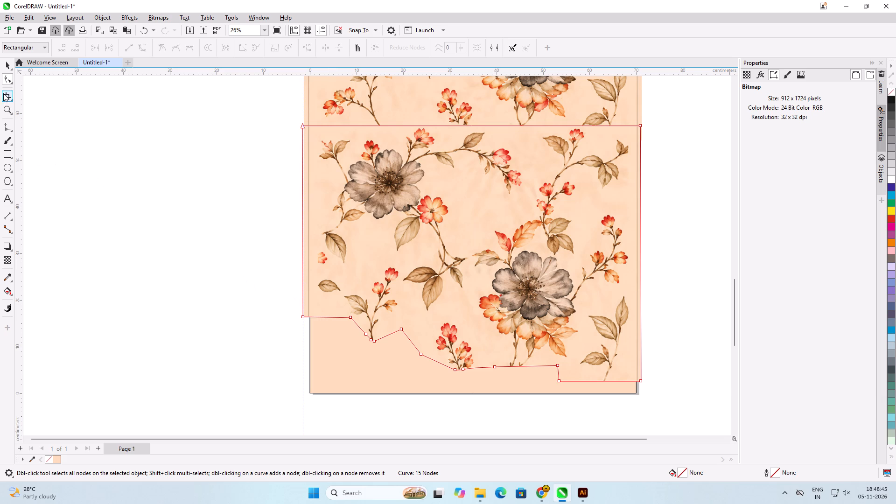
Examine the full page and check how the two stacked floral copies sit against the page edges.
{"action": "left_click", "coordinate": [7, 67]}
{"action": "left_click", "coordinate": [86, 228]}
{"action": "scroll", "coordinate": [291, 371], "scroll_direction": "down", "scroll_amount": 6}
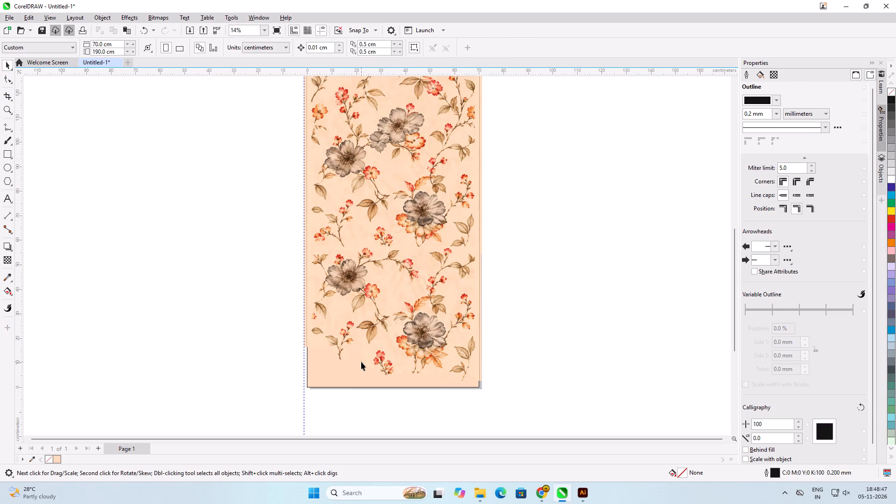
{"action": "scroll", "coordinate": [361, 362], "scroll_direction": "down", "scroll_amount": 5}
{"action": "scroll", "coordinate": [397, 270], "scroll_direction": "up", "scroll_amount": 1}
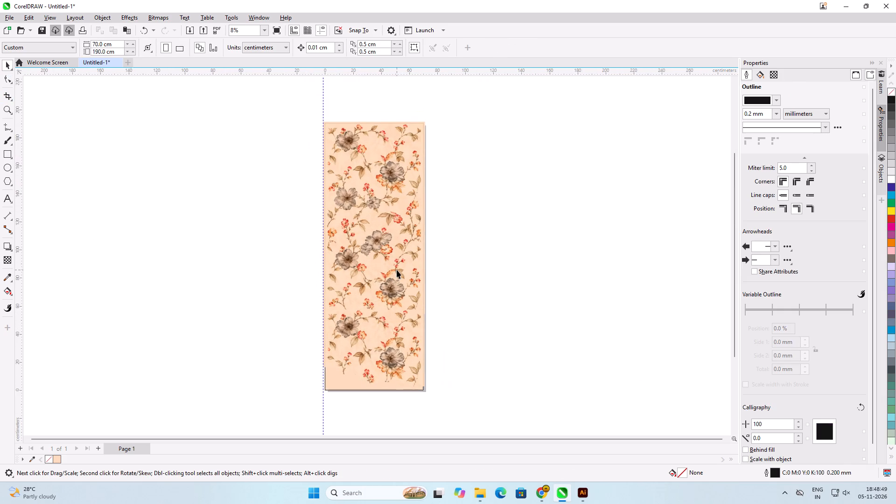
{"action": "scroll", "coordinate": [397, 270], "scroll_direction": "up", "scroll_amount": 1}
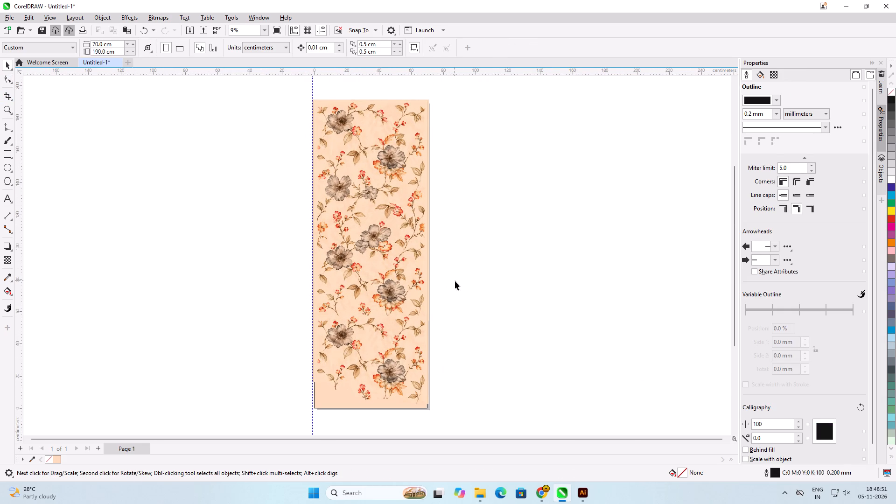
{"action": "left_click", "coordinate": [459, 283]}
{"action": "left_click", "coordinate": [380, 264]}
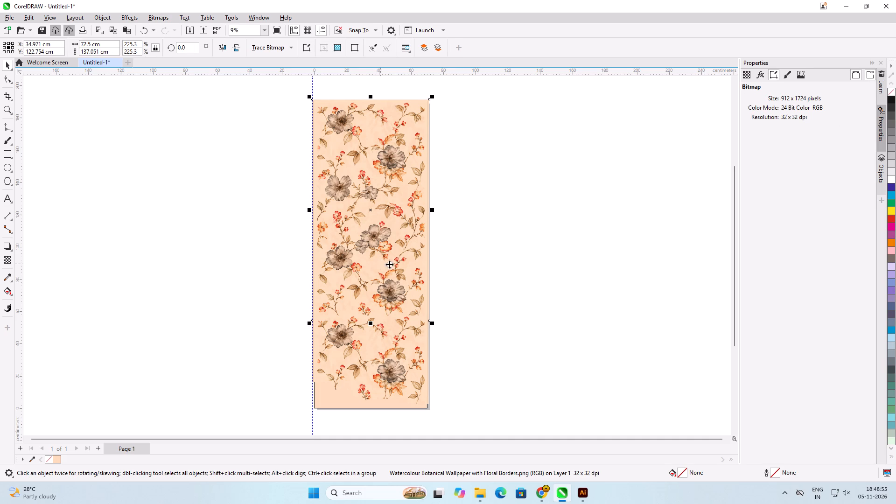
{"action": "left_click", "coordinate": [529, 272]}
{"action": "left_click", "coordinate": [374, 141]}
{"action": "left_click", "coordinate": [379, 362], "text": "shift"}
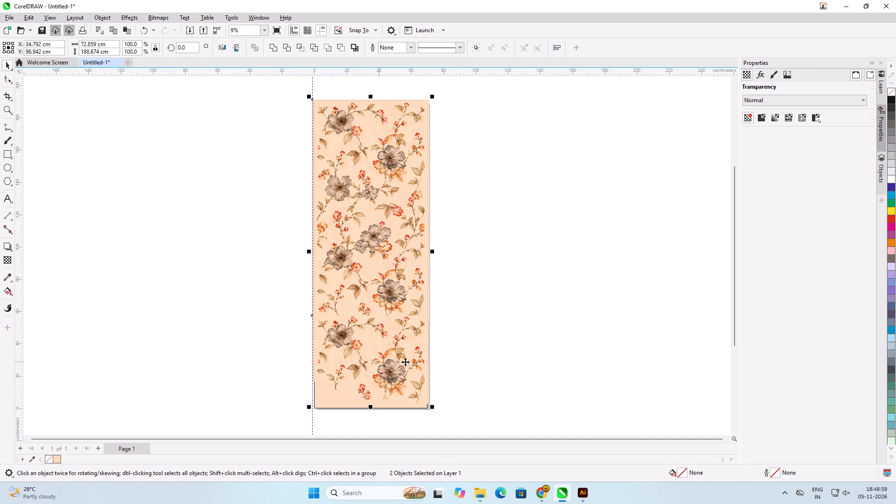
{"action": "left_click", "coordinate": [490, 362]}
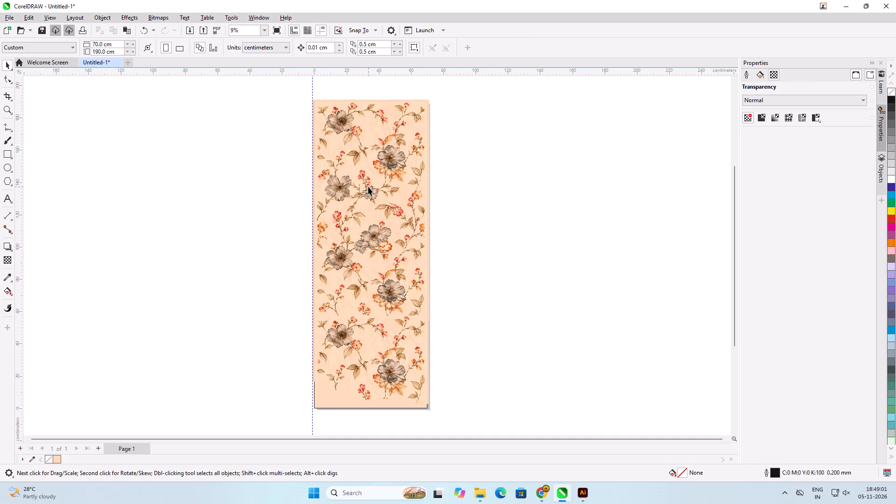
PowerClip the trimmed lower floral copy inside the 70x190 cm peach rectangle.
{"action": "left_click", "coordinate": [369, 350]}
{"action": "right_click", "coordinate": [369, 350]}
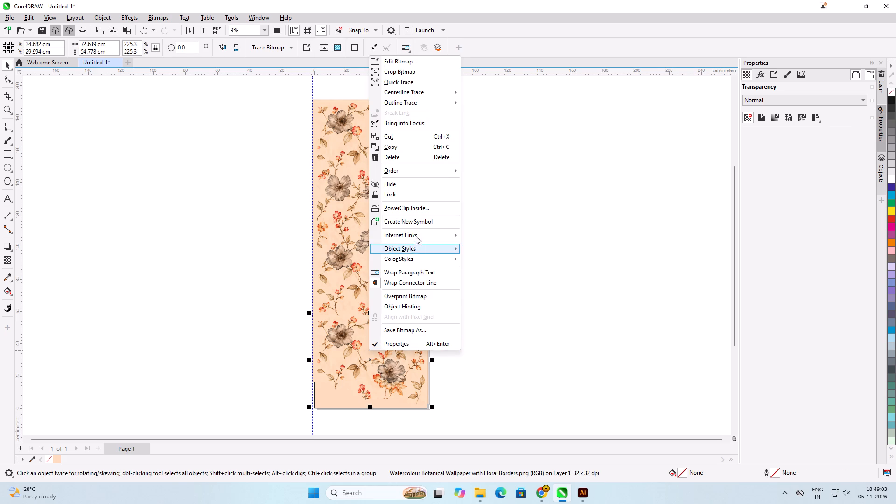
{"action": "left_click", "coordinate": [414, 210]}
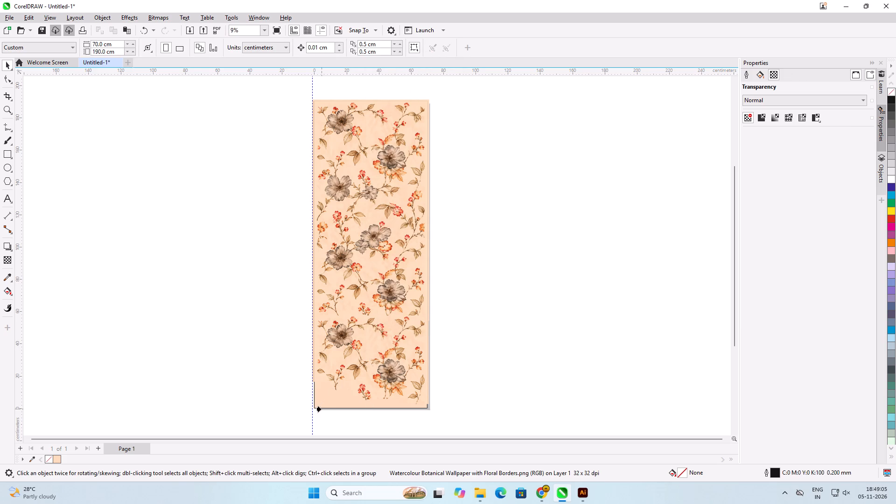
{"action": "left_click", "coordinate": [315, 407]}
{"action": "left_click", "coordinate": [465, 338]}
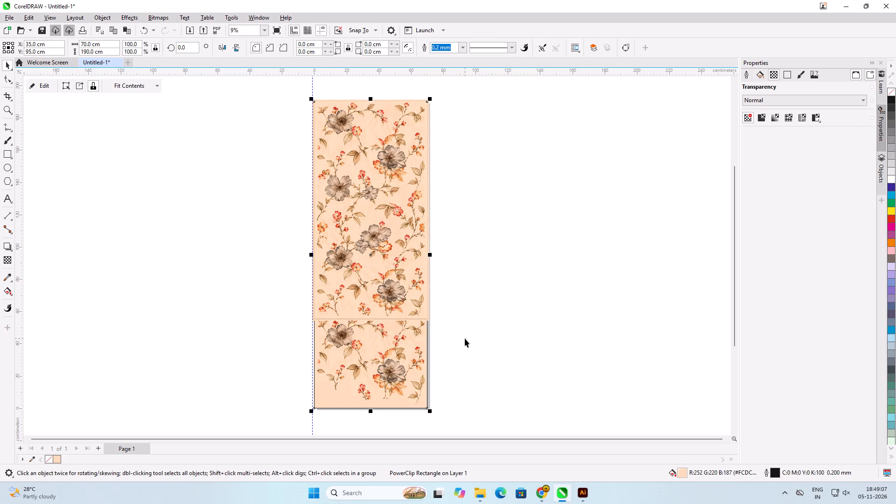
PowerClip the upper floral copy inside the same 70x190 cm peach rectangle.
{"action": "left_click", "coordinate": [391, 294]}
{"action": "right_click", "coordinate": [391, 294]}
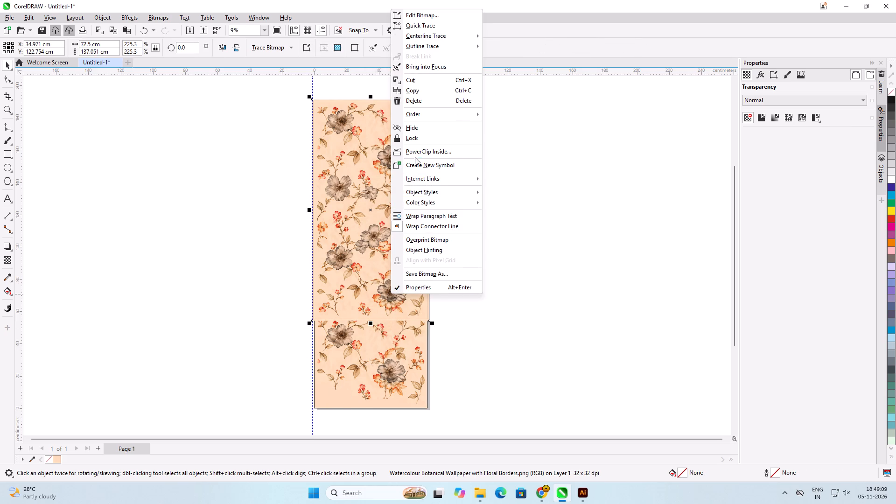
{"action": "left_click", "coordinate": [415, 154]}
{"action": "left_click", "coordinate": [397, 365]}
{"action": "left_click", "coordinate": [493, 329]}
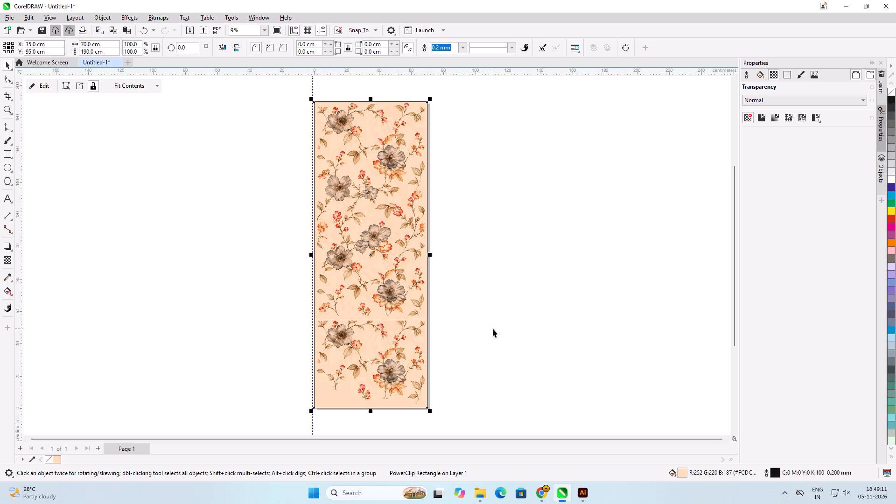
Edit the PowerClip contents, move the upper floral copy one level back behind the lower copy, and finish editing.
{"action": "double_click", "coordinate": [396, 303]}
{"action": "left_click", "coordinate": [396, 303]}
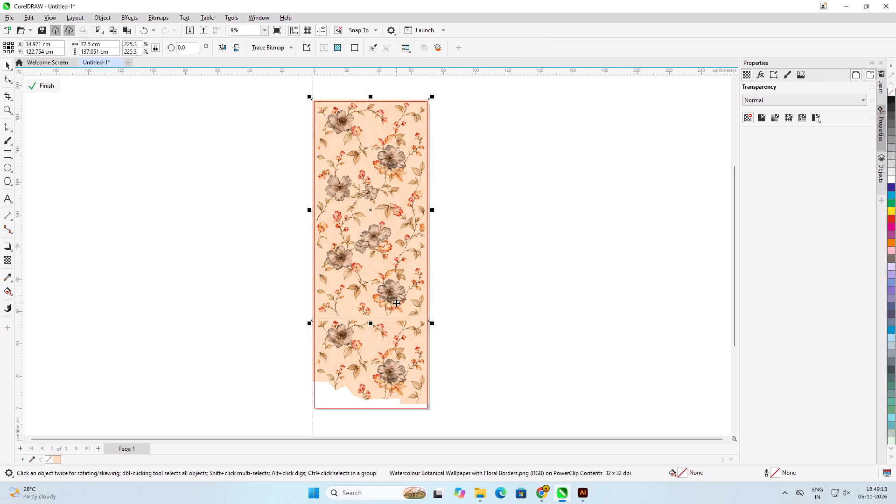
{"action": "key", "text": "ctrl+Page_Down"}
{"action": "left_click", "coordinate": [529, 356]}
{"action": "scroll", "coordinate": [369, 399], "scroll_direction": "up", "scroll_amount": 4}
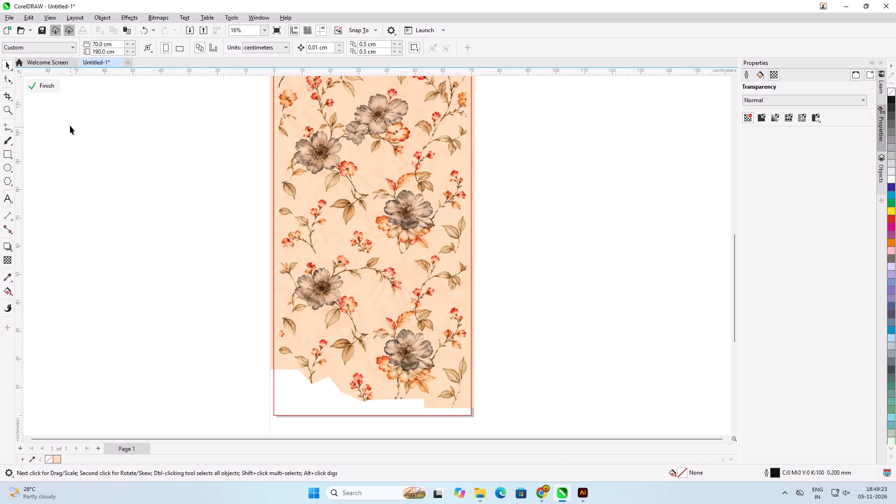
{"action": "left_click", "coordinate": [47, 89]}
{"action": "left_click", "coordinate": [112, 241]}
Reopen the PowerClip contents and pull the upper floral copy's top edge down about 1.29 cm to the page top.
{"action": "scroll", "coordinate": [296, 282], "scroll_direction": "down", "scroll_amount": 5}
{"action": "scroll", "coordinate": [298, 242], "scroll_direction": "down", "scroll_amount": 2}
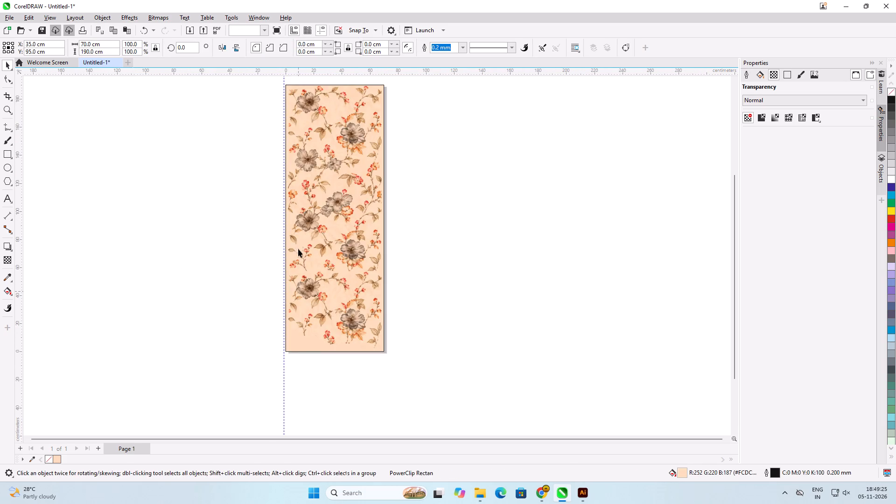
{"action": "scroll", "coordinate": [298, 249], "scroll_direction": "down", "scroll_amount": 2}
{"action": "scroll", "coordinate": [295, 137], "scroll_direction": "up", "scroll_amount": 5}
{"action": "scroll", "coordinate": [294, 176], "scroll_direction": "up", "scroll_amount": 3}
{"action": "scroll", "coordinate": [449, 164], "scroll_direction": "down", "scroll_amount": 4}
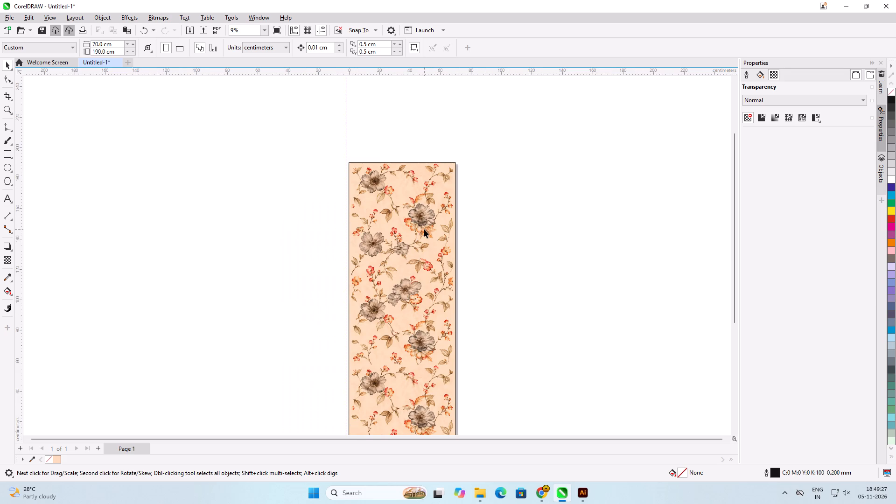
{"action": "double_click", "coordinate": [424, 229]}
{"action": "scroll", "coordinate": [432, 196], "scroll_direction": "down", "scroll_amount": 7}
{"action": "scroll", "coordinate": [422, 250], "scroll_direction": "up", "scroll_amount": 5}
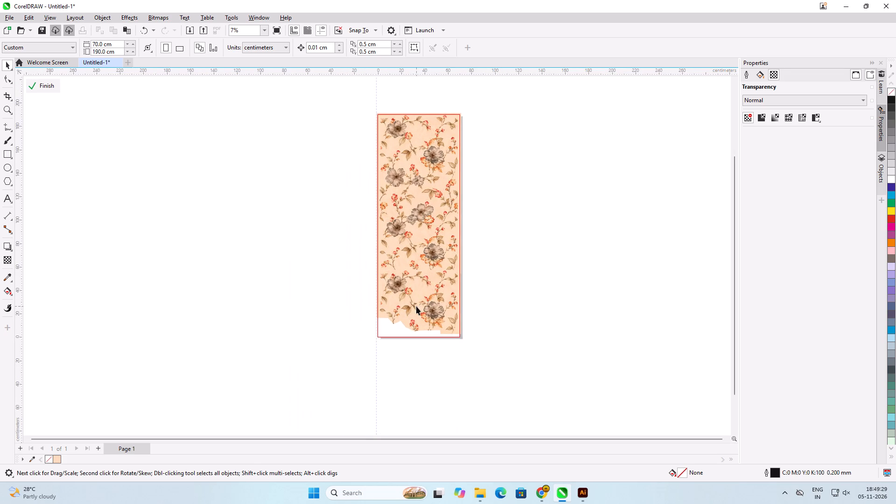
{"action": "scroll", "coordinate": [417, 287], "scroll_direction": "up", "scroll_amount": 5}
{"action": "scroll", "coordinate": [391, 335], "scroll_direction": "down", "scroll_amount": 5}
{"action": "left_click", "coordinate": [488, 246]}
{"action": "scroll", "coordinate": [404, 151], "scroll_direction": "up", "scroll_amount": 5}
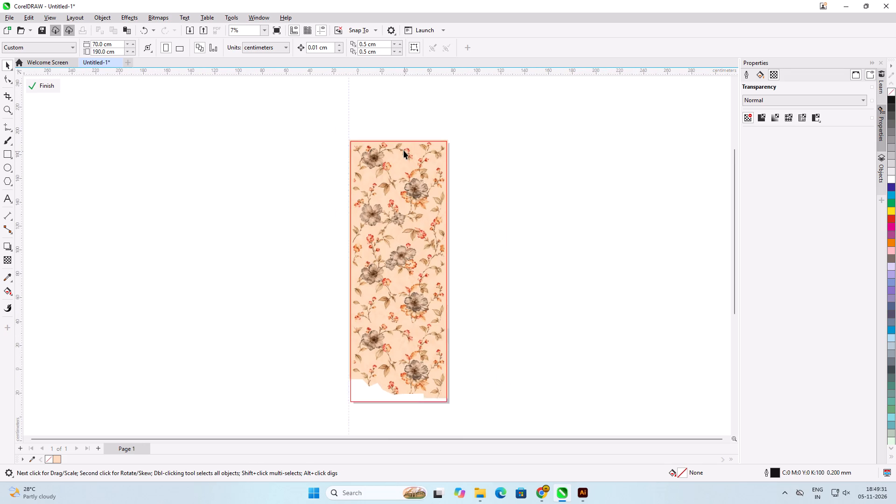
{"action": "scroll", "coordinate": [404, 150], "scroll_direction": "up", "scroll_amount": 1}
{"action": "left_click", "coordinate": [398, 180]}
{"action": "scroll", "coordinate": [391, 133], "scroll_direction": "up", "scroll_amount": 5}
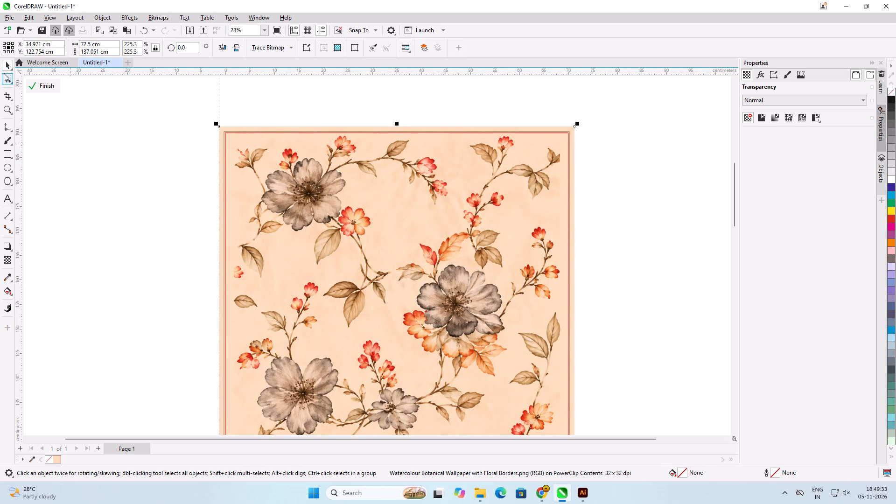
{"action": "left_click", "coordinate": [7, 77]}
{"action": "scroll", "coordinate": [349, 116], "scroll_direction": "up", "scroll_amount": 4}
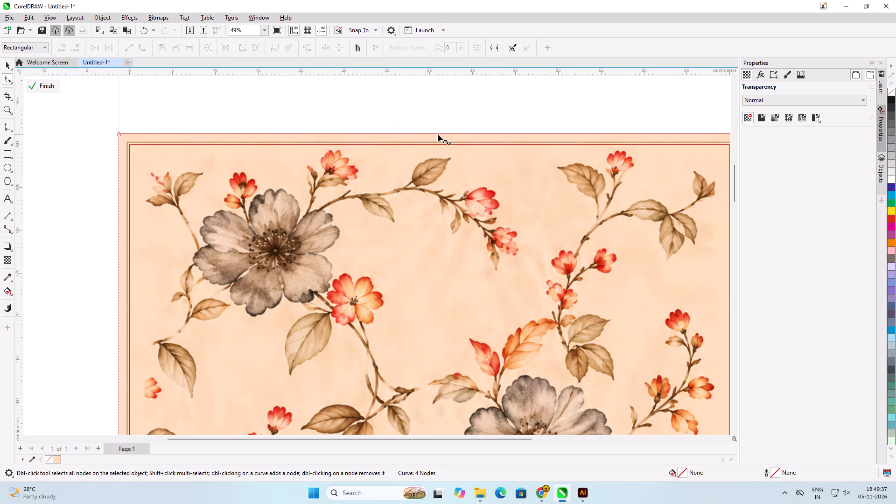
{"action": "left_click_drag", "start_coordinate": [438, 133], "coordinate": [437, 145]}
Pull the upper floral copy's right edge inward to the page's right edge at X 70 cm.
{"action": "scroll", "coordinate": [434, 145], "scroll_direction": "down", "scroll_amount": 8}
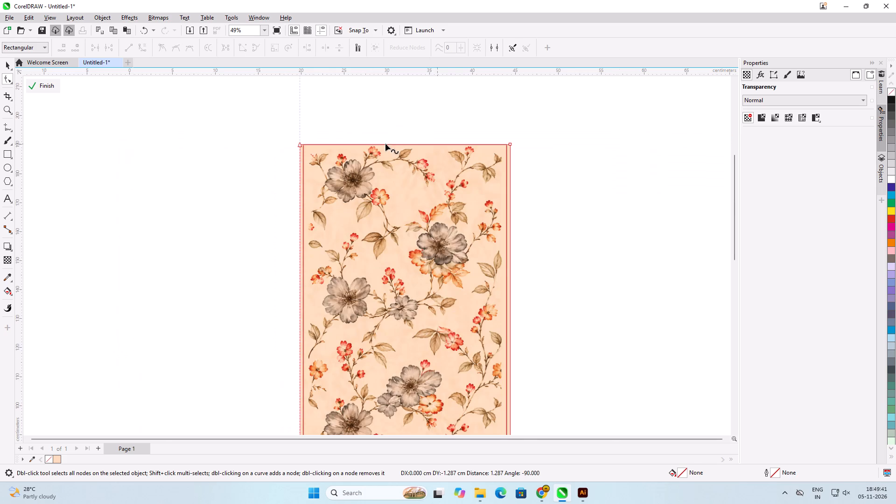
{"action": "scroll", "coordinate": [523, 194], "scroll_direction": "down", "scroll_amount": 5}
{"action": "scroll", "coordinate": [522, 238], "scroll_direction": "up", "scroll_amount": 4}
{"action": "left_click_drag", "start_coordinate": [512, 273], "coordinate": [508, 274]}
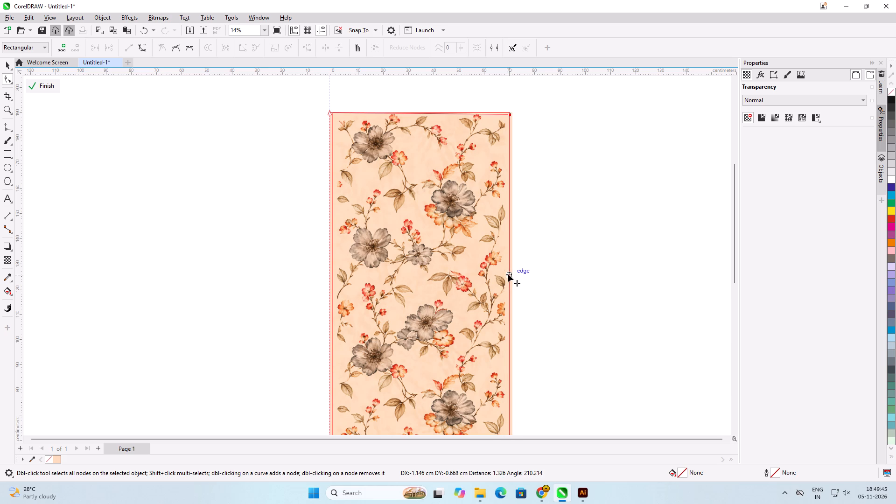
{"action": "left_click_drag", "start_coordinate": [508, 274], "coordinate": [508, 273]}
Examine the upper floral copy's trimmed right edge and top-right corner against the page outline.
{"action": "scroll", "coordinate": [509, 141], "scroll_direction": "up", "scroll_amount": 10}
{"action": "scroll", "coordinate": [507, 173], "scroll_direction": "down", "scroll_amount": 3}
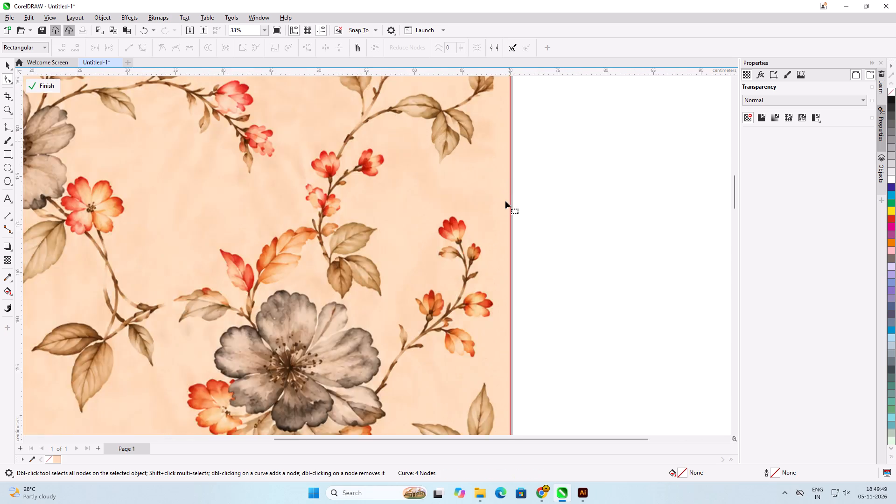
{"action": "scroll", "coordinate": [508, 126], "scroll_direction": "up", "scroll_amount": 4}
{"action": "scroll", "coordinate": [505, 192], "scroll_direction": "down", "scroll_amount": 8}
{"action": "scroll", "coordinate": [502, 107], "scroll_direction": "up", "scroll_amount": 10}
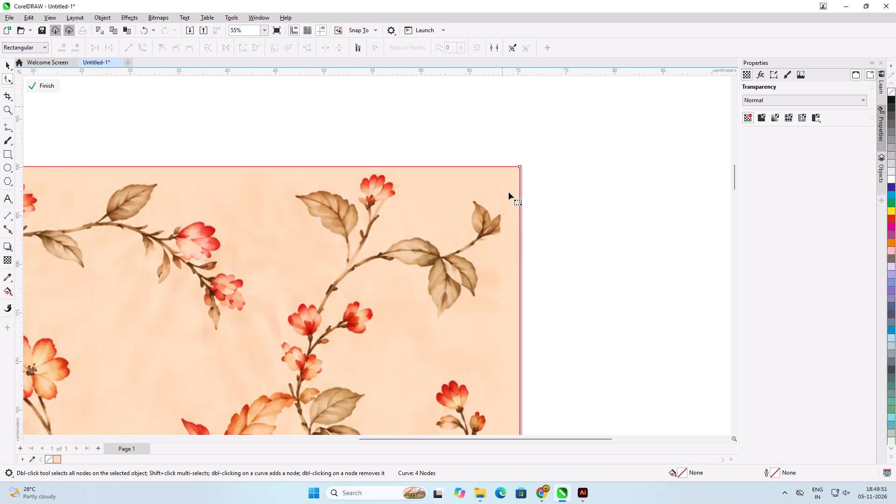
{"action": "scroll", "coordinate": [509, 192], "scroll_direction": "up", "scroll_amount": 9}
{"action": "scroll", "coordinate": [524, 133], "scroll_direction": "up", "scroll_amount": 1}
{"action": "scroll", "coordinate": [560, 165], "scroll_direction": "down", "scroll_amount": 6}
{"action": "scroll", "coordinate": [562, 144], "scroll_direction": "up", "scroll_amount": 9}
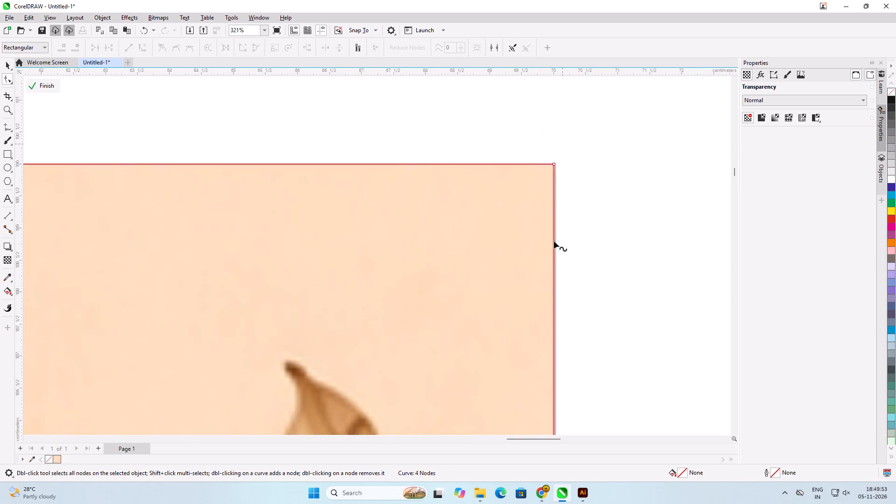
Shift the upper floral copy's right edge about 0.01 cm inward and upward so its top-right corner meets the page corner.
{"action": "scroll", "coordinate": [554, 241], "scroll_direction": "up", "scroll_amount": 18}
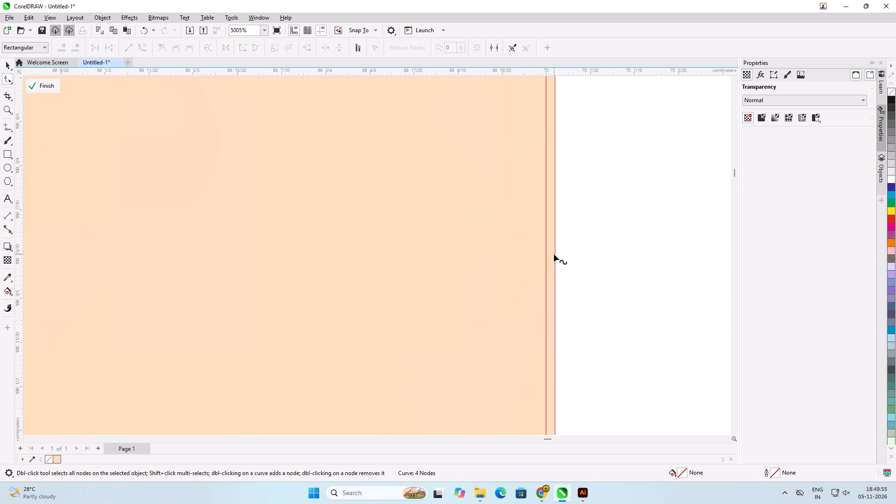
{"action": "scroll", "coordinate": [554, 254], "scroll_direction": "down", "scroll_amount": 15}
{"action": "scroll", "coordinate": [554, 258], "scroll_direction": "up", "scroll_amount": 1}
{"action": "scroll", "coordinate": [554, 258], "scroll_direction": "down", "scroll_amount": 2}
{"action": "scroll", "coordinate": [559, 139], "scroll_direction": "up", "scroll_amount": 10}
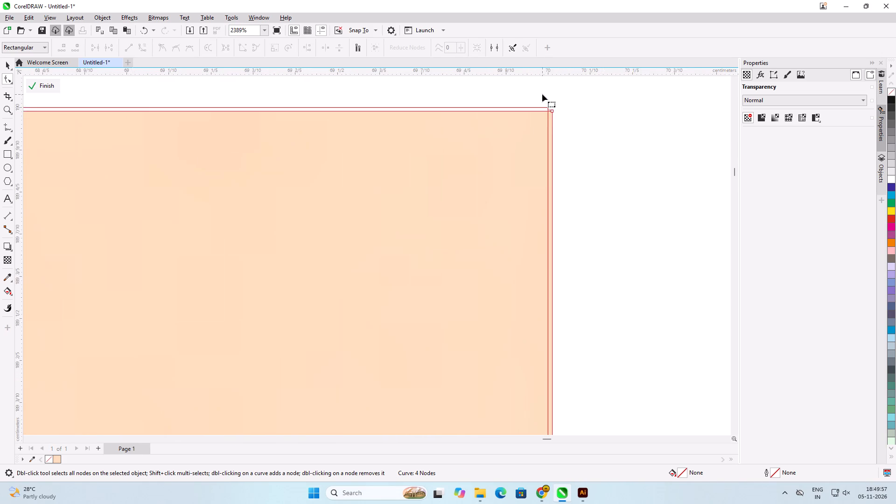
{"action": "scroll", "coordinate": [545, 119], "scroll_direction": "up", "scroll_amount": 6}
{"action": "scroll", "coordinate": [559, 164], "scroll_direction": "down", "scroll_amount": 6}
{"action": "scroll", "coordinate": [554, 131], "scroll_direction": "up", "scroll_amount": 11}
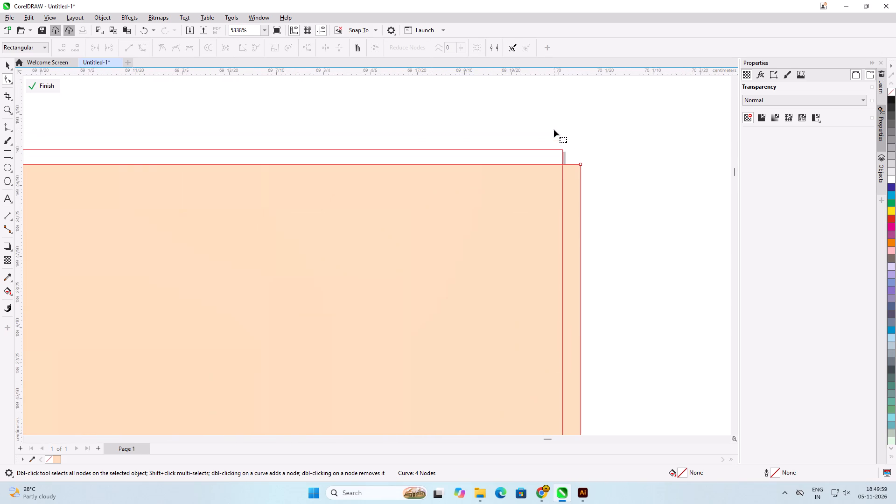
{"action": "left_click_drag", "start_coordinate": [581, 197], "coordinate": [566, 187]}
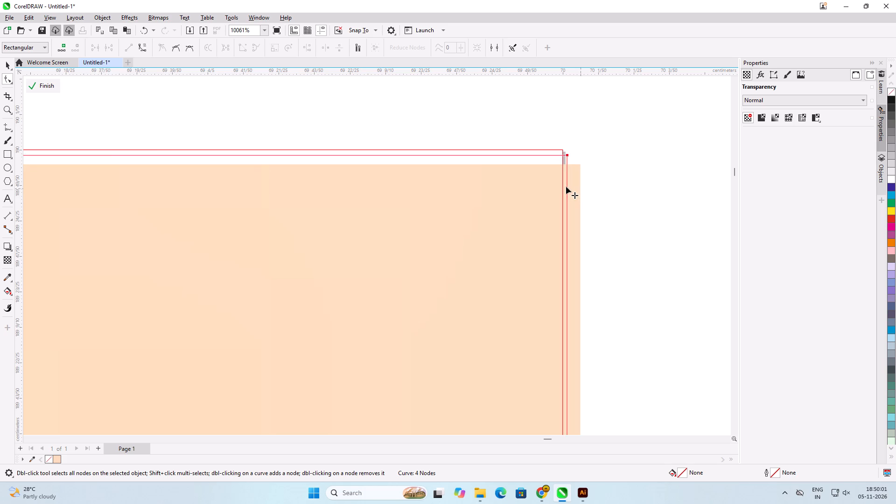
{"action": "left_click_drag", "start_coordinate": [566, 187], "coordinate": [563, 182]}
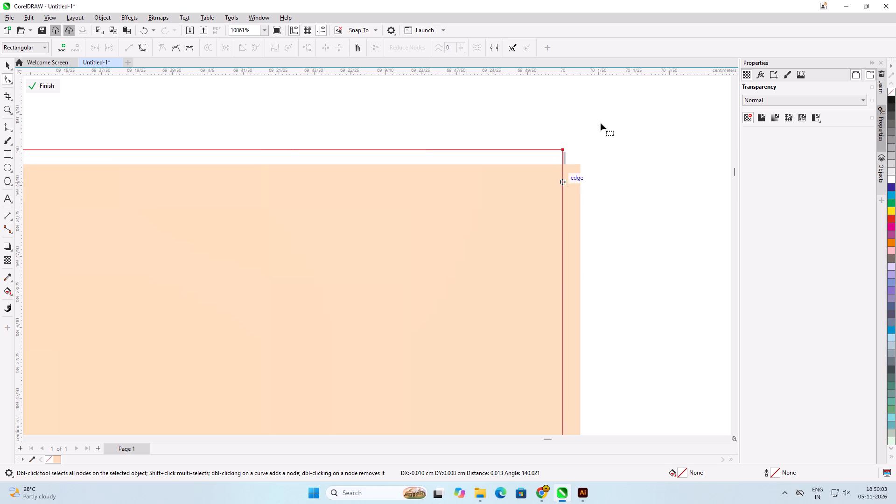
Pull the upper floral copy's left edge inward to the page's left edge at X 0 cm.
{"action": "scroll", "coordinate": [601, 123], "scroll_direction": "down", "scroll_amount": 4}
{"action": "scroll", "coordinate": [601, 123], "scroll_direction": "up", "scroll_amount": 1}
{"action": "scroll", "coordinate": [601, 123], "scroll_direction": "down", "scroll_amount": 5}
{"action": "scroll", "coordinate": [601, 123], "scroll_direction": "up", "scroll_amount": 1}
{"action": "scroll", "coordinate": [603, 127], "scroll_direction": "down", "scroll_amount": 20}
{"action": "scroll", "coordinate": [603, 127], "scroll_direction": "down", "scroll_amount": 4}
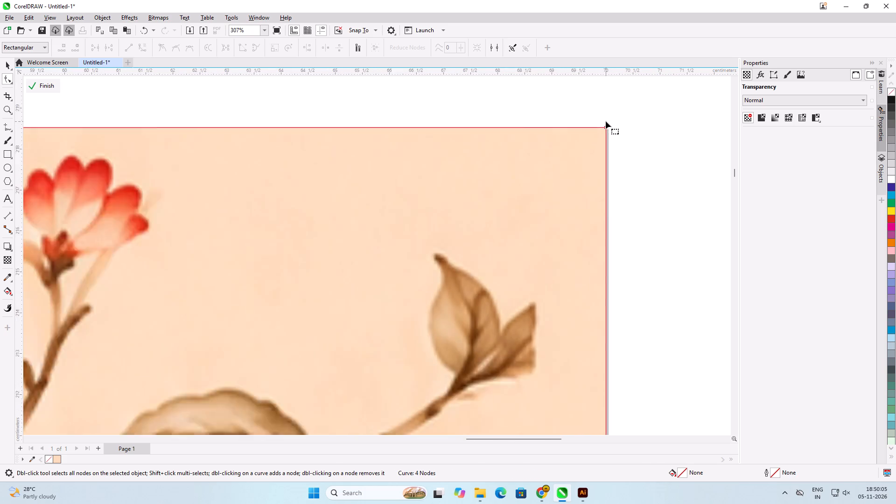
{"action": "scroll", "coordinate": [606, 121], "scroll_direction": "down", "scroll_amount": 20}
{"action": "scroll", "coordinate": [606, 121], "scroll_direction": "down", "scroll_amount": 2}
{"action": "scroll", "coordinate": [606, 121], "scroll_direction": "up", "scroll_amount": 1}
{"action": "scroll", "coordinate": [606, 121], "scroll_direction": "down", "scroll_amount": 6}
{"action": "scroll", "coordinate": [553, 266], "scroll_direction": "up", "scroll_amount": 6}
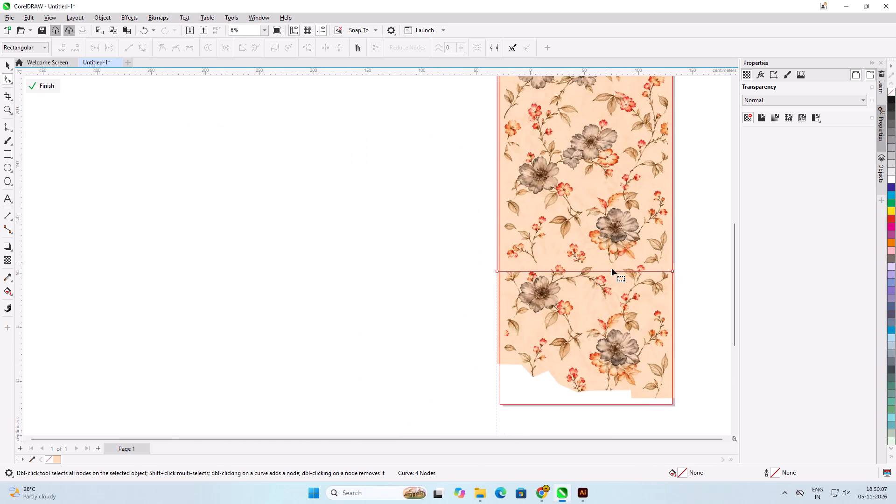
{"action": "scroll", "coordinate": [665, 268], "scroll_direction": "up", "scroll_amount": 18}
{"action": "scroll", "coordinate": [685, 308], "scroll_direction": "down", "scroll_amount": 3}
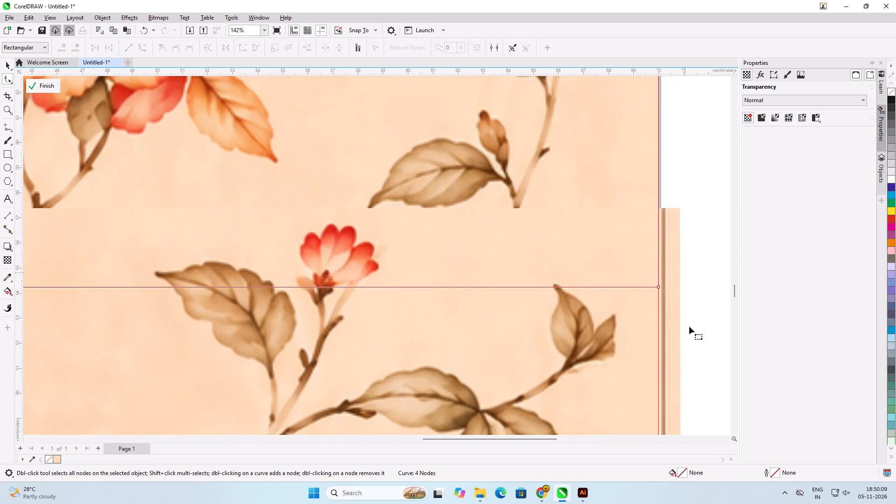
{"action": "scroll", "coordinate": [689, 327], "scroll_direction": "down", "scroll_amount": 13}
{"action": "scroll", "coordinate": [452, 295], "scroll_direction": "up", "scroll_amount": 7}
{"action": "scroll", "coordinate": [395, 340], "scroll_direction": "up", "scroll_amount": 5}
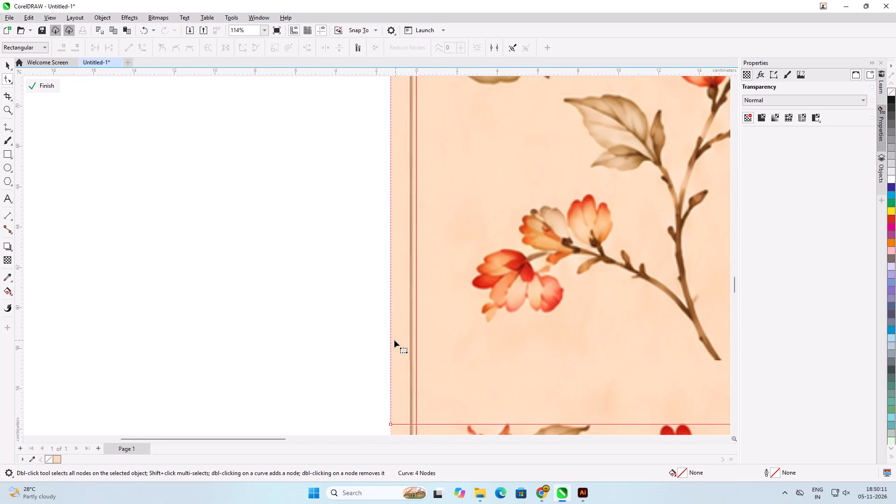
{"action": "left_click_drag", "start_coordinate": [391, 339], "coordinate": [417, 341]}
Pull the lower floral copy's left edge inward to the page's left edge at X 0 cm, aligning its top-left node.
{"action": "scroll", "coordinate": [410, 349], "scroll_direction": "down", "scroll_amount": 19}
{"action": "scroll", "coordinate": [408, 356], "scroll_direction": "up", "scroll_amount": 1}
{"action": "scroll", "coordinate": [408, 356], "scroll_direction": "down", "scroll_amount": 3}
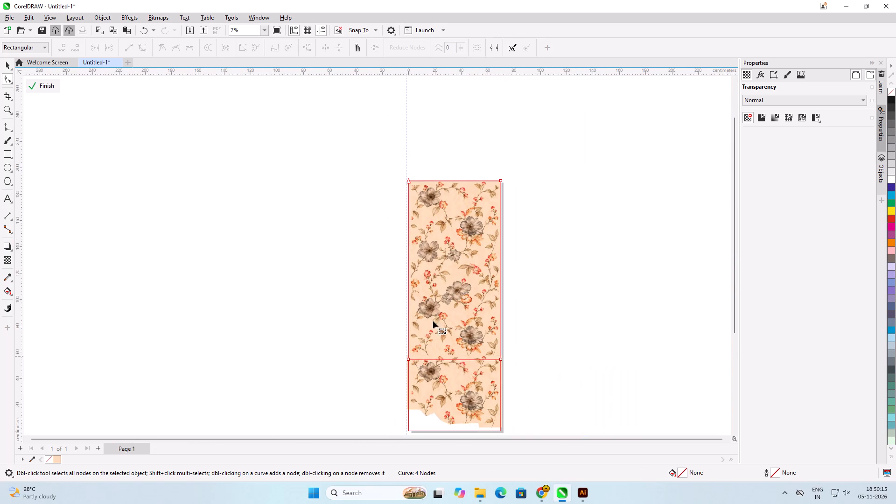
{"action": "scroll", "coordinate": [438, 228], "scroll_direction": "up", "scroll_amount": 3}
{"action": "scroll", "coordinate": [438, 209], "scroll_direction": "down", "scroll_amount": 8}
{"action": "scroll", "coordinate": [439, 328], "scroll_direction": "up", "scroll_amount": 8}
{"action": "scroll", "coordinate": [414, 210], "scroll_direction": "up", "scroll_amount": 3}
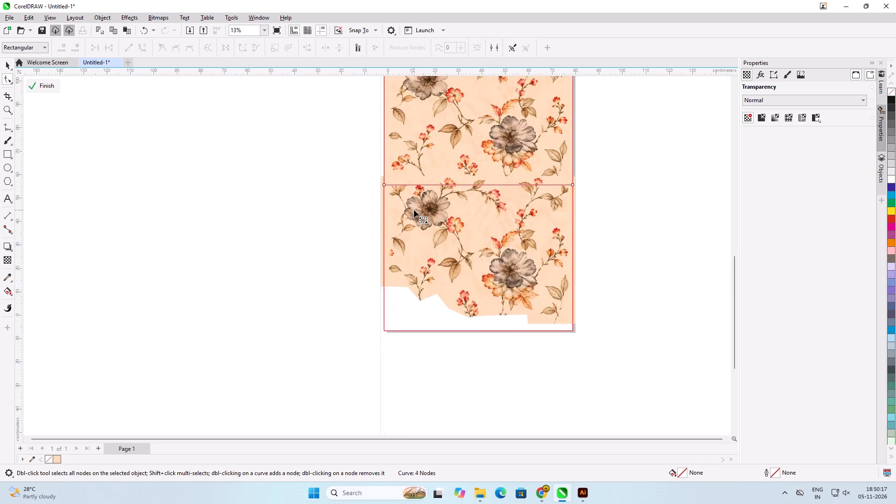
{"action": "scroll", "coordinate": [414, 210], "scroll_direction": "up", "scroll_amount": 5}
{"action": "left_click", "coordinate": [343, 256]}
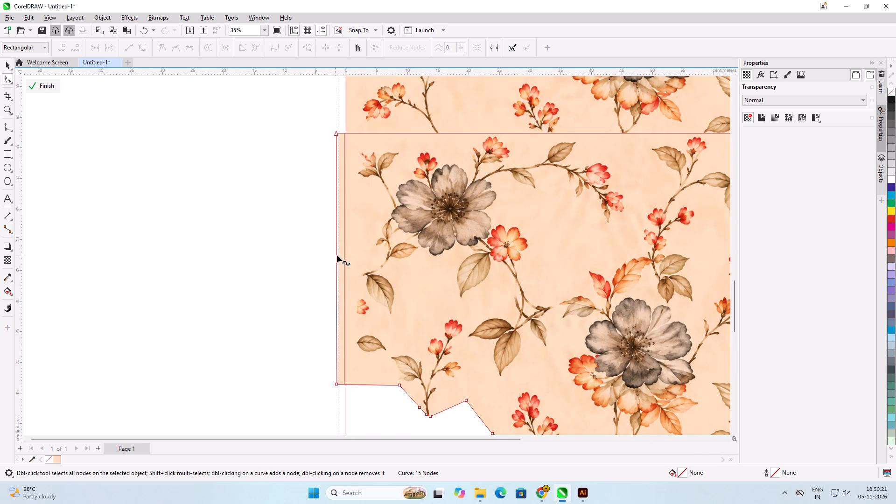
{"action": "left_click_drag", "start_coordinate": [337, 255], "coordinate": [347, 255]}
{"action": "scroll", "coordinate": [355, 109], "scroll_direction": "up", "scroll_amount": 5}
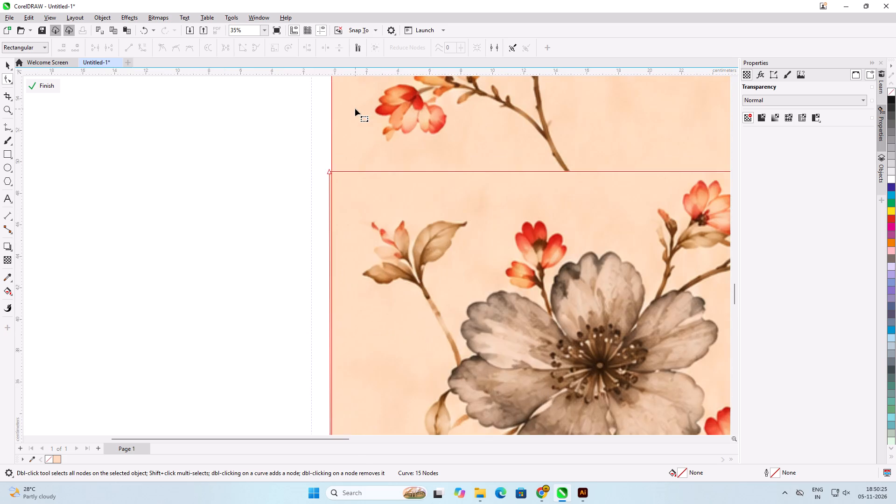
{"action": "scroll", "coordinate": [355, 109], "scroll_direction": "up", "scroll_amount": 8}
{"action": "scroll", "coordinate": [347, 201], "scroll_direction": "up", "scroll_amount": 5}
{"action": "left_click_drag", "start_coordinate": [349, 186], "coordinate": [355, 186]}
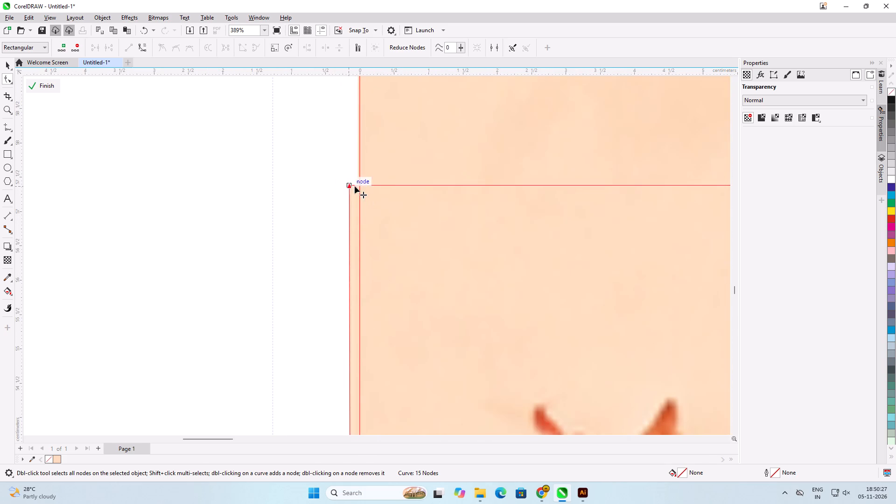
{"action": "left_click_drag", "start_coordinate": [355, 186], "coordinate": [360, 186]}
Pull the lower floral copy's right edge inward to the page's right edge at X 70 cm.
{"action": "scroll", "coordinate": [308, 190], "scroll_direction": "down", "scroll_amount": 4}
{"action": "scroll", "coordinate": [312, 191], "scroll_direction": "up", "scroll_amount": 10}
{"action": "scroll", "coordinate": [391, 296], "scroll_direction": "down", "scroll_amount": 6}
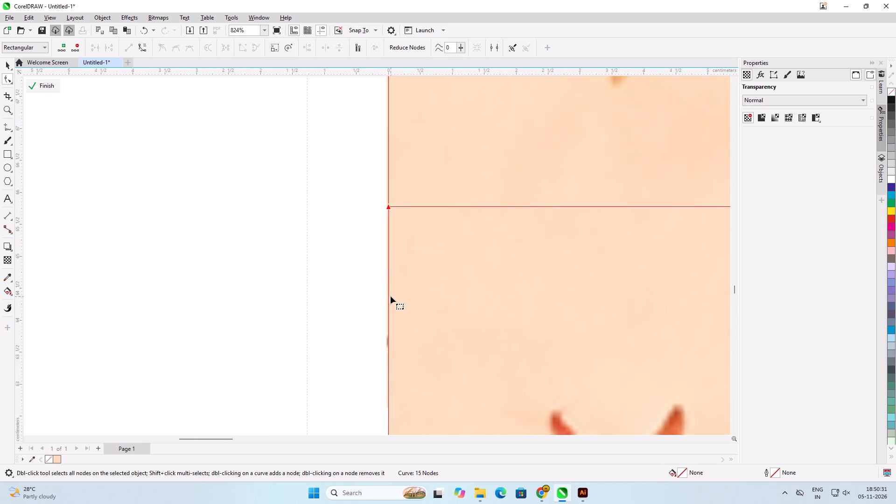
{"action": "scroll", "coordinate": [386, 287], "scroll_direction": "down", "scroll_amount": 2}
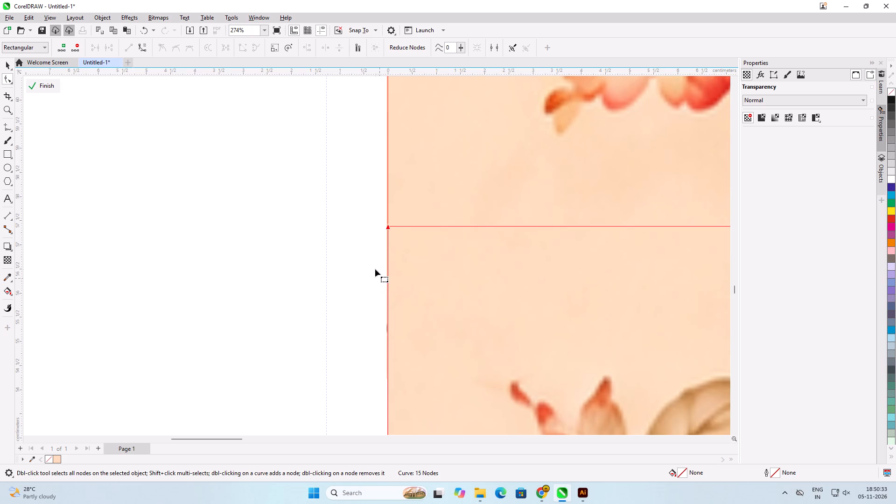
{"action": "scroll", "coordinate": [375, 269], "scroll_direction": "down", "scroll_amount": 14}
{"action": "scroll", "coordinate": [375, 269], "scroll_direction": "up", "scroll_amount": 1}
{"action": "scroll", "coordinate": [375, 269], "scroll_direction": "down", "scroll_amount": 7}
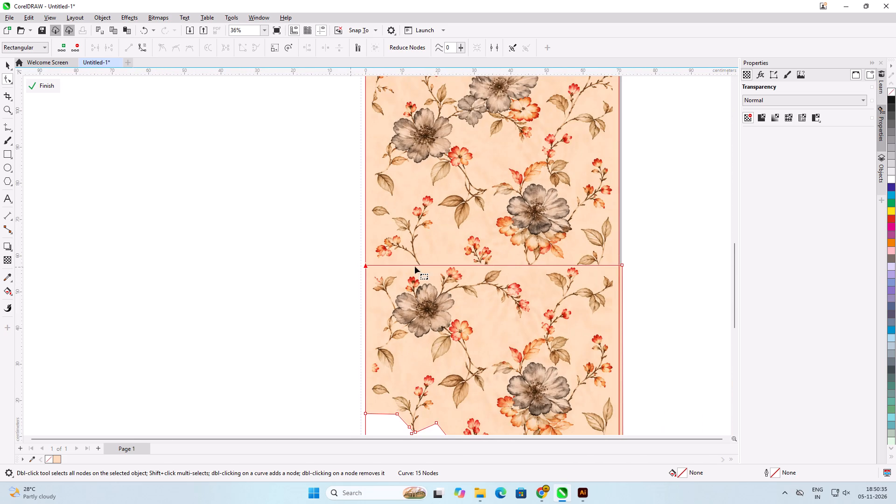
{"action": "scroll", "coordinate": [637, 268], "scroll_direction": "up", "scroll_amount": 18}
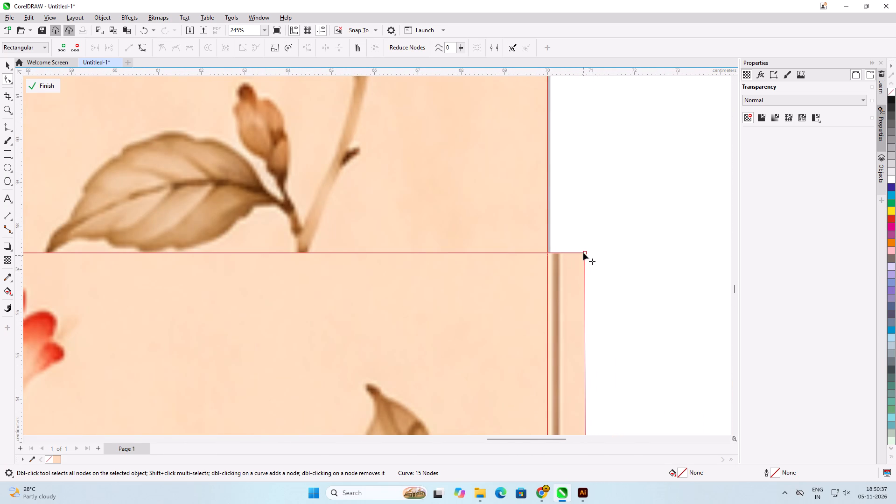
{"action": "left_click_drag", "start_coordinate": [585, 288], "coordinate": [562, 289]}
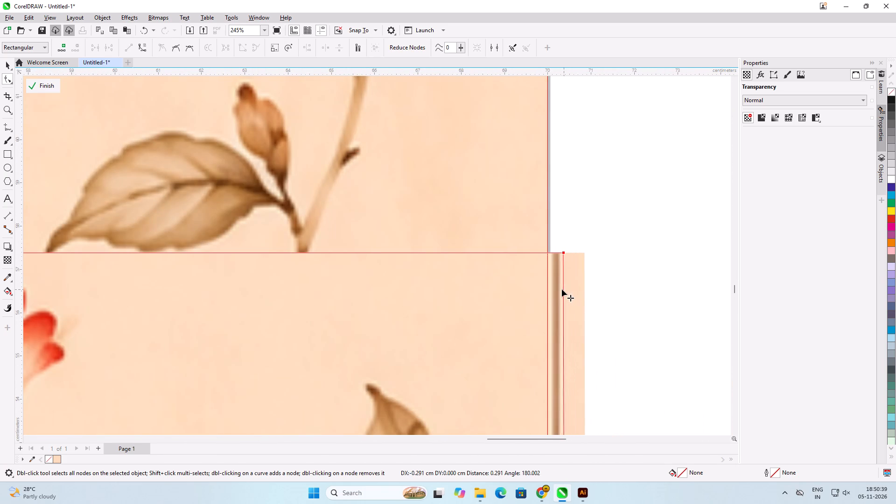
{"action": "left_click_drag", "start_coordinate": [562, 289], "coordinate": [547, 289]}
Move the lower floral copy's bottom-right corner node inward onto the page's right edge at X 70 cm.
{"action": "scroll", "coordinate": [552, 188], "scroll_direction": "down", "scroll_amount": 18}
{"action": "scroll", "coordinate": [552, 202], "scroll_direction": "up", "scroll_amount": 1}
{"action": "scroll", "coordinate": [552, 202], "scroll_direction": "down", "scroll_amount": 3}
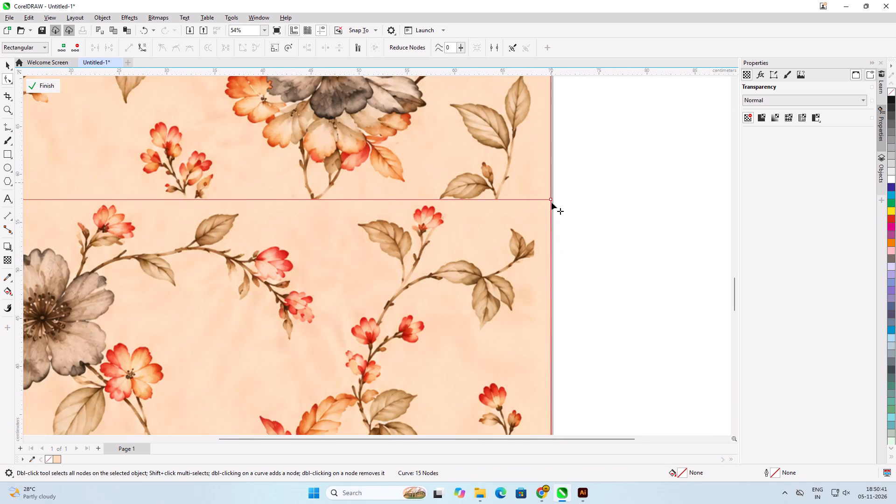
{"action": "scroll", "coordinate": [552, 230], "scroll_direction": "down", "scroll_amount": 6}
{"action": "scroll", "coordinate": [543, 327], "scroll_direction": "up", "scroll_amount": 20}
{"action": "scroll", "coordinate": [543, 327], "scroll_direction": "up", "scroll_amount": 3}
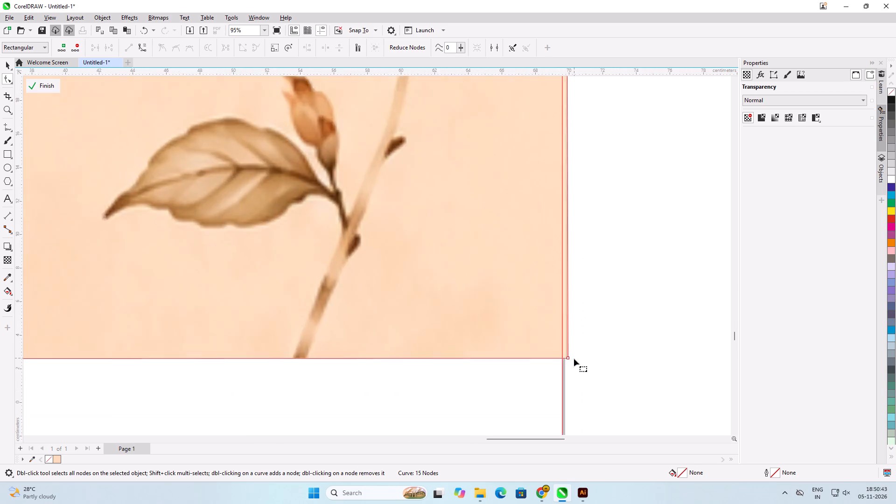
{"action": "scroll", "coordinate": [574, 359], "scroll_direction": "up", "scroll_amount": 11}
{"action": "left_click_drag", "start_coordinate": [543, 355], "coordinate": [519, 356]}
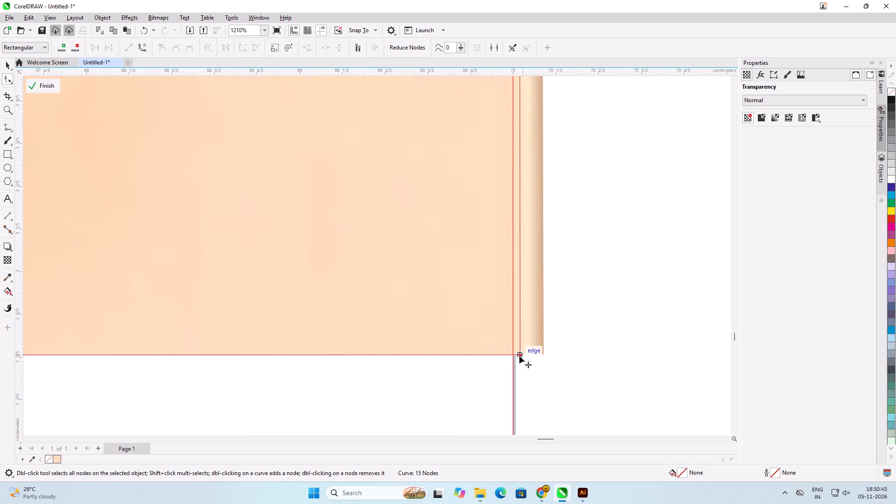
{"action": "left_click_drag", "start_coordinate": [519, 356], "coordinate": [514, 357]}
Move the lower floral copy's top-left node about 0.83 cm inward onto the page's left edge and finish editing the PowerClip.
{"action": "scroll", "coordinate": [581, 355], "scroll_direction": "down", "scroll_amount": 17}
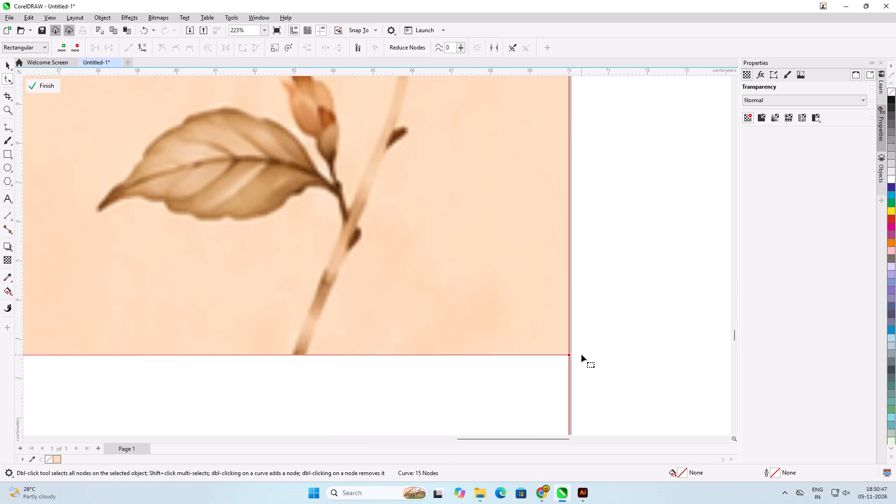
{"action": "scroll", "coordinate": [581, 355], "scroll_direction": "down", "scroll_amount": 6}
{"action": "scroll", "coordinate": [581, 355], "scroll_direction": "up", "scroll_amount": 1}
{"action": "scroll", "coordinate": [581, 355], "scroll_direction": "down", "scroll_amount": 1}
{"action": "scroll", "coordinate": [197, 294], "scroll_direction": "down", "scroll_amount": 13}
{"action": "scroll", "coordinate": [164, 275], "scroll_direction": "up", "scroll_amount": 9}
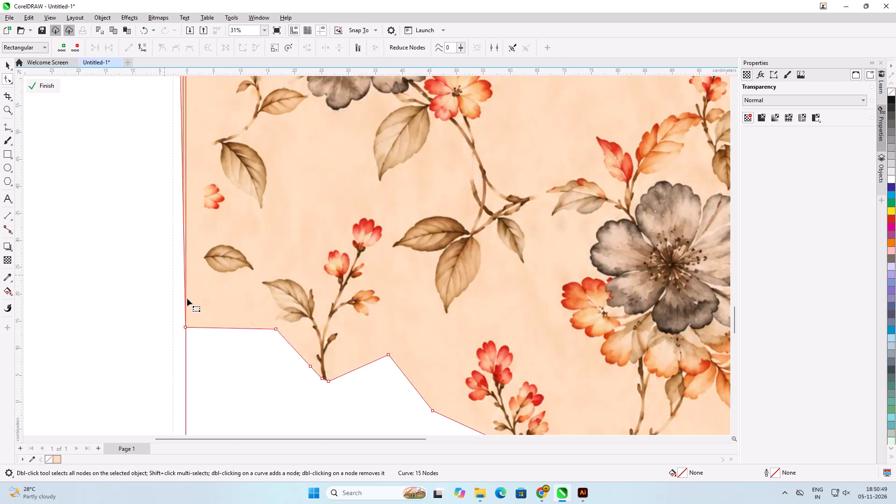
{"action": "scroll", "coordinate": [187, 299], "scroll_direction": "up", "scroll_amount": 6}
{"action": "scroll", "coordinate": [189, 308], "scroll_direction": "down", "scroll_amount": 9}
{"action": "scroll", "coordinate": [197, 158], "scroll_direction": "up", "scroll_amount": 11}
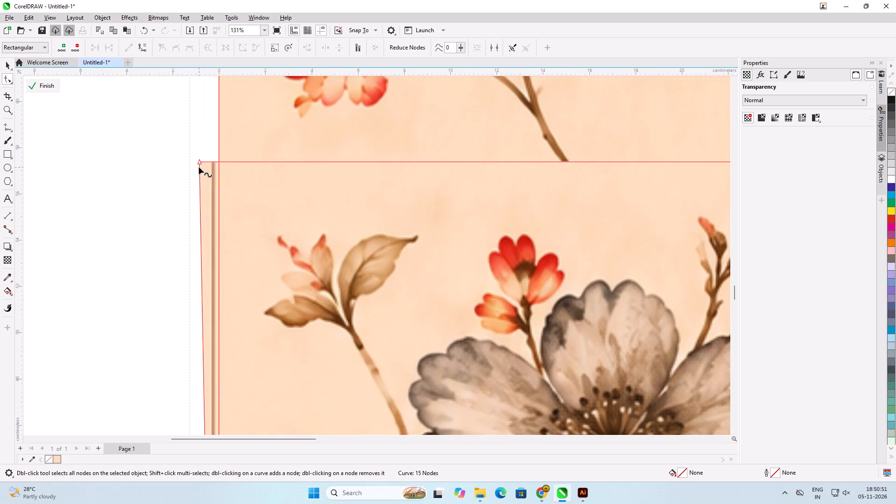
{"action": "left_click", "coordinate": [199, 162]}
{"action": "left_click", "coordinate": [199, 162]}
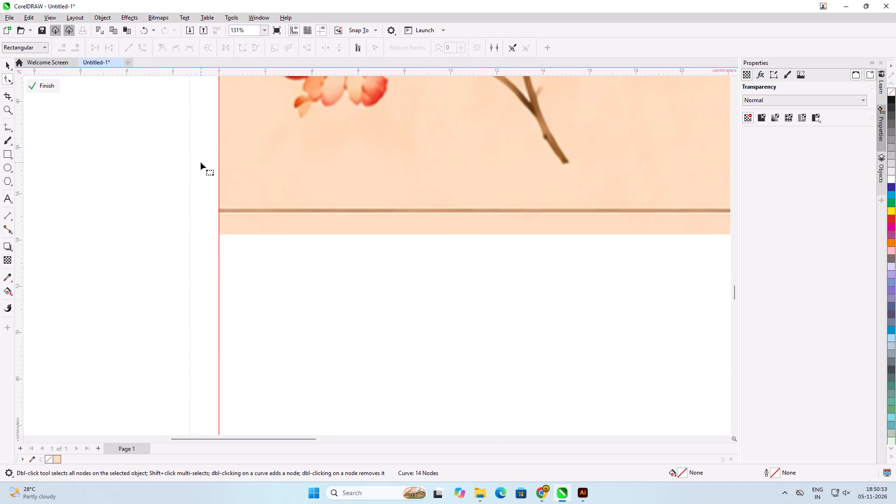
{"action": "key", "text": "ctrl+z"}
{"action": "left_click", "coordinate": [201, 162]}
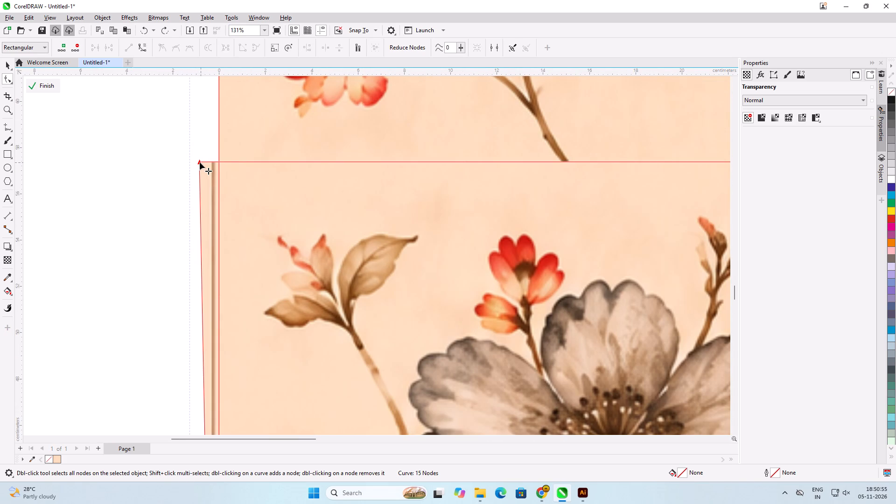
{"action": "left_click_drag", "start_coordinate": [199, 162], "coordinate": [217, 163]}
{"action": "scroll", "coordinate": [217, 165], "scroll_direction": "down", "scroll_amount": 2}
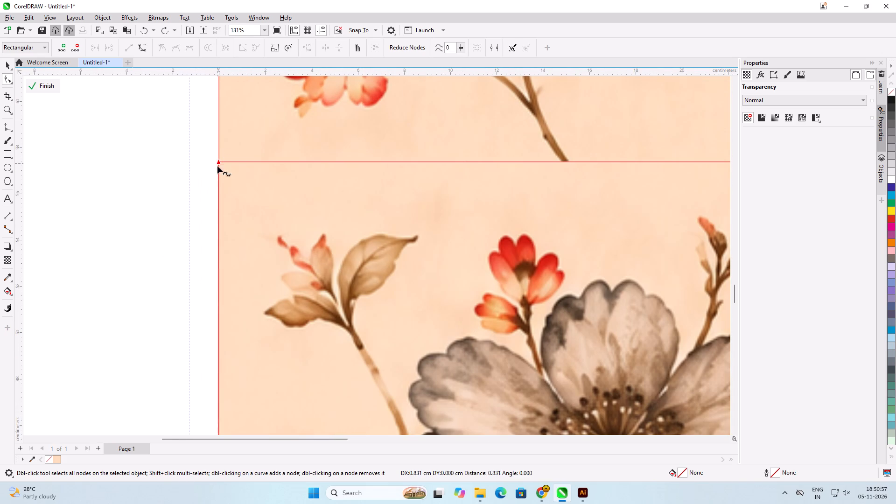
{"action": "scroll", "coordinate": [217, 166], "scroll_direction": "down", "scroll_amount": 17}
{"action": "left_click", "coordinate": [431, 190]}
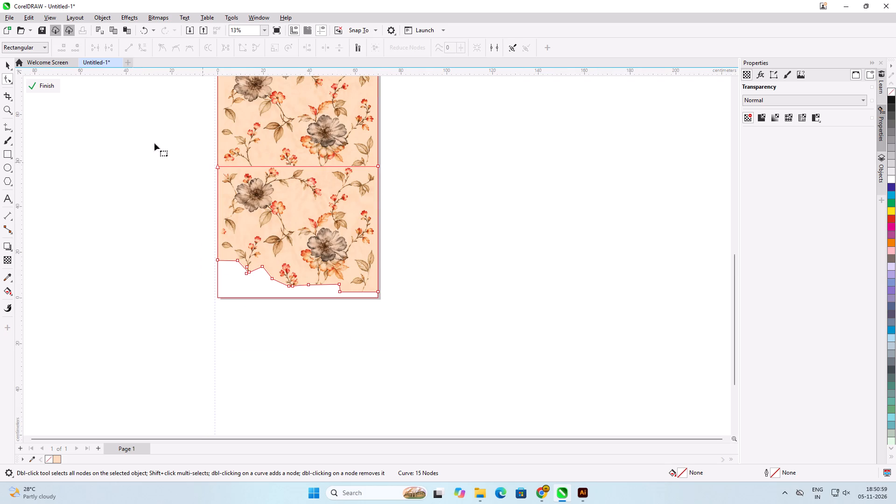
{"action": "left_click", "coordinate": [53, 91]}
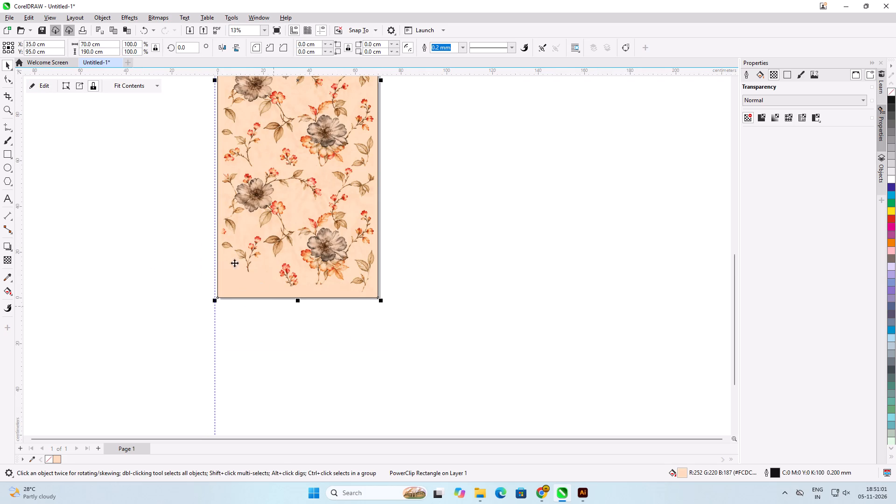
Reopen the PowerClip contents, scale both floral copies together about their centre to about 67.4 x 180.3 cm, and group them.
{"action": "left_click", "coordinate": [42, 89]}
{"action": "left_click", "coordinate": [280, 229]}
{"action": "scroll", "coordinate": [296, 330], "scroll_direction": "down", "scroll_amount": 8}
{"action": "scroll", "coordinate": [292, 216], "scroll_direction": "up", "scroll_amount": 5}
{"action": "left_click", "coordinate": [292, 239], "text": "shift"}
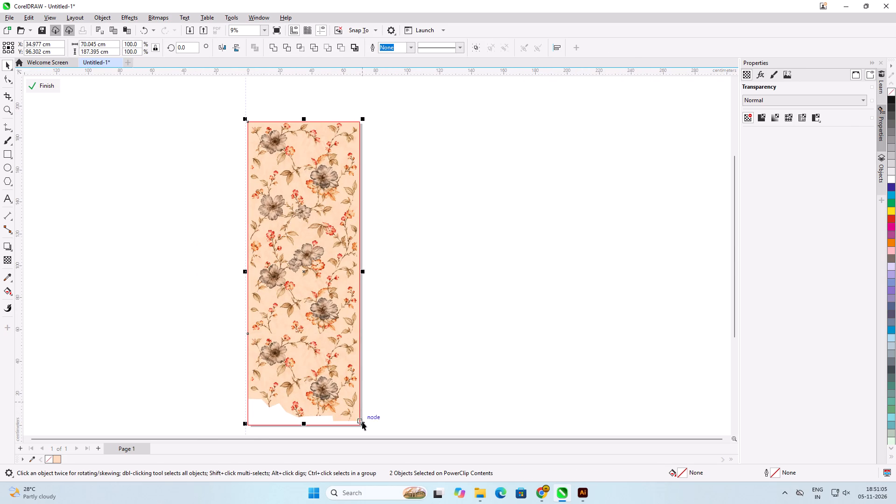
{"action": "left_click_drag", "start_coordinate": [362, 423], "coordinate": [361, 418], "text": "shift"}
{"action": "key", "text": "ctrl+g"}
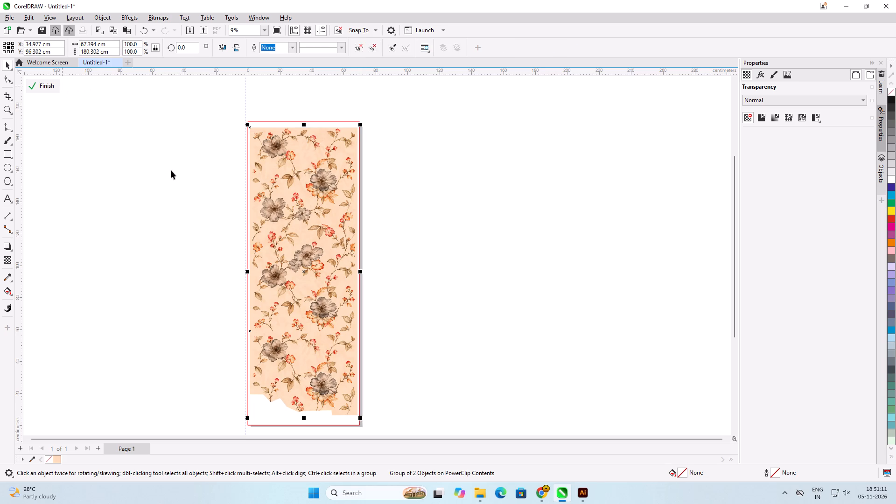
Nudge the grouped floral copies down 0.02 cm and finish editing the PowerClip contents.
{"action": "left_click", "coordinate": [460, 228]}
{"action": "left_click", "coordinate": [331, 268]}
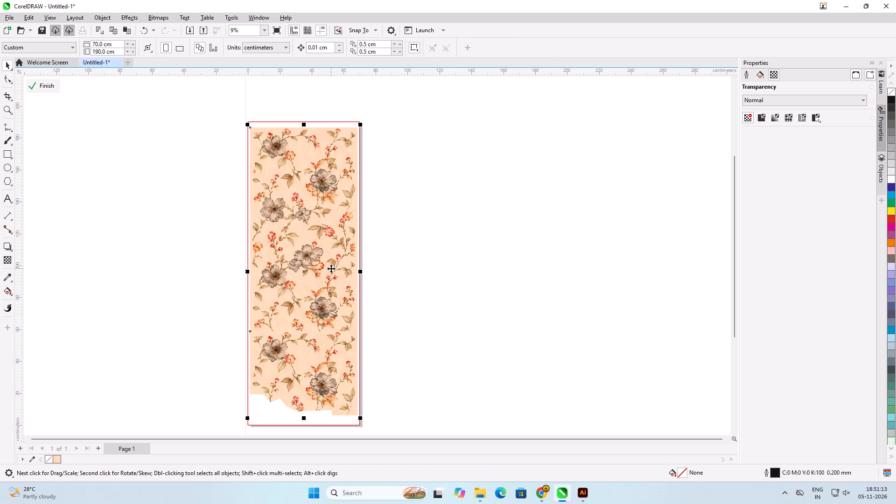
{"action": "key", "text": "Down"}
{"action": "key", "text": "Down"}
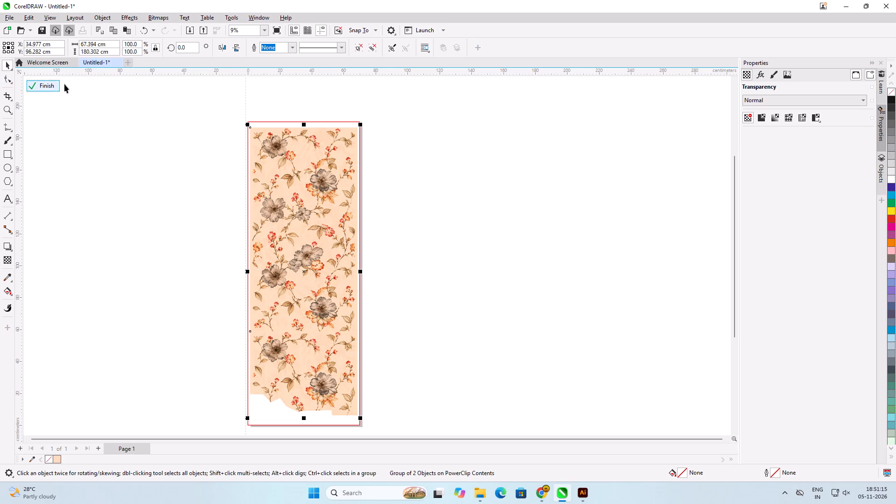
{"action": "left_click", "coordinate": [53, 85]}
{"action": "left_click", "coordinate": [72, 183]}
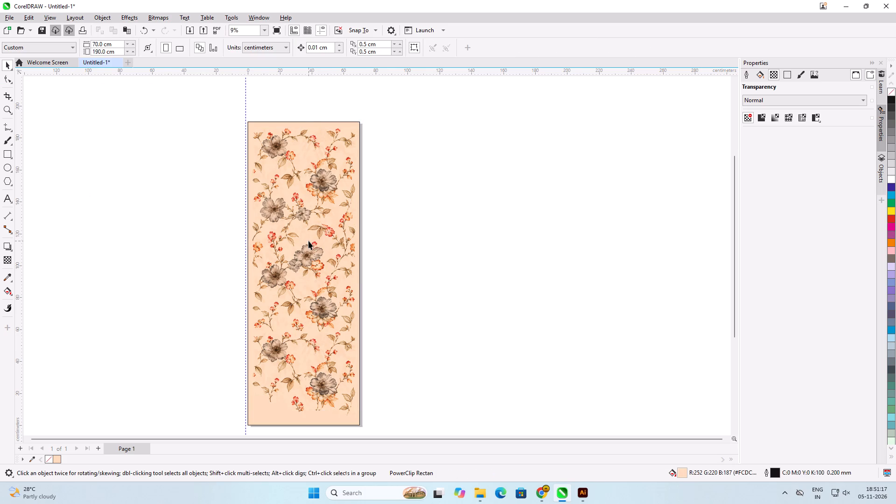
Reopen the PowerClip contents, nudge the grouped floral copies down to Y about 95.74 cm, and finish editing.
{"action": "double_click", "coordinate": [308, 241]}
{"action": "left_click", "coordinate": [308, 241]}
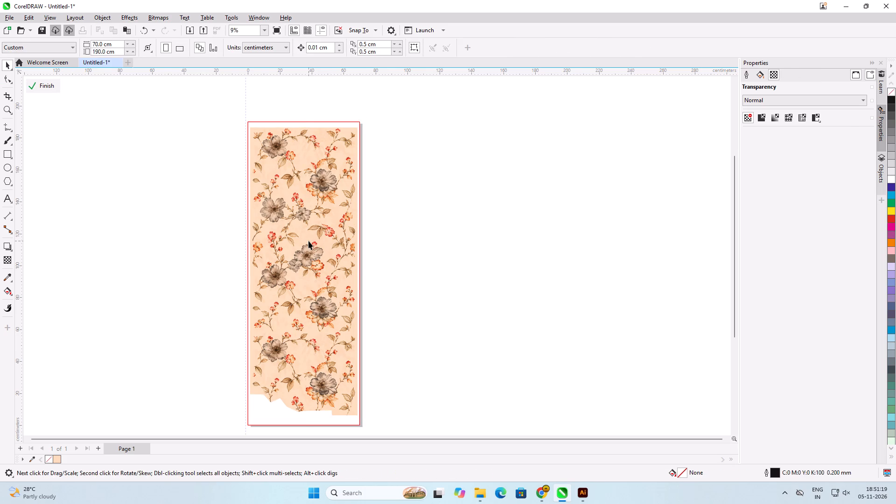
{"action": "key", "text": "Down"}
{"action": "key", "text": "Down"}
{"action": "key", "text": "Down"}
{"action": "key", "text": "Down"}
{"action": "key", "text": "Down"}
{"action": "key", "text": "Down"}
{"action": "key", "text": "Down"}
{"action": "key", "text": "Down"}
{"action": "key", "text": "Down"}
{"action": "key", "text": "Down"}
{"action": "key", "text": "Down"}
{"action": "key", "text": "Down"}
{"action": "key", "text": "Down"}
{"action": "key", "text": "Down"}
{"action": "key", "text": "Down"}
{"action": "key", "text": "Down"}
{"action": "key", "text": "Down"}
{"action": "key", "text": "Down"}
{"action": "key", "text": "Down"}
{"action": "key", "text": "Down"}
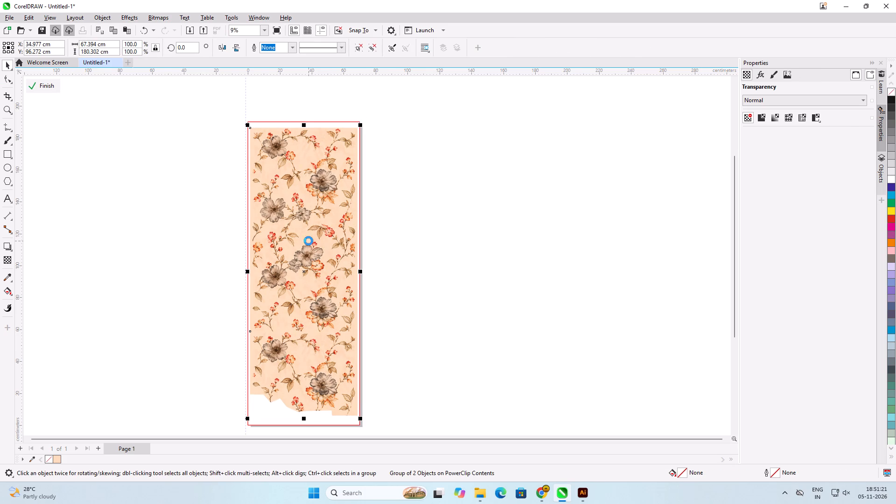
{"action": "key", "text": "shift+Down"}
{"action": "key", "text": "shift+Down"}
{"action": "key", "text": "shift+Down"}
{"action": "key", "text": "shift+Down"}
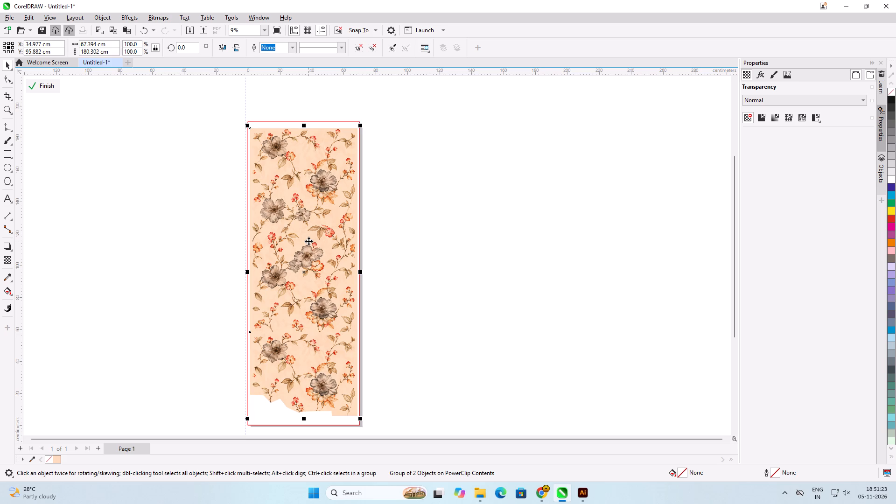
{"action": "key", "text": "shift+Down"}
{"action": "key", "text": "shift+Down"}
{"action": "key", "text": "shift+Down"}
{"action": "key", "text": "shift+Down"}
{"action": "key", "text": "shift+Down"}
{"action": "key", "text": "shift+Down"}
{"action": "key", "text": "shift+Down"}
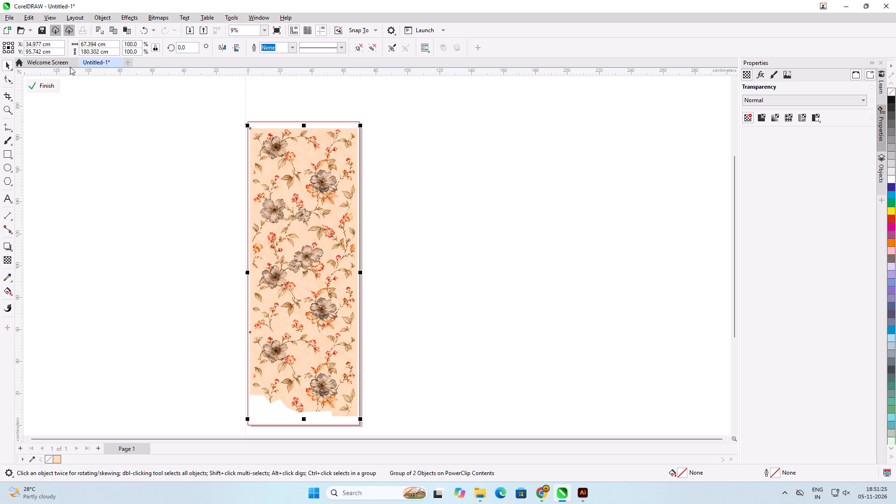
{"action": "left_click", "coordinate": [45, 88]}
Inspect the placement of the floral pattern within the peach rectangle, including the margin along its top edge.
{"action": "left_click", "coordinate": [115, 185]}
{"action": "scroll", "coordinate": [339, 170], "scroll_direction": "up", "scroll_amount": 1}
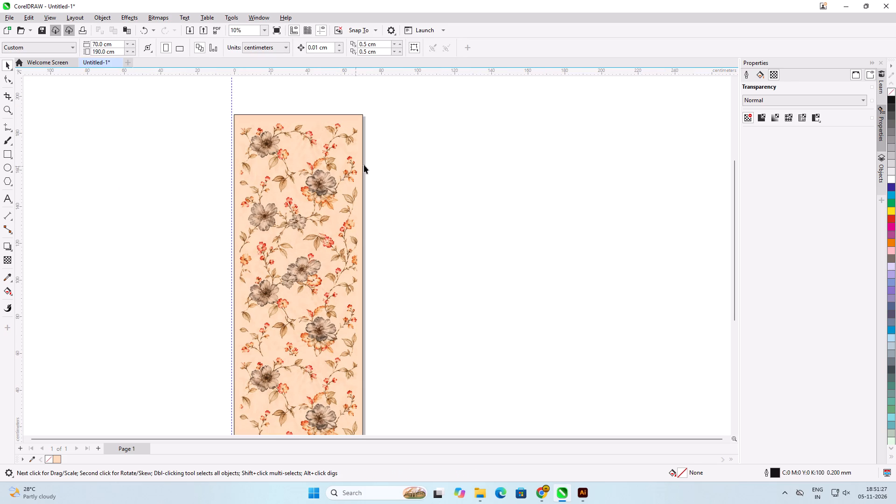
{"action": "scroll", "coordinate": [374, 162], "scroll_direction": "down", "scroll_amount": 4}
{"action": "scroll", "coordinate": [272, 223], "scroll_direction": "up", "scroll_amount": 3}
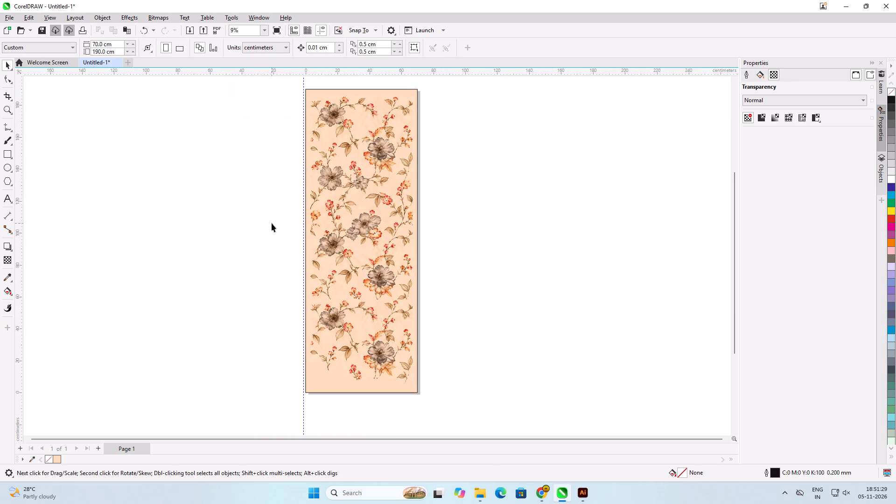
{"action": "scroll", "coordinate": [272, 223], "scroll_direction": "up", "scroll_amount": 1}
{"action": "scroll", "coordinate": [297, 278], "scroll_direction": "down", "scroll_amount": 2}
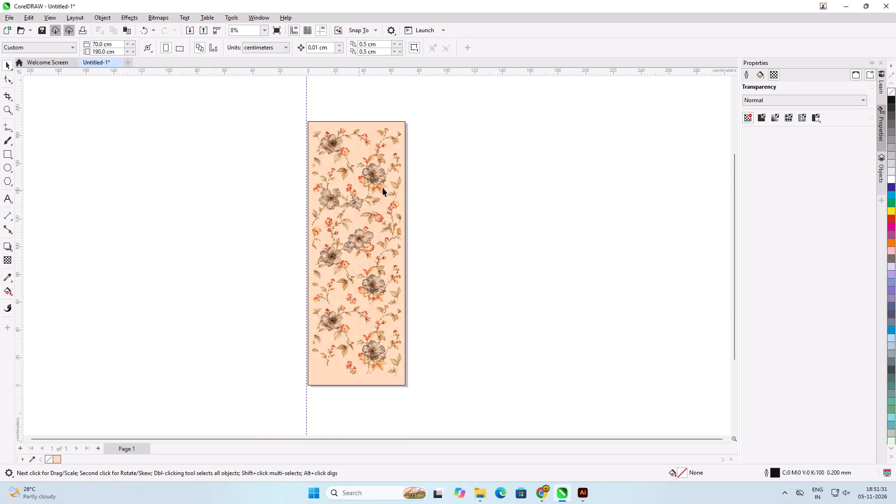
{"action": "left_click", "coordinate": [485, 188]}
{"action": "scroll", "coordinate": [310, 114], "scroll_direction": "up", "scroll_amount": 13}
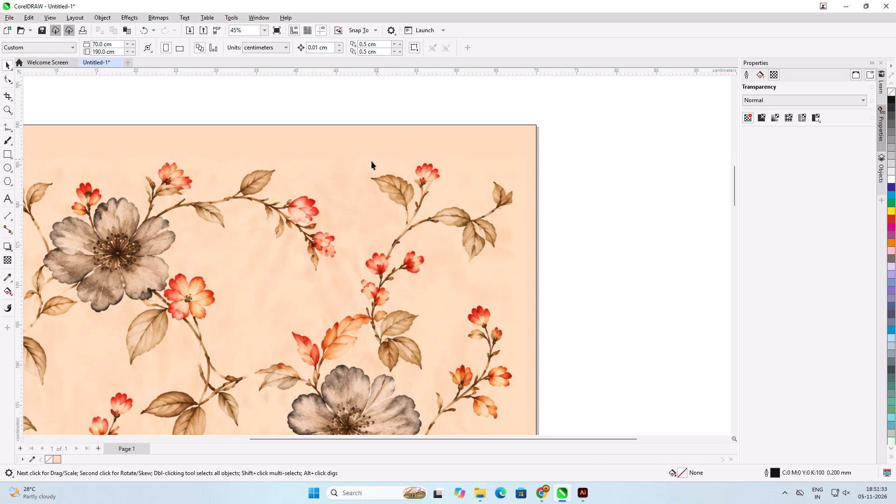
{"action": "scroll", "coordinate": [360, 164], "scroll_direction": "down", "scroll_amount": 9}
{"action": "left_click", "coordinate": [504, 184]}
Delete the vertical guideline beside the page's left edge.
{"action": "scroll", "coordinate": [425, 155], "scroll_direction": "down", "scroll_amount": 7}
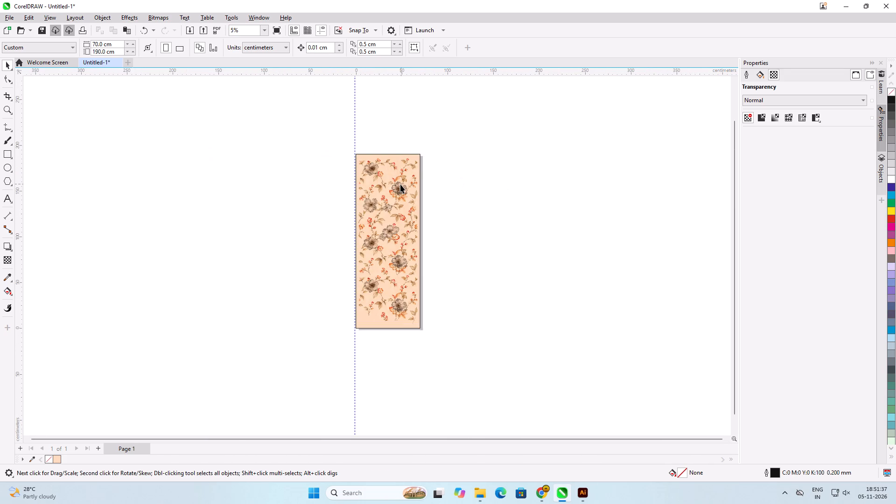
{"action": "left_click", "coordinate": [356, 348]}
{"action": "key", "text": "Delete"}
Remove the outline from the peach PowerClip rectangle.
{"action": "left_click", "coordinate": [420, 294]}
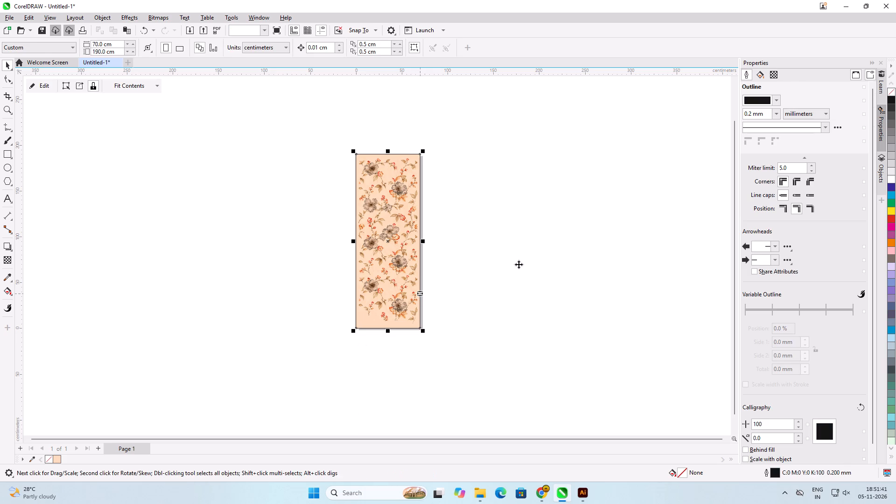
{"action": "right_click", "coordinate": [894, 92]}
{"action": "left_click", "coordinate": [603, 177]}
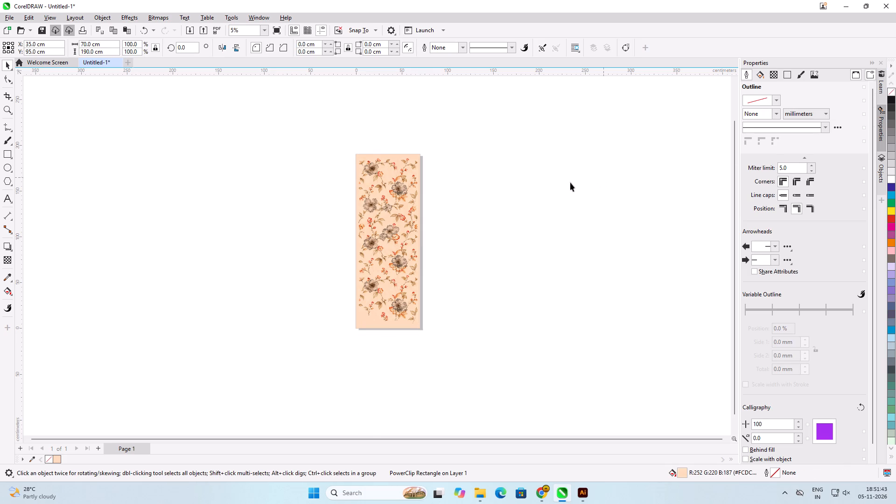
Inspect the floral pattern across the whole page for cut-off motifs along the side edges and between the two copies.
{"action": "scroll", "coordinate": [438, 185], "scroll_direction": "up", "scroll_amount": 6}
{"action": "scroll", "coordinate": [396, 172], "scroll_direction": "up", "scroll_amount": 3}
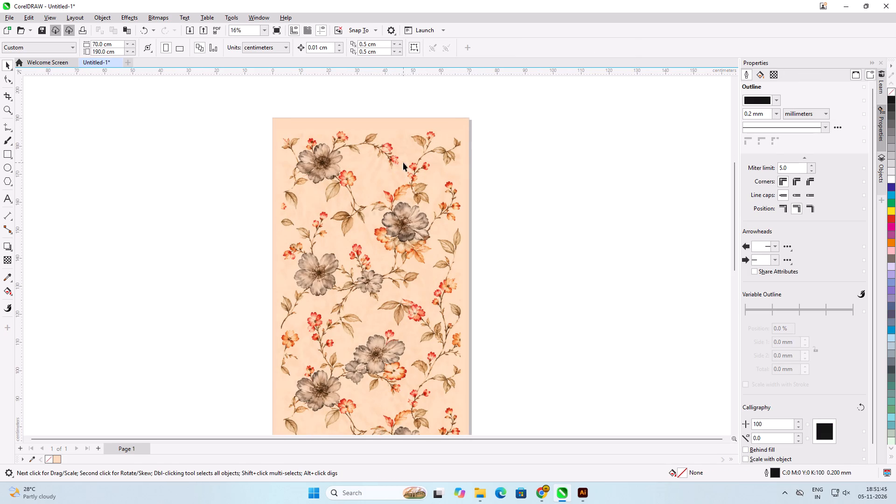
{"action": "scroll", "coordinate": [333, 107], "scroll_direction": "down", "scroll_amount": 5}
{"action": "left_click", "coordinate": [518, 234]}
{"action": "scroll", "coordinate": [386, 219], "scroll_direction": "up", "scroll_amount": 6}
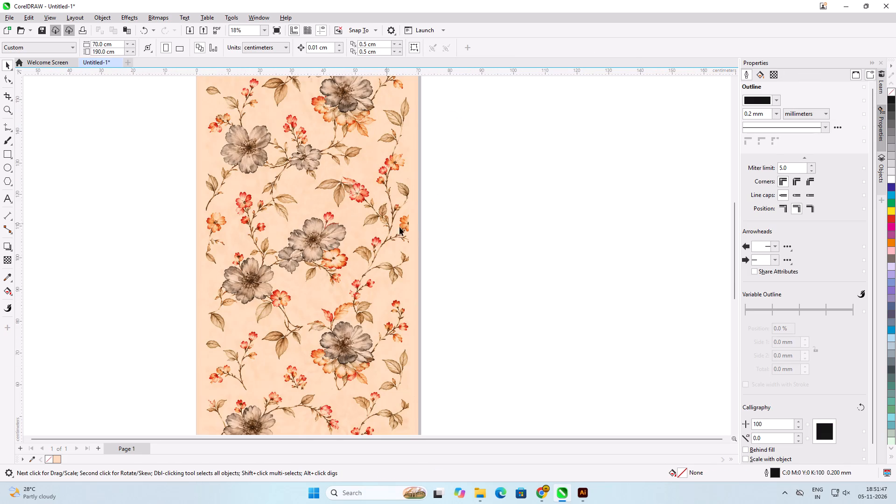
{"action": "scroll", "coordinate": [415, 230], "scroll_direction": "up", "scroll_amount": 3}
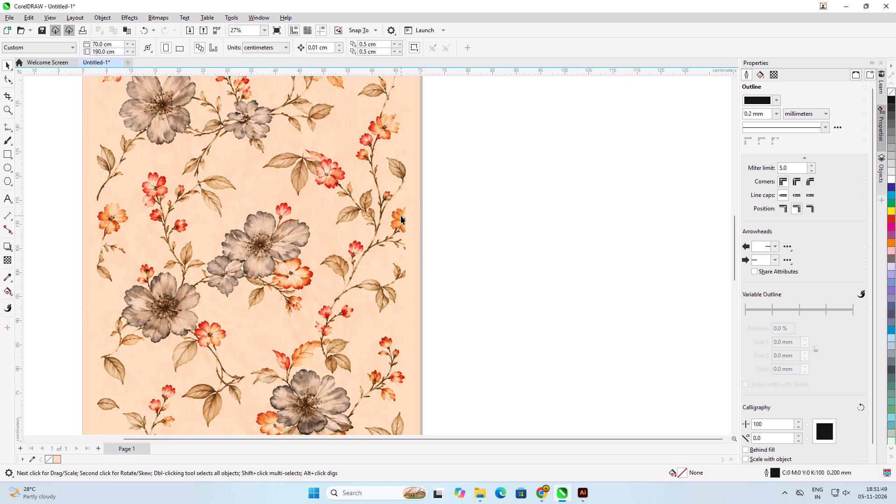
{"action": "scroll", "coordinate": [386, 241], "scroll_direction": "down", "scroll_amount": 3}
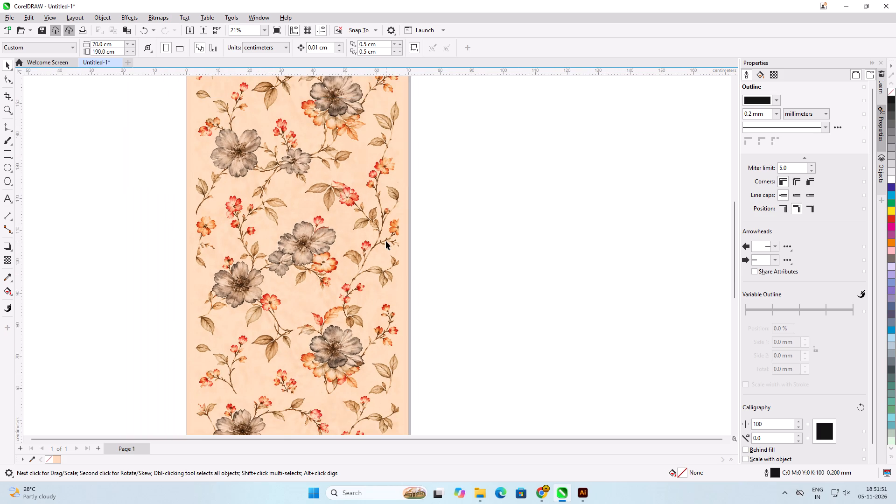
{"action": "scroll", "coordinate": [389, 150], "scroll_direction": "up", "scroll_amount": 6}
{"action": "scroll", "coordinate": [390, 169], "scroll_direction": "down", "scroll_amount": 6}
{"action": "scroll", "coordinate": [392, 122], "scroll_direction": "up", "scroll_amount": 1}
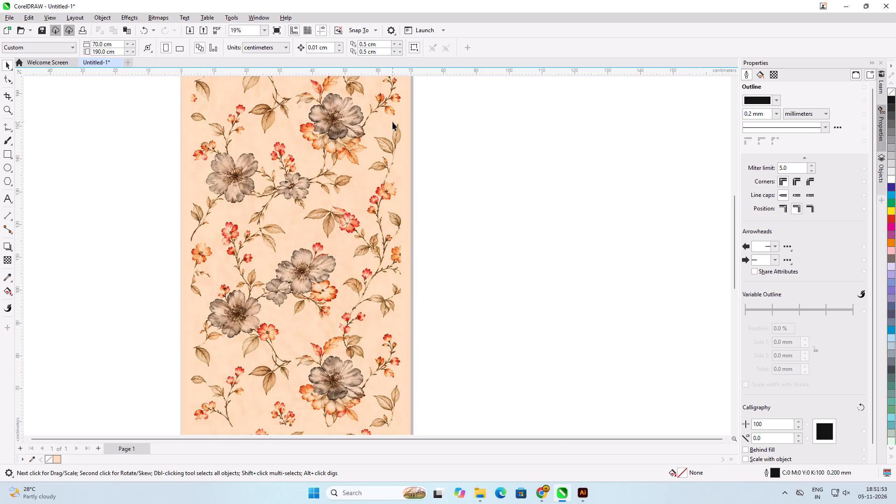
{"action": "scroll", "coordinate": [389, 162], "scroll_direction": "down", "scroll_amount": 1}
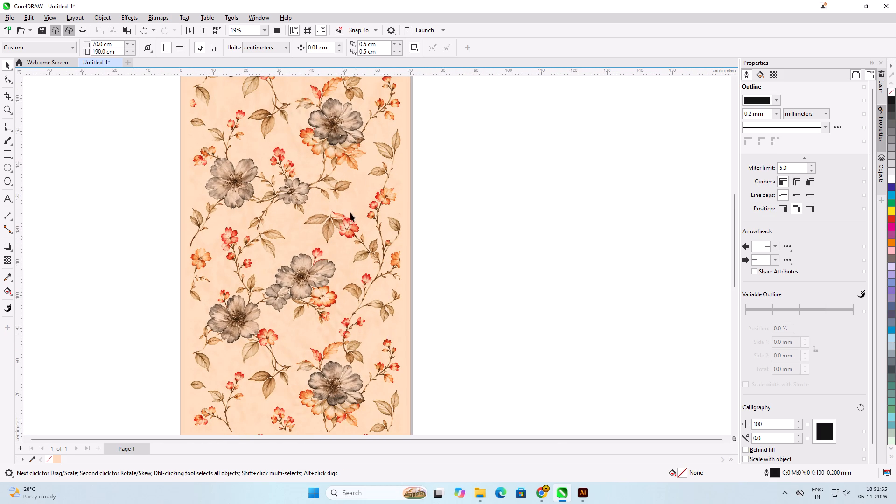
{"action": "scroll", "coordinate": [350, 206], "scroll_direction": "down", "scroll_amount": 4}
{"action": "scroll", "coordinate": [336, 322], "scroll_direction": "up", "scroll_amount": 4}
{"action": "scroll", "coordinate": [183, 296], "scroll_direction": "up", "scroll_amount": 6}
{"action": "scroll", "coordinate": [232, 294], "scroll_direction": "up", "scroll_amount": 1}
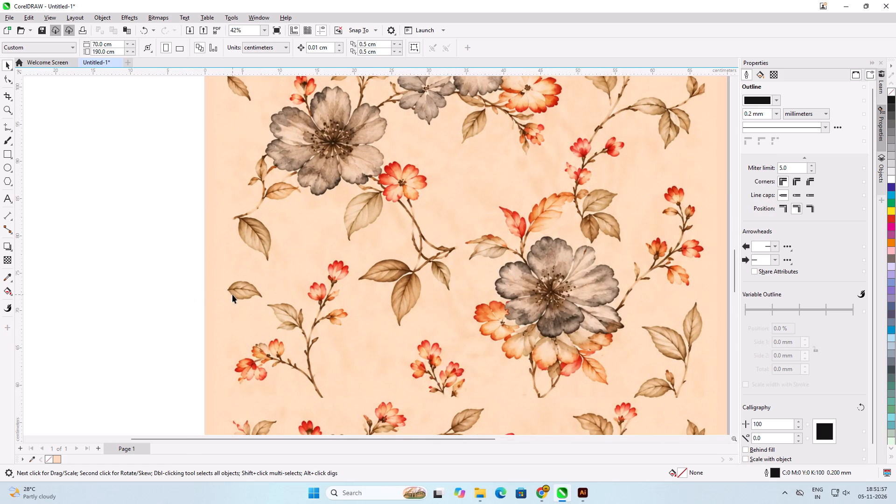
{"action": "scroll", "coordinate": [260, 227], "scroll_direction": "down", "scroll_amount": 7}
{"action": "scroll", "coordinate": [273, 377], "scroll_direction": "up", "scroll_amount": 4}
{"action": "scroll", "coordinate": [292, 227], "scroll_direction": "down", "scroll_amount": 5}
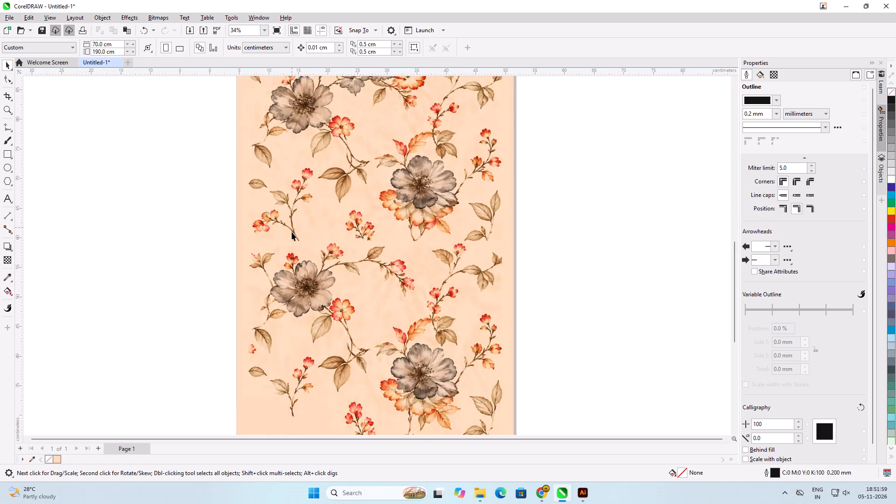
{"action": "scroll", "coordinate": [264, 359], "scroll_direction": "up", "scroll_amount": 5}
{"action": "scroll", "coordinate": [266, 280], "scroll_direction": "up", "scroll_amount": 4}
{"action": "scroll", "coordinate": [250, 308], "scroll_direction": "down", "scroll_amount": 6}
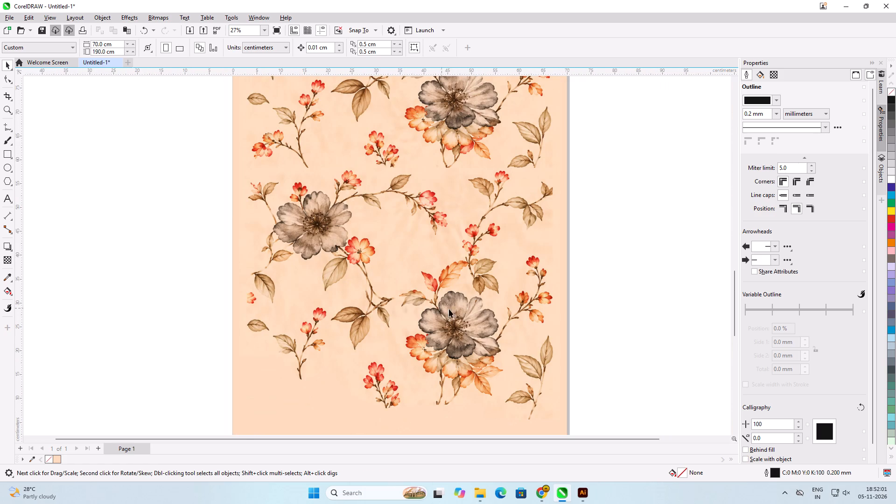
{"action": "left_click", "coordinate": [586, 315]}
{"action": "left_click", "coordinate": [420, 306]}
{"action": "scroll", "coordinate": [418, 268], "scroll_direction": "down", "scroll_amount": 2}
{"action": "left_click", "coordinate": [561, 269]}
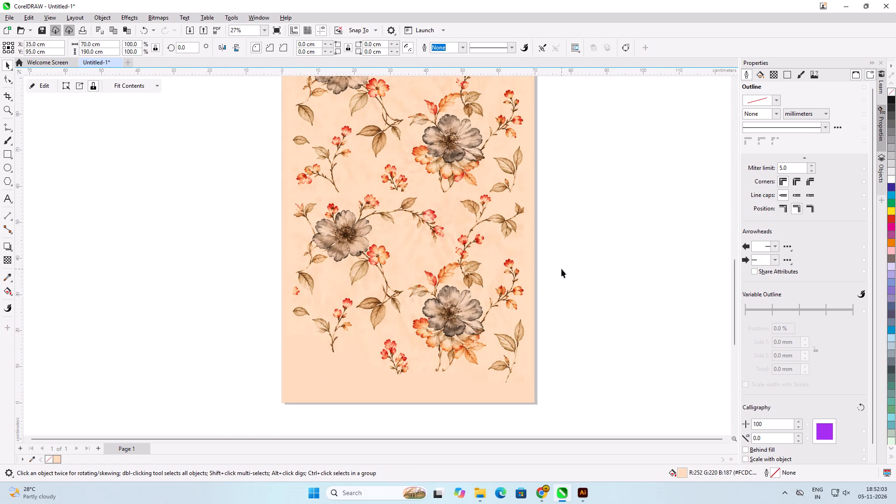
Draw a closed Pen shape about 2.65 x 3.82 cm around the cut-off small leaf near the page's right edge, in the lower floral copy.
{"action": "scroll", "coordinate": [541, 187], "scroll_direction": "up", "scroll_amount": 12}
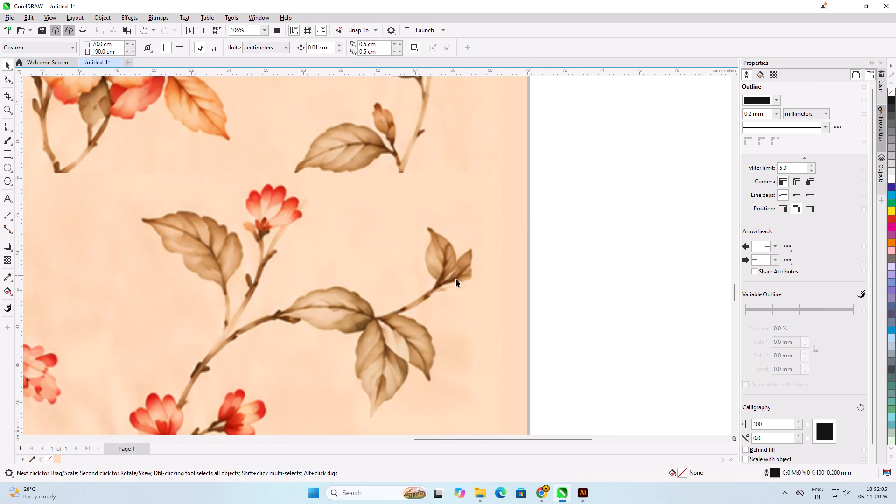
{"action": "scroll", "coordinate": [485, 265], "scroll_direction": "up", "scroll_amount": 6}
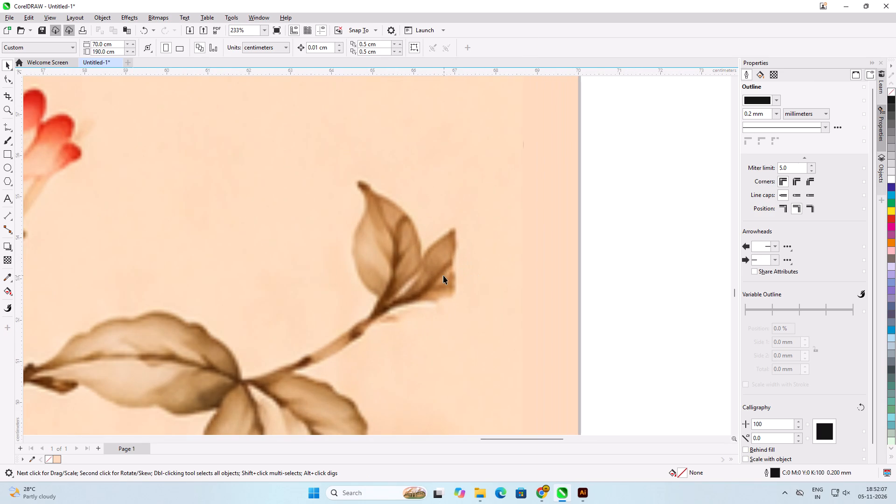
{"action": "left_click", "coordinate": [443, 275]}
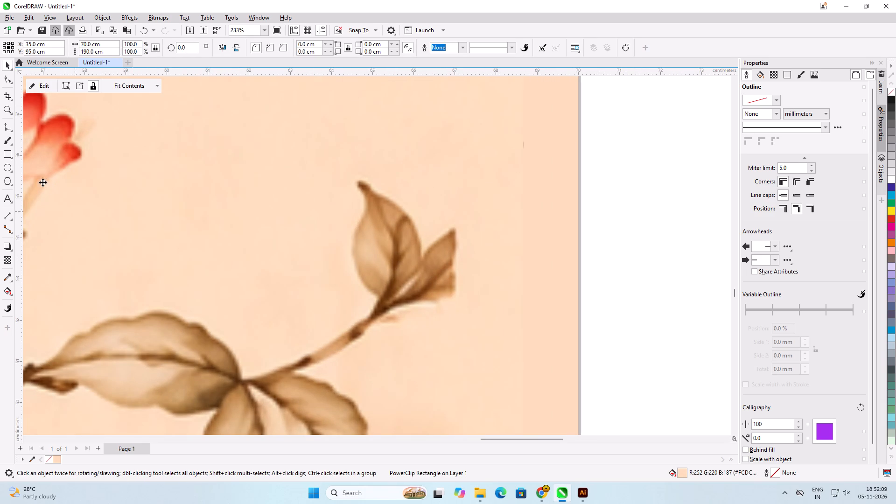
{"action": "left_click_drag", "start_coordinate": [10, 128], "coordinate": [35, 158]}
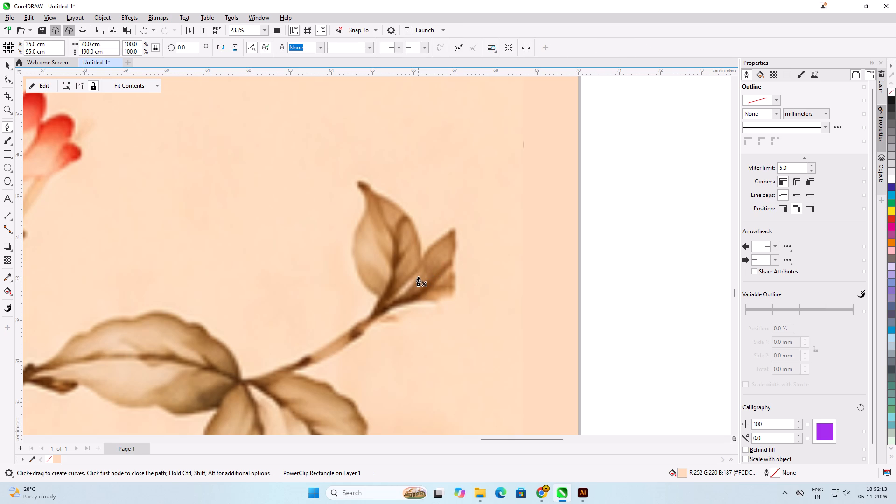
{"action": "left_click", "coordinate": [413, 277]}
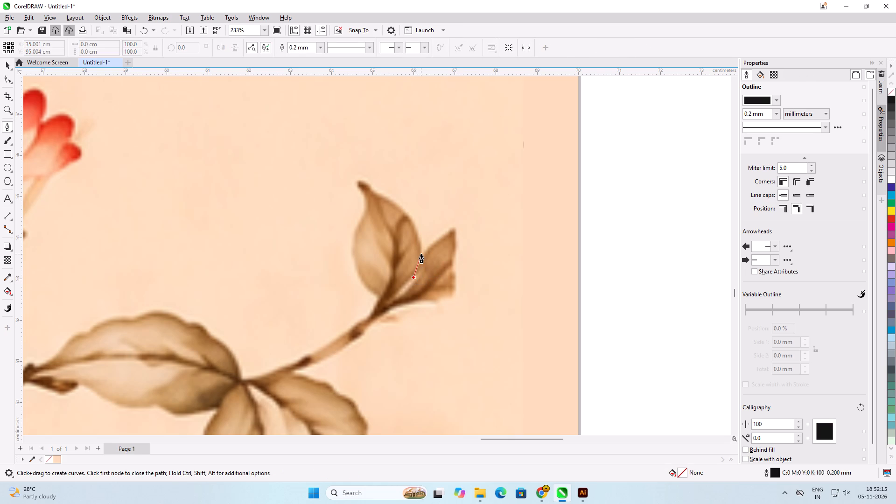
{"action": "left_click_drag", "start_coordinate": [421, 254], "coordinate": [421, 238]}
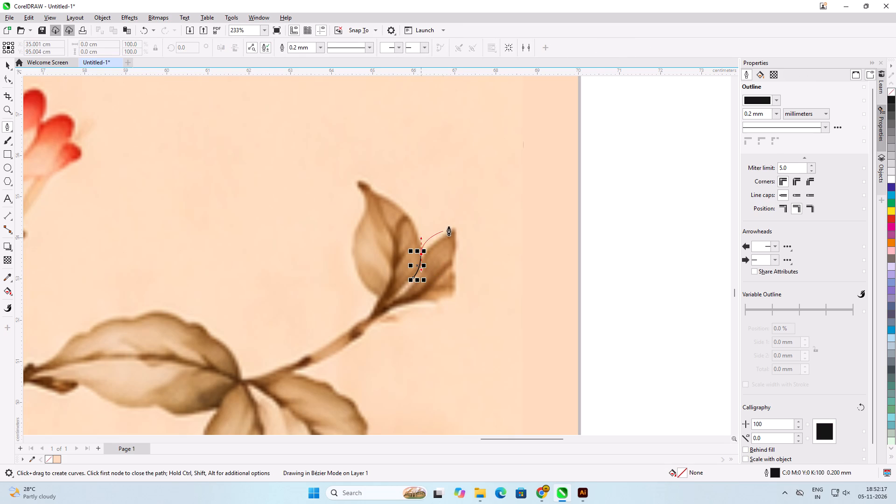
{"action": "left_click", "coordinate": [453, 216]}
{"action": "left_click", "coordinate": [481, 219]}
{"action": "left_click", "coordinate": [482, 372]}
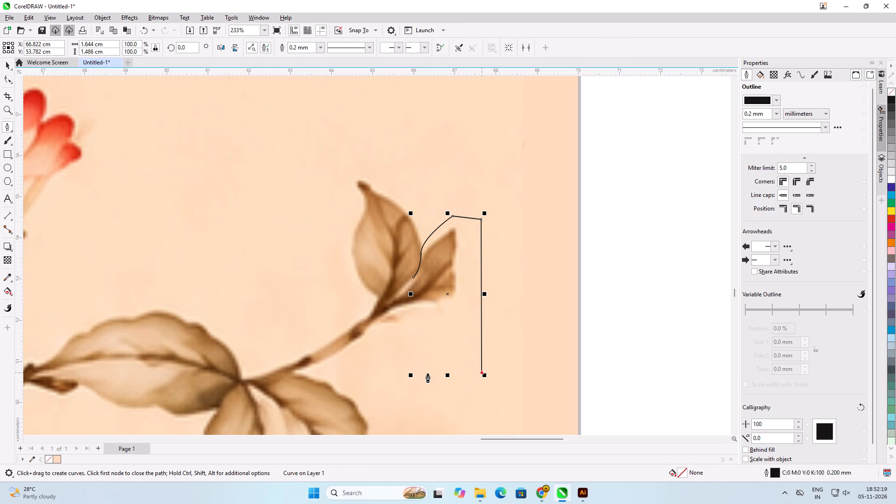
{"action": "left_click", "coordinate": [427, 373]}
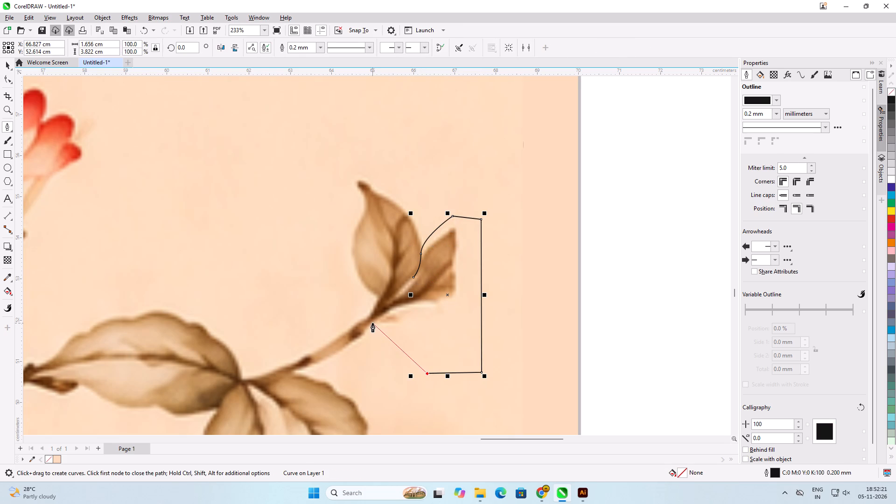
{"action": "left_click", "coordinate": [372, 323]}
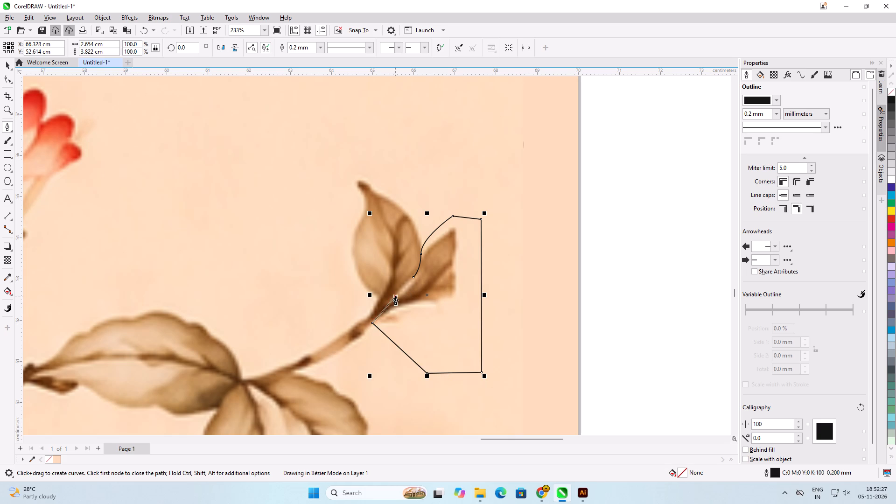
{"action": "left_click", "coordinate": [411, 280]}
{"action": "left_click", "coordinate": [11, 66]}
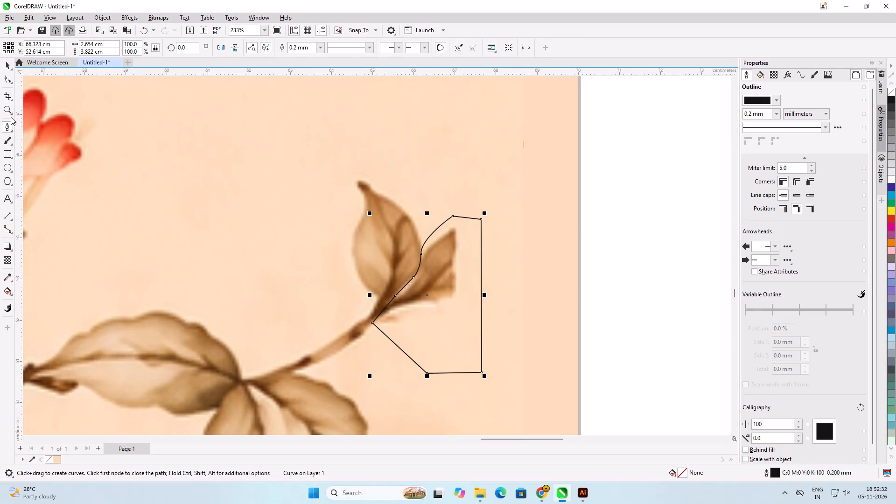
Fill the leaf-covering shape with the peach background colour #FCDCBB and remove its outline.
{"action": "left_click", "coordinate": [58, 456]}
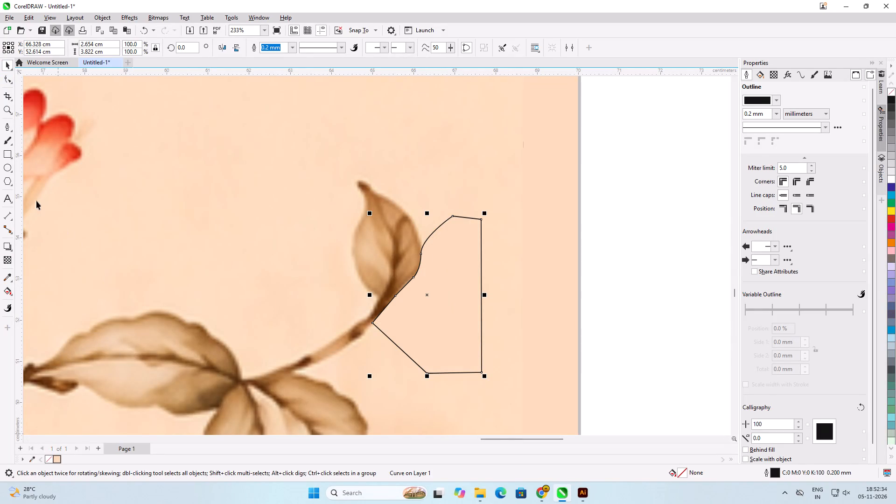
{"action": "right_click", "coordinate": [889, 93]}
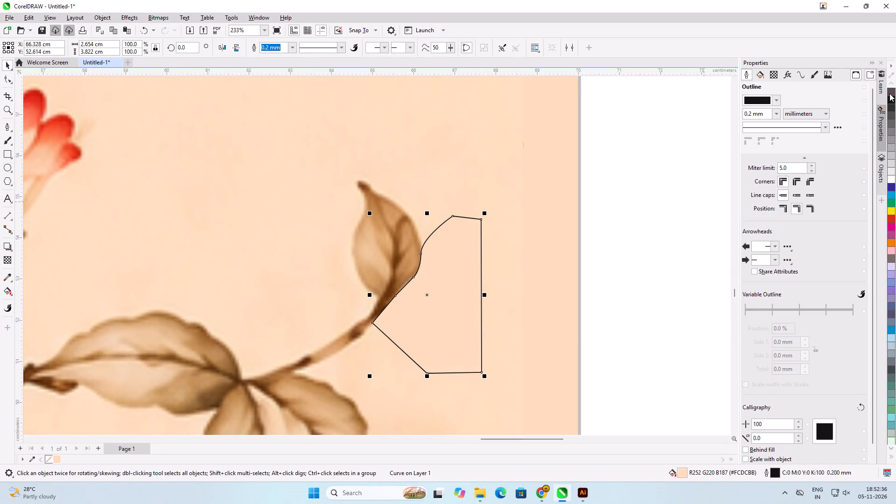
{"action": "left_click", "coordinate": [10, 62]}
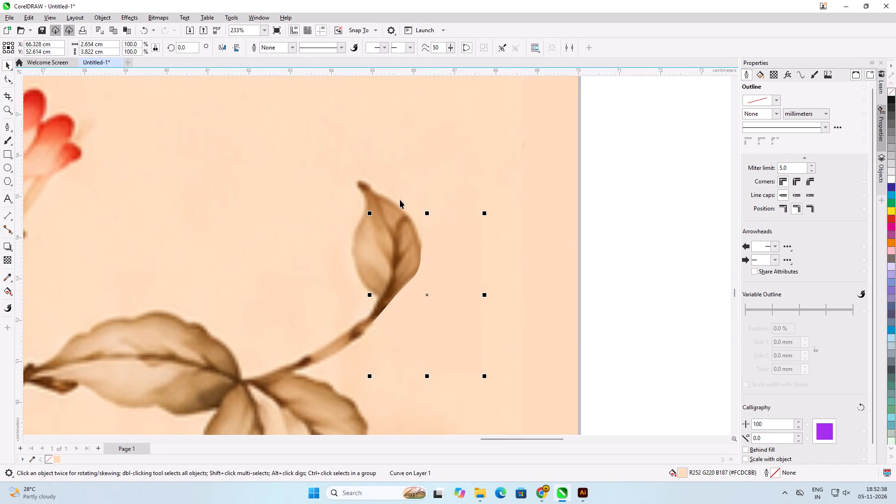
Move the corner node of the small leaf's peach mask slightly away from the stem, near the page's right edge.
{"action": "left_click", "coordinate": [667, 254]}
{"action": "scroll", "coordinate": [521, 280], "scroll_direction": "down", "scroll_amount": 5}
{"action": "scroll", "coordinate": [456, 297], "scroll_direction": "up", "scroll_amount": 4}
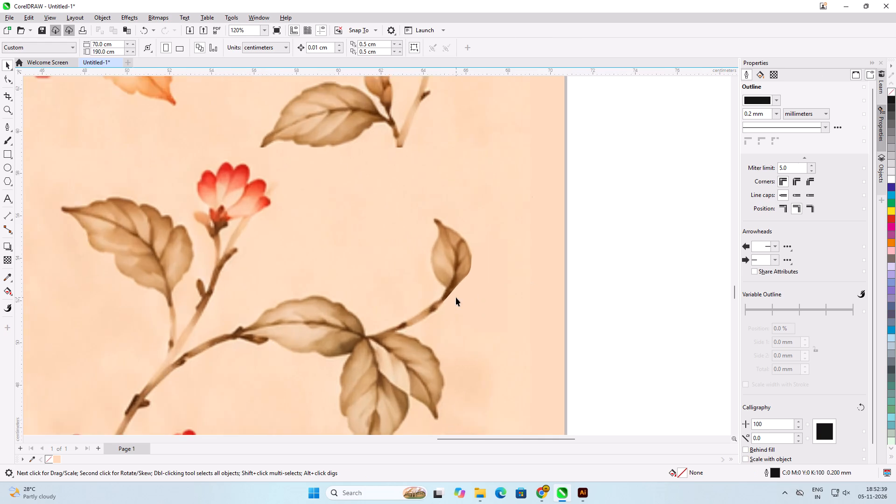
{"action": "scroll", "coordinate": [456, 297], "scroll_direction": "up", "scroll_amount": 7}
{"action": "left_click", "coordinate": [444, 305]}
{"action": "scroll", "coordinate": [444, 305], "scroll_direction": "up", "scroll_amount": 6}
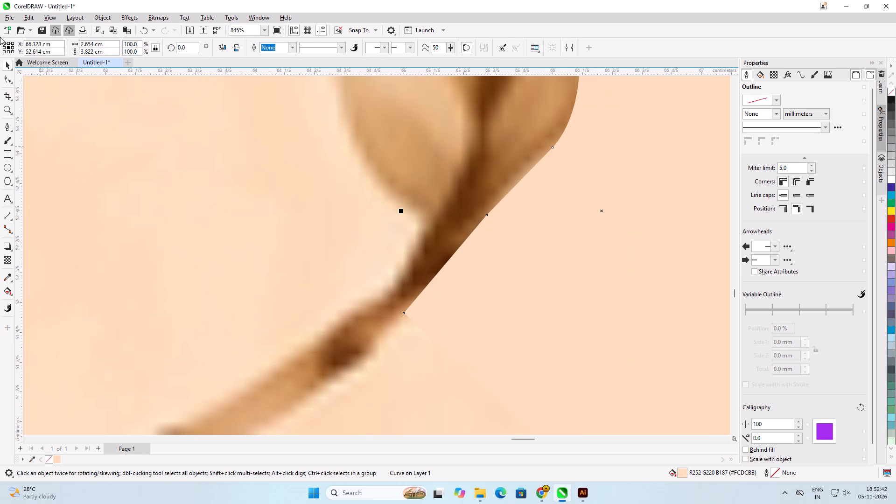
{"action": "left_click", "coordinate": [9, 84]}
{"action": "scroll", "coordinate": [482, 385], "scroll_direction": "up", "scroll_amount": 4}
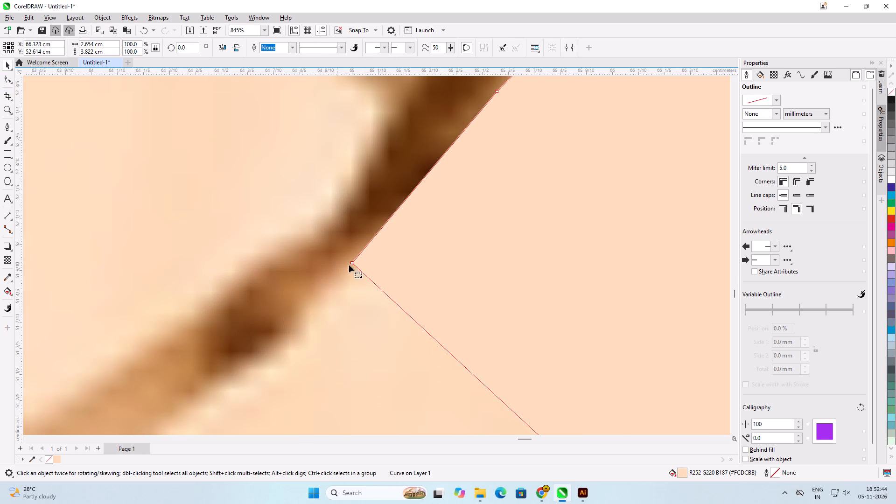
{"action": "left_click_drag", "start_coordinate": [352, 264], "coordinate": [360, 276]}
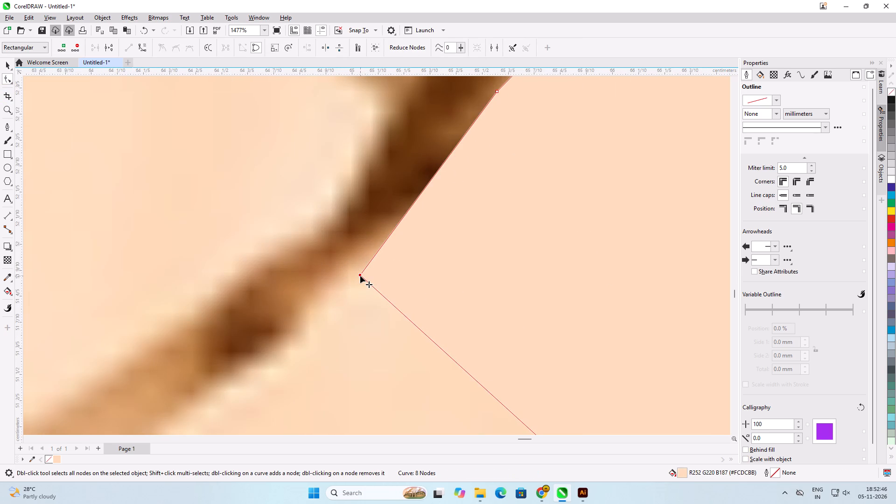
{"action": "left_click", "coordinate": [360, 276]}
Convert the mask's straight edge beside the leaf stem to a curve and bend it to follow the stem's contour.
{"action": "scroll", "coordinate": [404, 321], "scroll_direction": "down", "scroll_amount": 7}
{"action": "scroll", "coordinate": [504, 168], "scroll_direction": "up", "scroll_amount": 3}
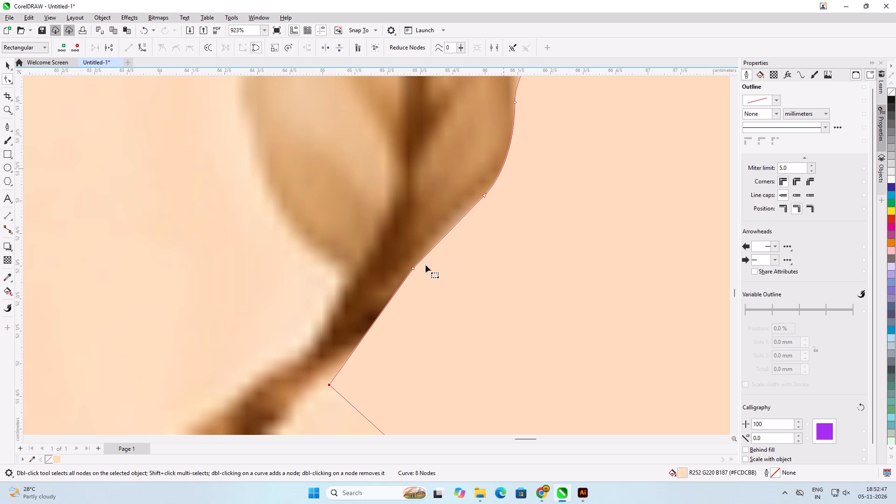
{"action": "left_click", "coordinate": [378, 316]}
{"action": "left_click", "coordinate": [142, 49]}
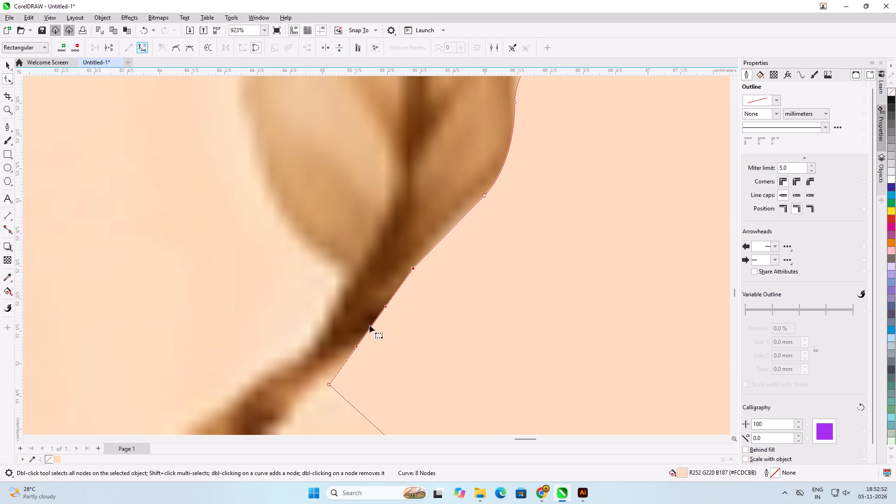
{"action": "left_click", "coordinate": [388, 311]}
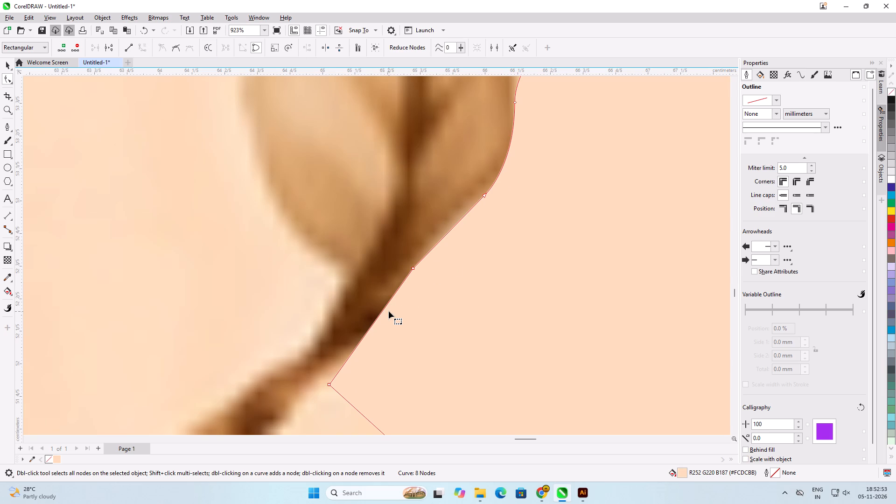
{"action": "left_click", "coordinate": [386, 306]}
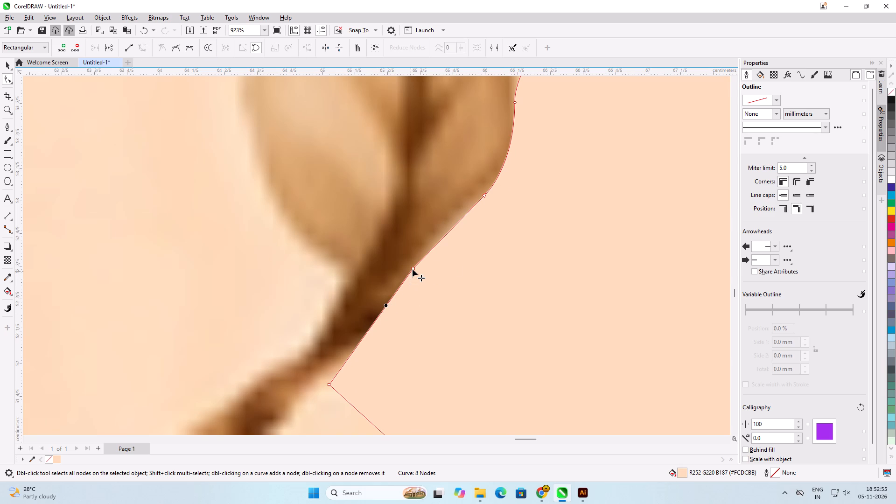
{"action": "left_click", "coordinate": [413, 269]}
{"action": "left_click_drag", "start_coordinate": [385, 307], "coordinate": [389, 315]}
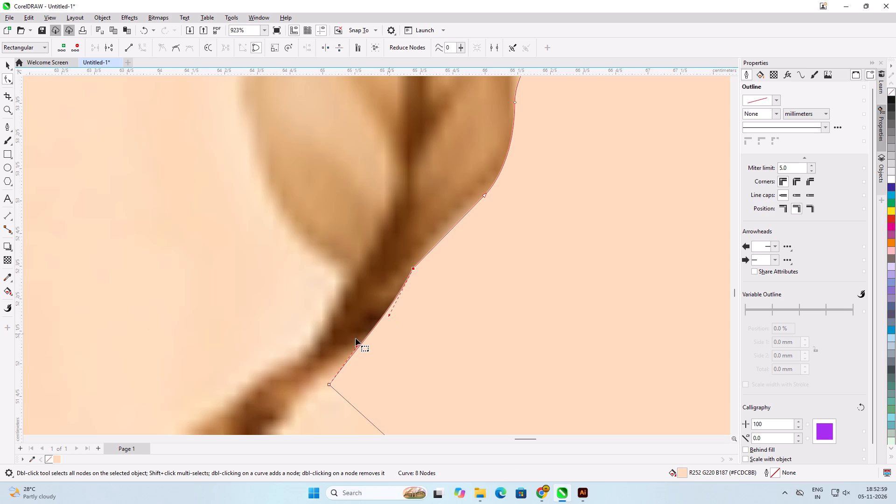
{"action": "left_click_drag", "start_coordinate": [356, 348], "coordinate": [360, 353]}
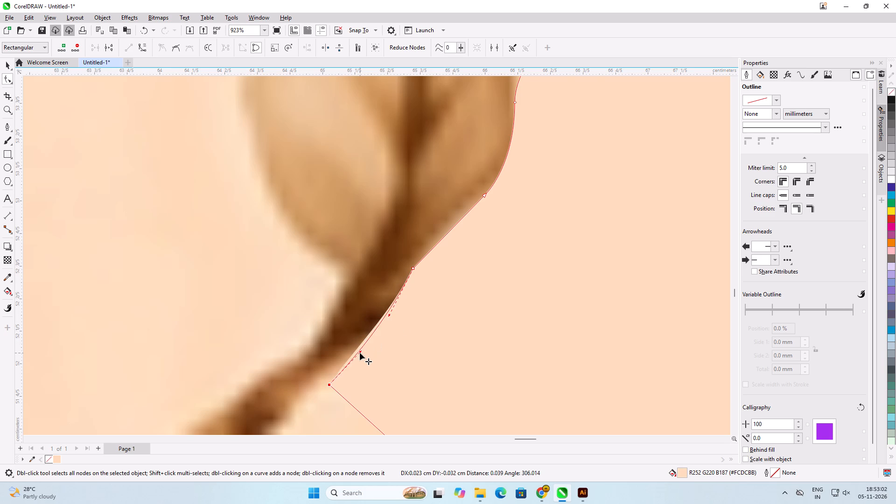
{"action": "scroll", "coordinate": [393, 268], "scroll_direction": "down", "scroll_amount": 10}
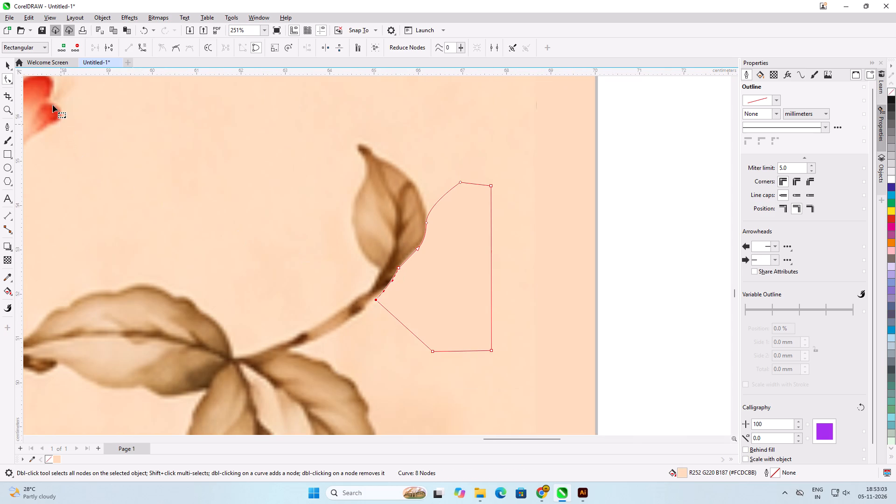
{"action": "left_click", "coordinate": [1, 66]}
{"action": "left_click", "coordinate": [592, 262]}
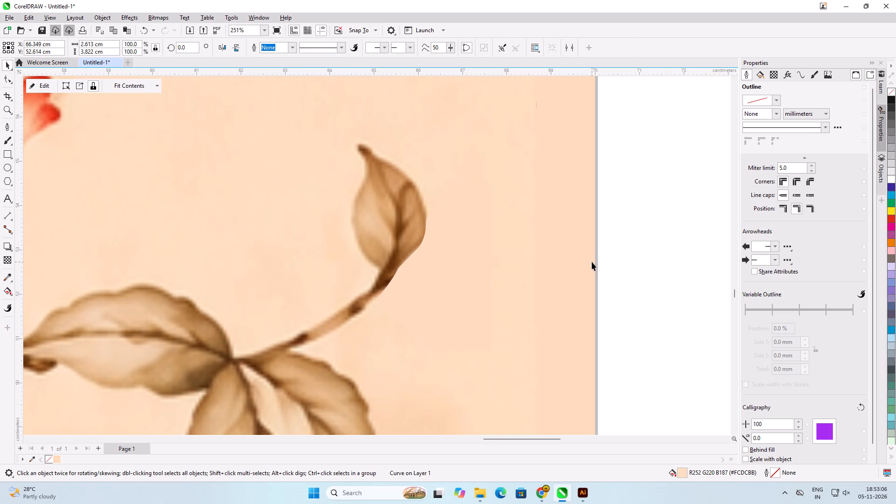
Inspect the lower floral copies for further cut-off motifs near the page edges.
{"action": "scroll", "coordinate": [592, 262], "scroll_direction": "down", "scroll_amount": 6}
{"action": "scroll", "coordinate": [539, 244], "scroll_direction": "down", "scroll_amount": 4}
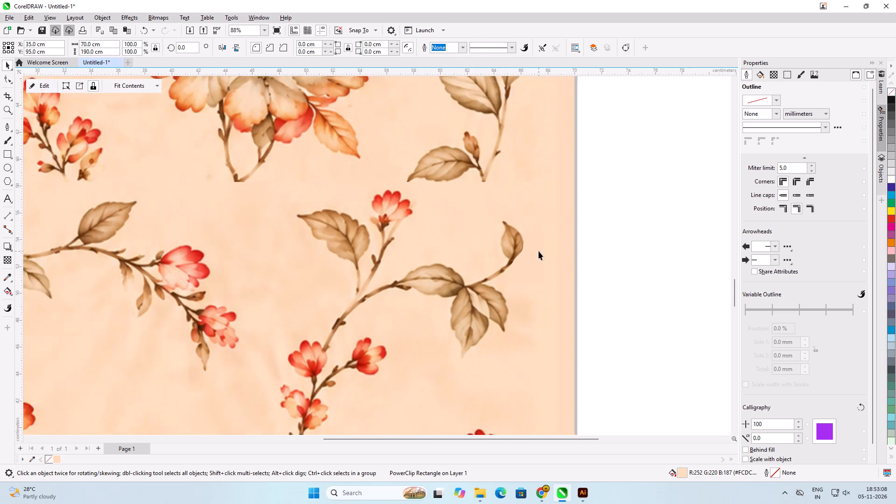
{"action": "scroll", "coordinate": [539, 251], "scroll_direction": "down", "scroll_amount": 1}
{"action": "left_click", "coordinate": [600, 248]}
{"action": "scroll", "coordinate": [600, 248], "scroll_direction": "down", "scroll_amount": 2}
{"action": "left_click", "coordinate": [567, 292]}
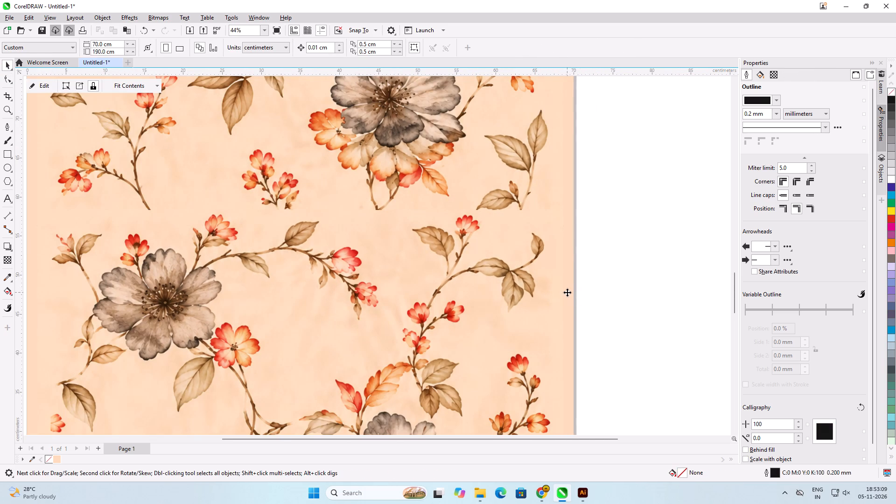
{"action": "scroll", "coordinate": [567, 292], "scroll_direction": "down", "scroll_amount": 10}
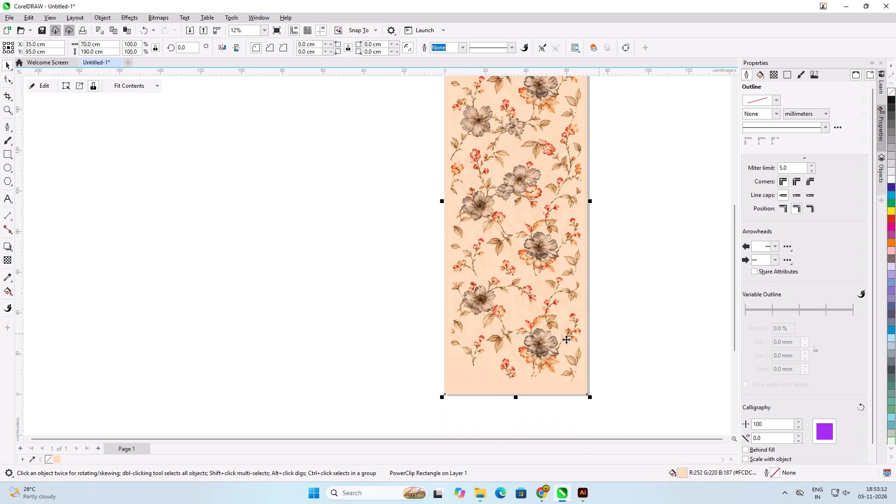
Cover the cut-off red flower near the left edge of the lowest floral copy with a 2.92 x 3.22 cm rectangle, filled #FCDCBB, no outline.
{"action": "scroll", "coordinate": [544, 345], "scroll_direction": "up", "scroll_amount": 2}
{"action": "scroll", "coordinate": [588, 353], "scroll_direction": "up", "scroll_amount": 2}
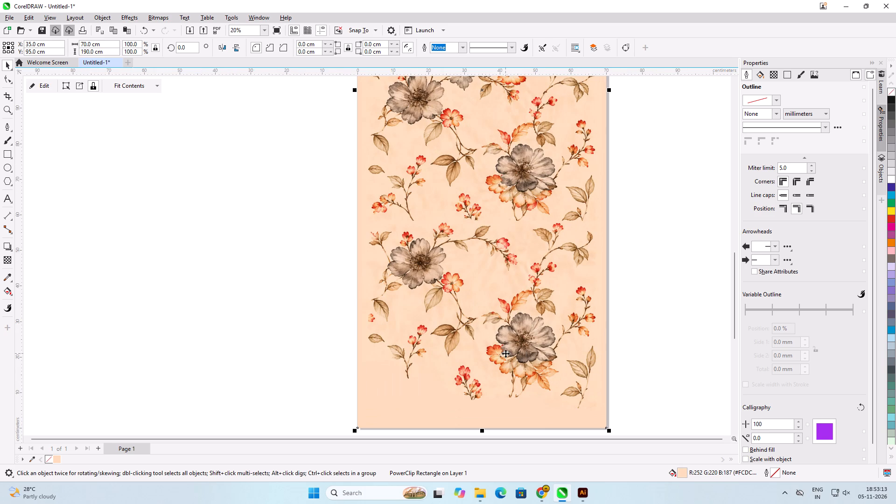
{"action": "scroll", "coordinate": [365, 320], "scroll_direction": "up", "scroll_amount": 11}
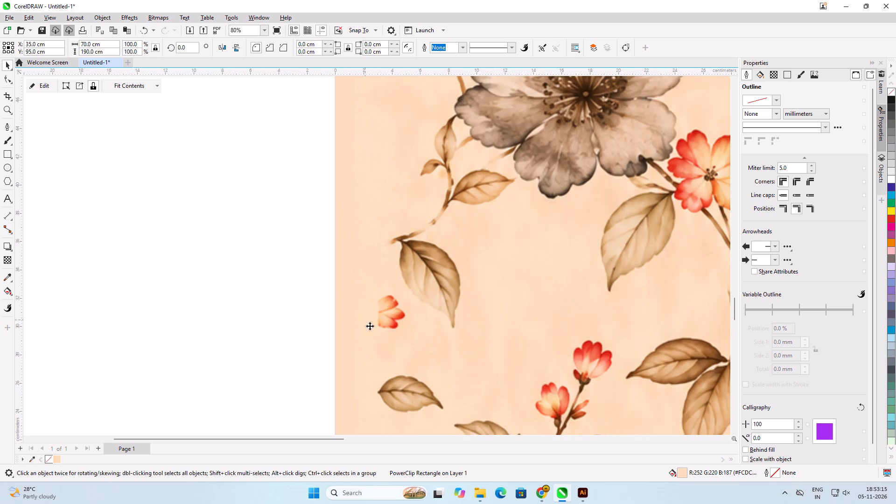
{"action": "left_click", "coordinate": [5, 154]}
{"action": "scroll", "coordinate": [399, 286], "scroll_direction": "up", "scroll_amount": 4}
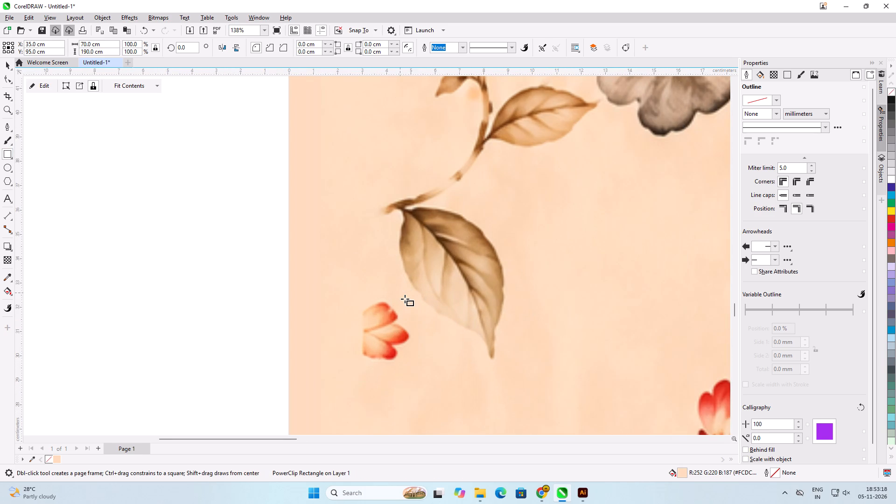
{"action": "left_click_drag", "start_coordinate": [410, 294], "coordinate": [339, 373]}
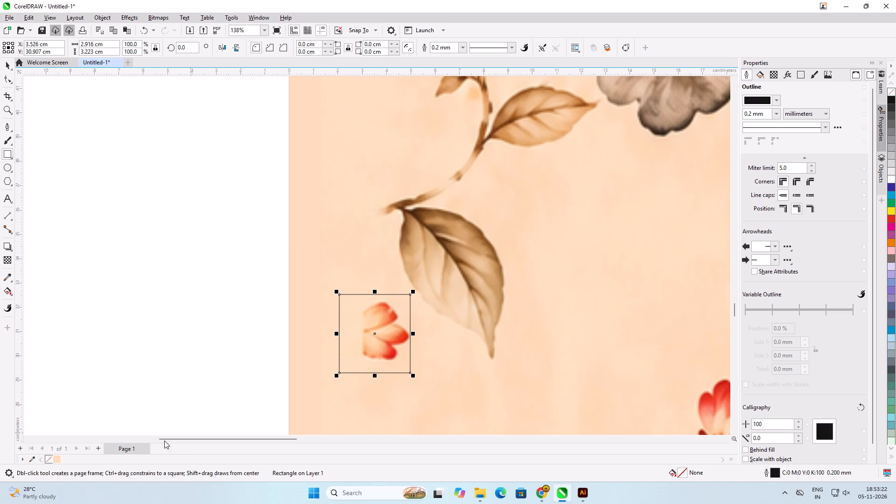
{"action": "left_click", "coordinate": [56, 461]}
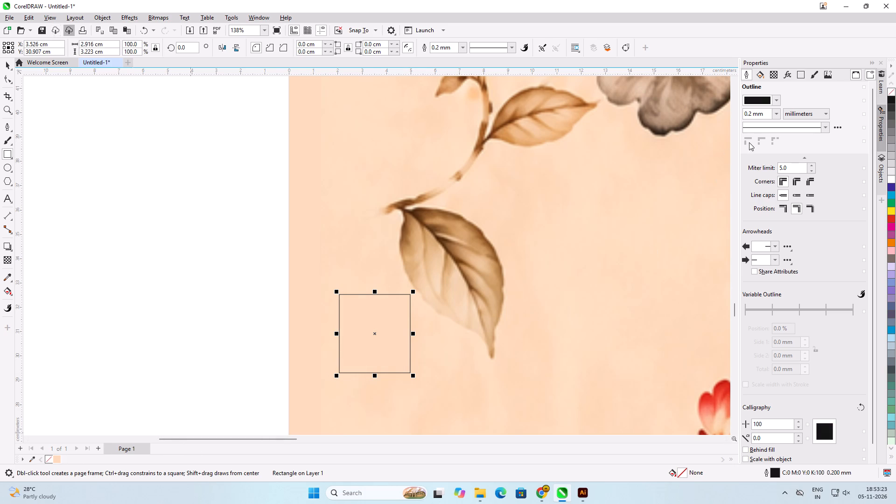
{"action": "right_click", "coordinate": [894, 93]}
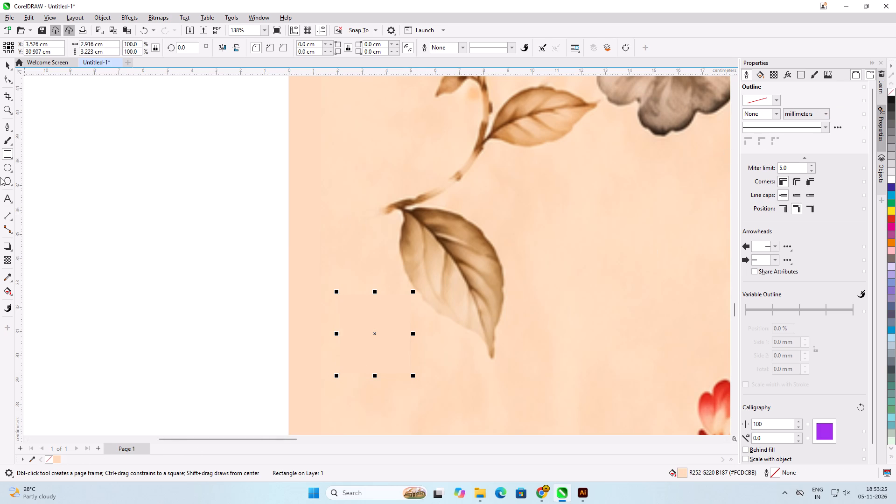
{"action": "left_click", "coordinate": [5, 71]}
{"action": "left_click", "coordinate": [157, 258]}
Inspect the page's left side for remaining stray or cut-off motifs in the floral copies.
{"action": "scroll", "coordinate": [240, 391], "scroll_direction": "down", "scroll_amount": 1}
{"action": "scroll", "coordinate": [240, 392], "scroll_direction": "up", "scroll_amount": 5}
{"action": "scroll", "coordinate": [240, 392], "scroll_direction": "down", "scroll_amount": 5}
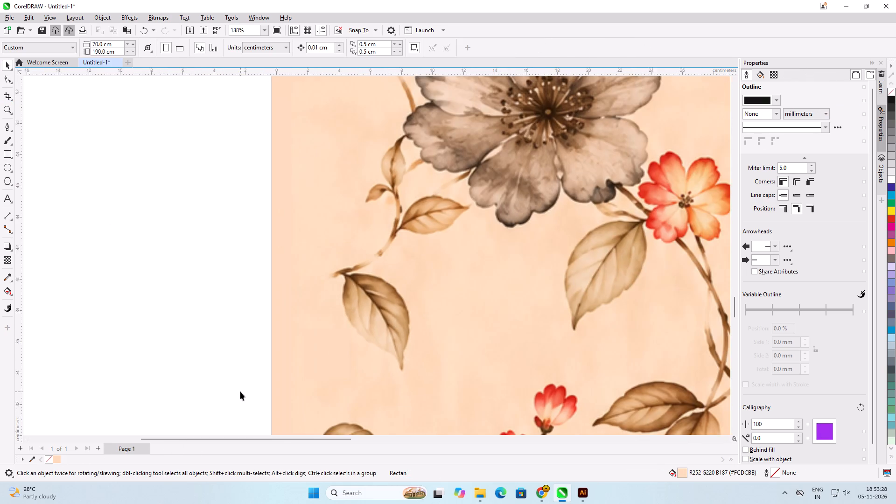
{"action": "scroll", "coordinate": [240, 392], "scroll_direction": "down", "scroll_amount": 10}
{"action": "scroll", "coordinate": [287, 182], "scroll_direction": "up", "scroll_amount": 6}
{"action": "scroll", "coordinate": [302, 269], "scroll_direction": "down", "scroll_amount": 7}
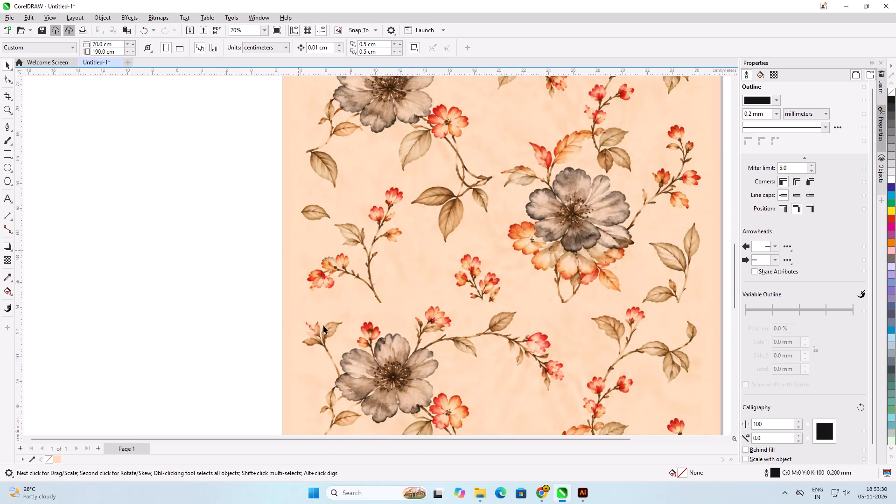
{"action": "scroll", "coordinate": [324, 197], "scroll_direction": "up", "scroll_amount": 5}
{"action": "scroll", "coordinate": [316, 306], "scroll_direction": "down", "scroll_amount": 15}
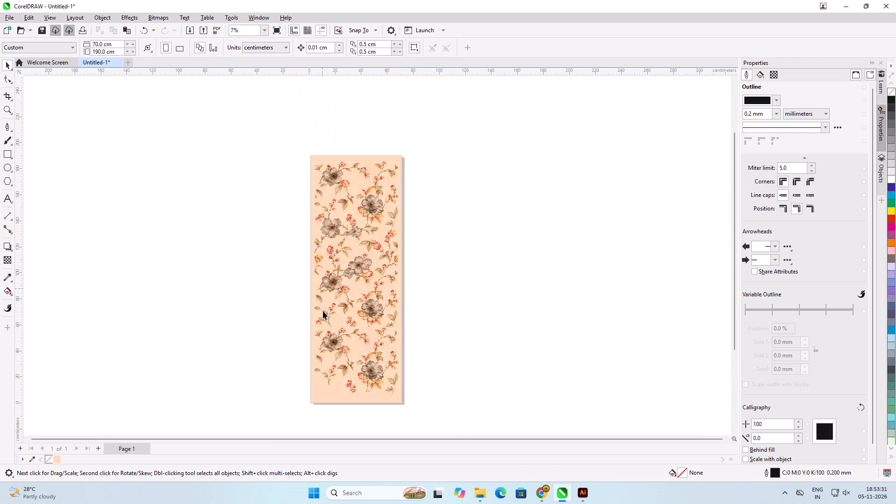
Cover the isolated leaf near the left edge of the lowest floral copy with a 5.82 x 3.09 cm rectangle, filled #FCDCBB, no outline.
{"action": "scroll", "coordinate": [321, 337], "scroll_direction": "up", "scroll_amount": 3}
{"action": "scroll", "coordinate": [312, 426], "scroll_direction": "up", "scroll_amount": 14}
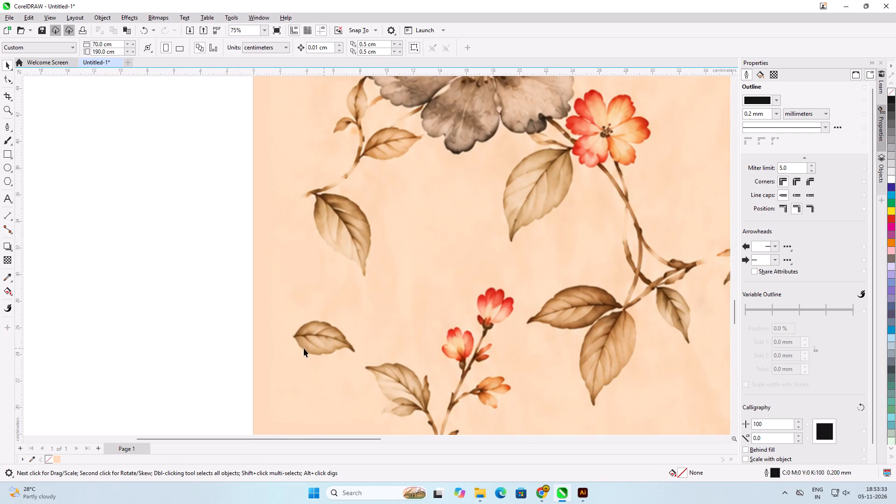
{"action": "left_click", "coordinate": [10, 154]}
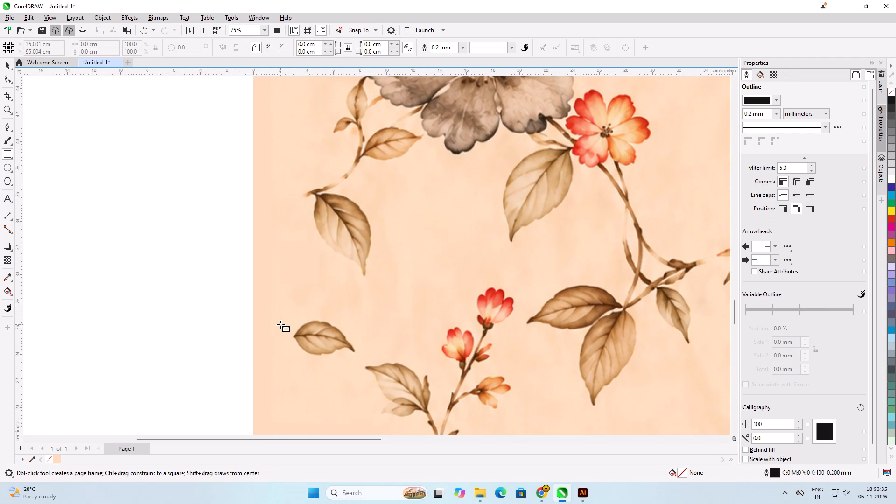
{"action": "left_click_drag", "start_coordinate": [280, 318], "coordinate": [358, 359]}
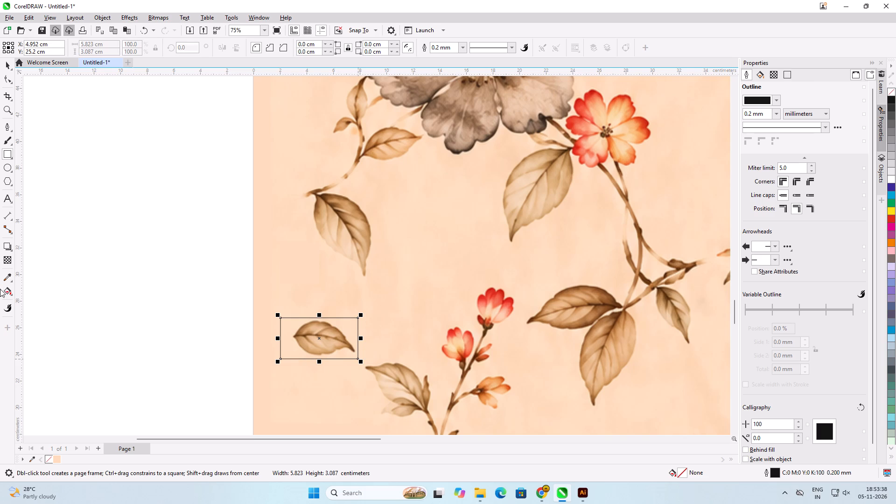
{"action": "left_click", "coordinate": [54, 460]}
{"action": "right_click", "coordinate": [893, 91]}
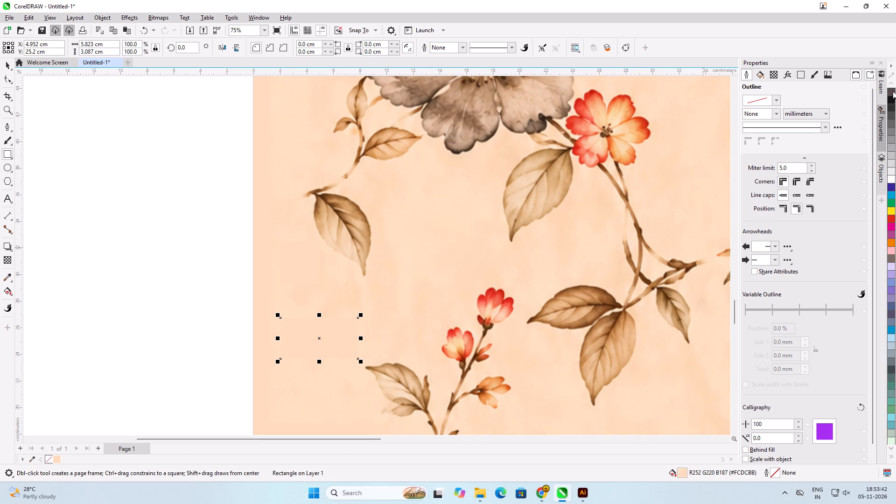
Cover the matching isolated leaf in the floral copy above with a 4.95 x 2.91 cm rectangle, filled #FCDCBB, no outline.
{"action": "scroll", "coordinate": [427, 308], "scroll_direction": "down", "scroll_amount": 13}
{"action": "scroll", "coordinate": [397, 106], "scroll_direction": "up", "scroll_amount": 6}
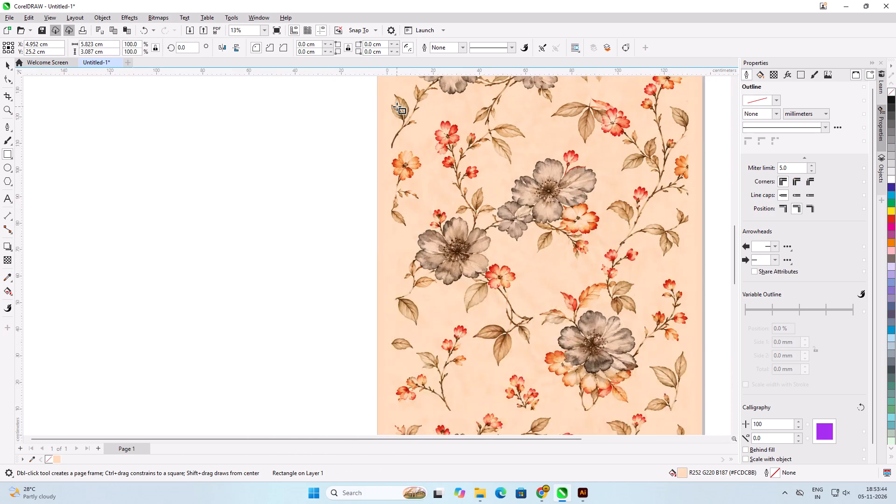
{"action": "scroll", "coordinate": [401, 340], "scroll_direction": "up", "scroll_amount": 6}
{"action": "scroll", "coordinate": [399, 186], "scroll_direction": "down", "scroll_amount": 5}
{"action": "scroll", "coordinate": [399, 315], "scroll_direction": "up", "scroll_amount": 10}
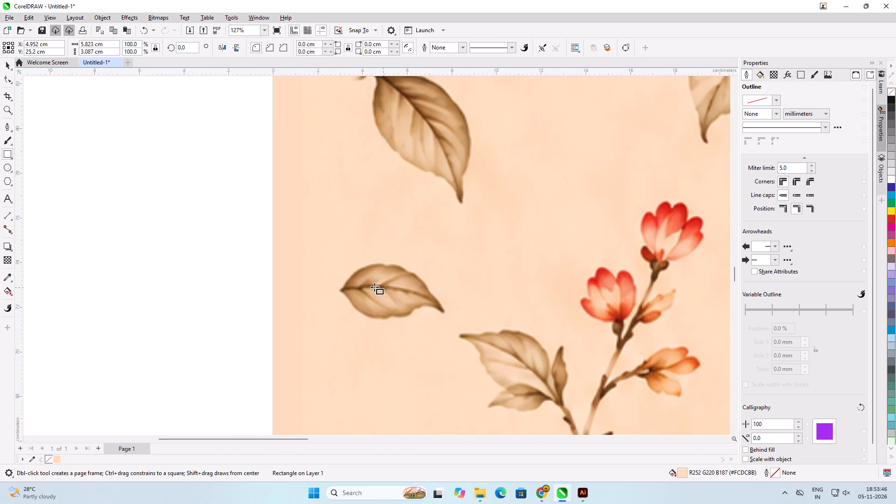
{"action": "left_click_drag", "start_coordinate": [337, 258], "coordinate": [448, 323]}
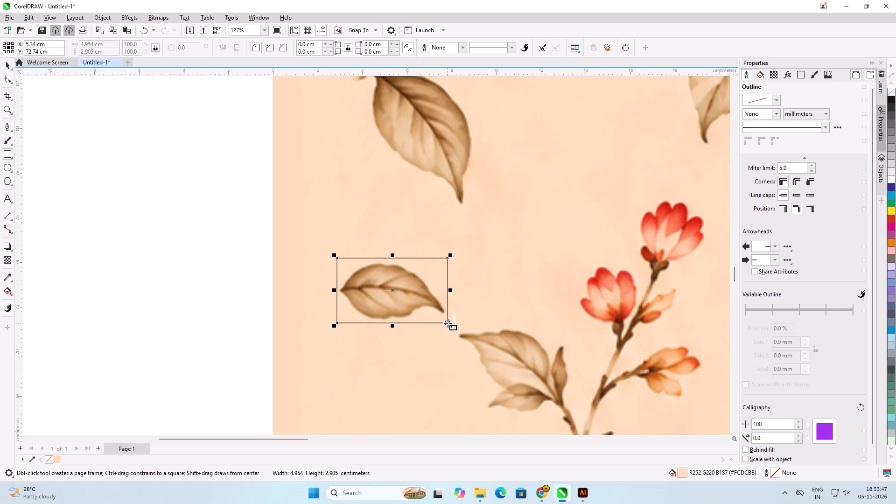
{"action": "left_click", "coordinate": [54, 462]}
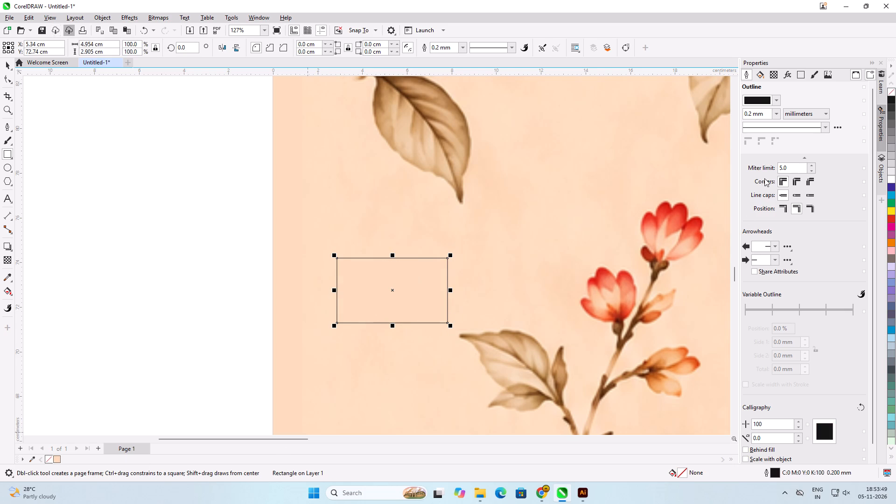
{"action": "right_click", "coordinate": [889, 93]}
Cover the isolated leaf near the left edge of the top floral copy with a 5.82 x 3.05 cm rectangle, filled #FCDCBB, no outline.
{"action": "scroll", "coordinate": [388, 328], "scroll_direction": "down", "scroll_amount": 13}
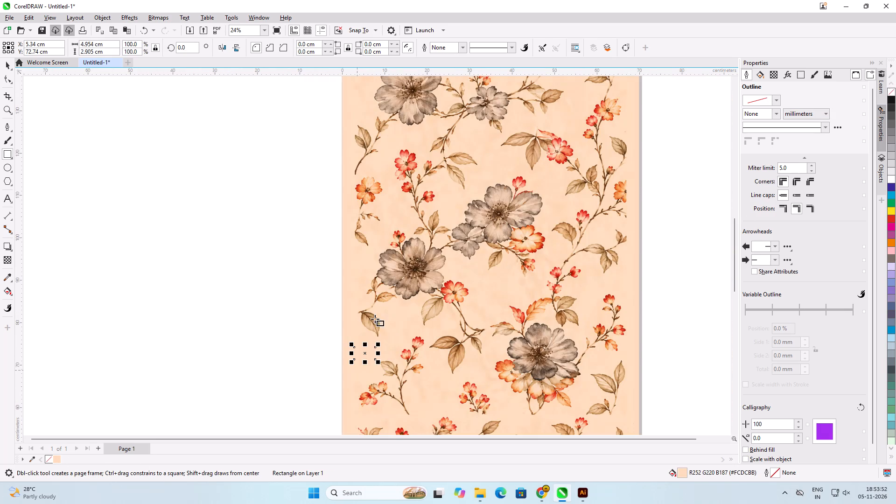
{"action": "scroll", "coordinate": [336, 257], "scroll_direction": "down", "scroll_amount": 4}
{"action": "scroll", "coordinate": [418, 42], "scroll_direction": "up", "scroll_amount": 5}
{"action": "scroll", "coordinate": [381, 219], "scroll_direction": "down", "scroll_amount": 6}
{"action": "scroll", "coordinate": [350, 134], "scroll_direction": "up", "scroll_amount": 6}
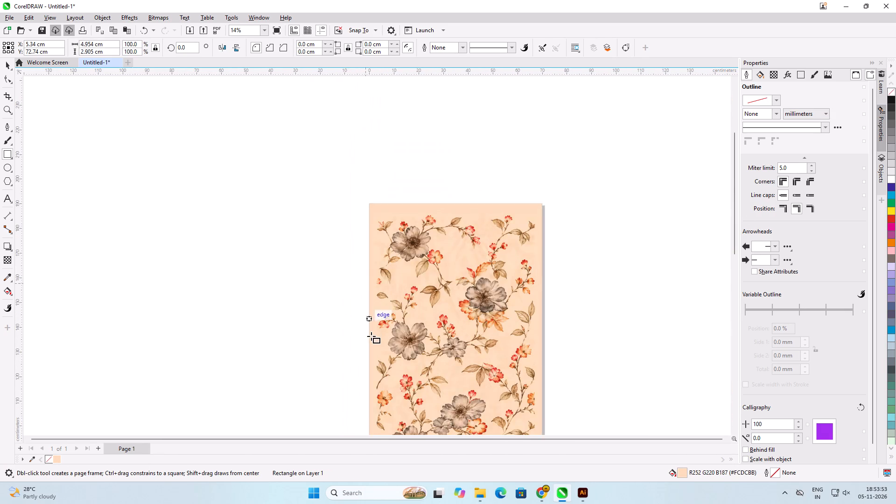
{"action": "scroll", "coordinate": [371, 336], "scroll_direction": "up", "scroll_amount": 14}
{"action": "left_click_drag", "start_coordinate": [365, 298], "coordinate": [408, 326]}
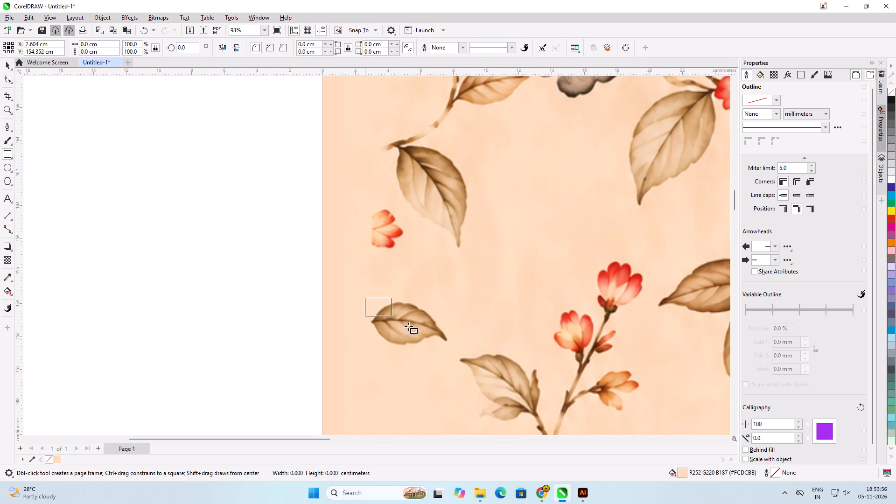
{"action": "left_click_drag", "start_coordinate": [408, 326], "coordinate": [460, 348]}
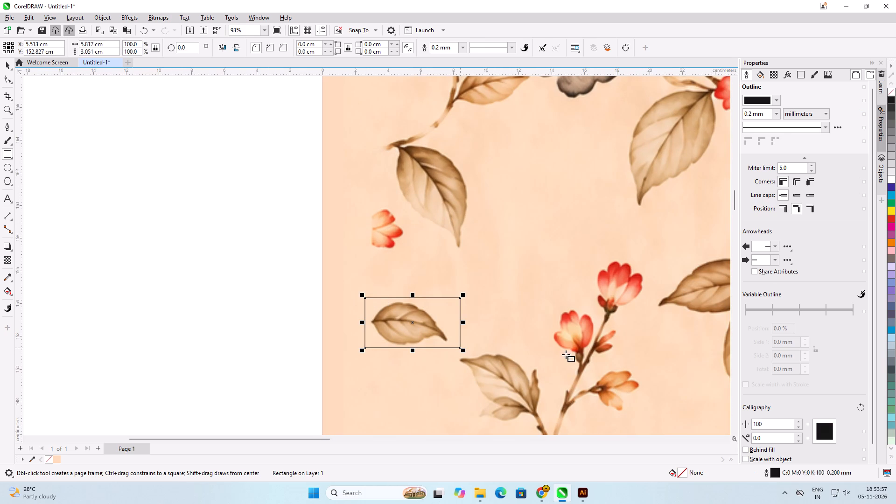
{"action": "left_click", "coordinate": [60, 461]}
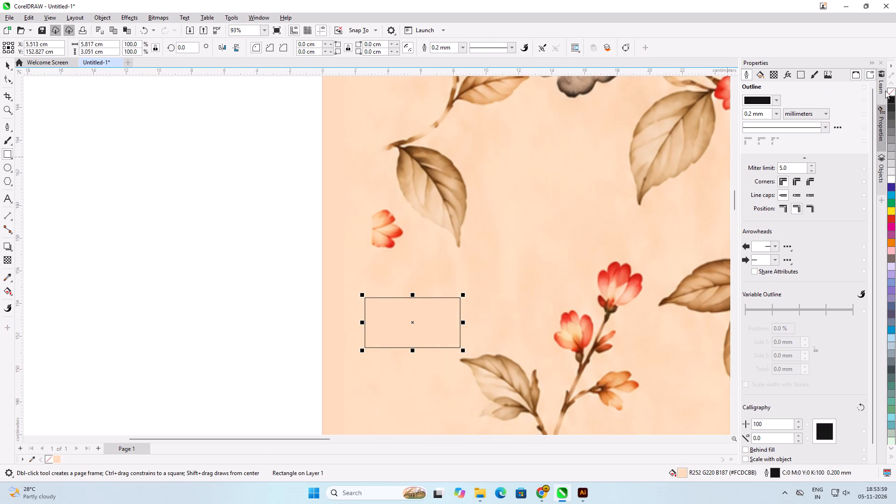
{"action": "right_click", "coordinate": [893, 92]}
Cover the cut-off red flower above that leaf with a 2.74 x 2.94 cm rectangle, filled #FCDCBB, no outline.
{"action": "left_click_drag", "start_coordinate": [362, 206], "coordinate": [406, 254]}
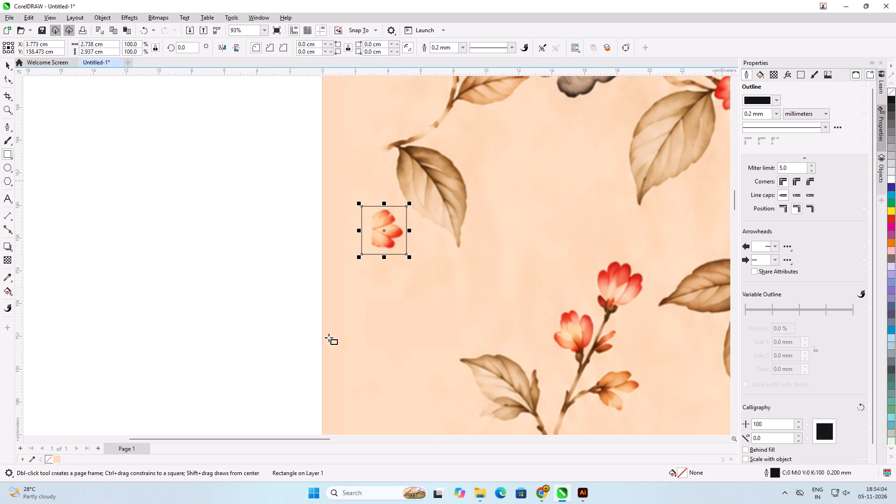
{"action": "left_click", "coordinate": [57, 461]}
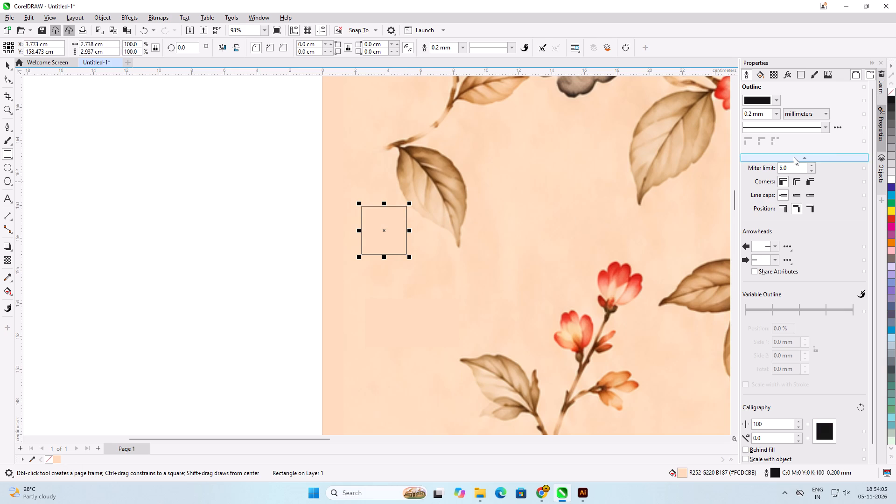
{"action": "right_click", "coordinate": [890, 90]}
Inspect the right side of the upper floral copies for leaves and flowers cut off at the image edge.
{"action": "scroll", "coordinate": [189, 217], "scroll_direction": "down", "scroll_amount": 7}
{"action": "scroll", "coordinate": [407, 223], "scroll_direction": "down", "scroll_amount": 3}
{"action": "scroll", "coordinate": [528, 111], "scroll_direction": "up", "scroll_amount": 3}
{"action": "scroll", "coordinate": [658, 106], "scroll_direction": "up", "scroll_amount": 10}
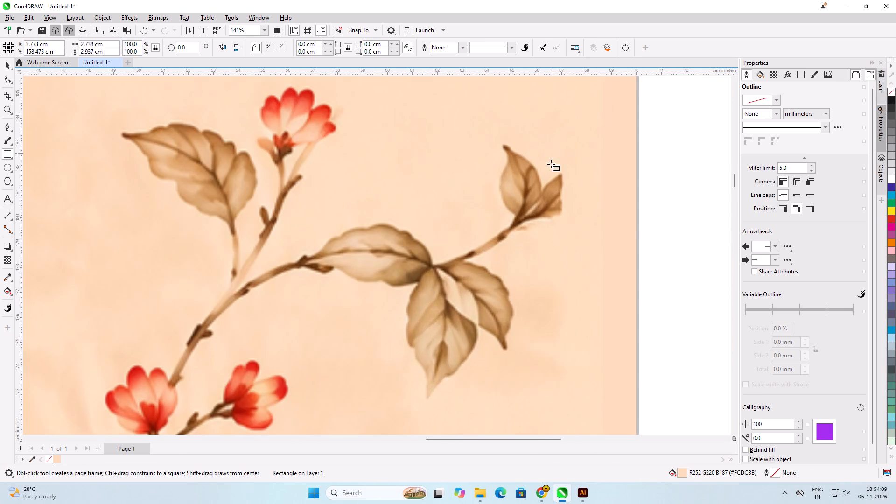
{"action": "scroll", "coordinate": [551, 228], "scroll_direction": "down", "scroll_amount": 3}
{"action": "scroll", "coordinate": [551, 228], "scroll_direction": "up", "scroll_amount": 1}
{"action": "scroll", "coordinate": [551, 228], "scroll_direction": "down", "scroll_amount": 8}
{"action": "scroll", "coordinate": [453, 176], "scroll_direction": "down", "scroll_amount": 5}
{"action": "scroll", "coordinate": [487, 275], "scroll_direction": "down", "scroll_amount": 1}
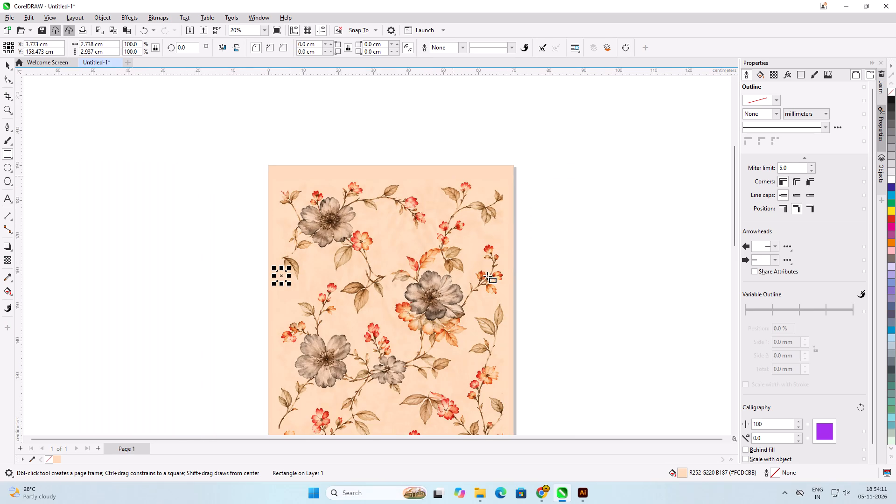
{"action": "scroll", "coordinate": [491, 260], "scroll_direction": "down", "scroll_amount": 1}
{"action": "scroll", "coordinate": [488, 363], "scroll_direction": "up", "scroll_amount": 6}
{"action": "scroll", "coordinate": [518, 268], "scroll_direction": "up", "scroll_amount": 4}
{"action": "scroll", "coordinate": [504, 253], "scroll_direction": "down", "scroll_amount": 8}
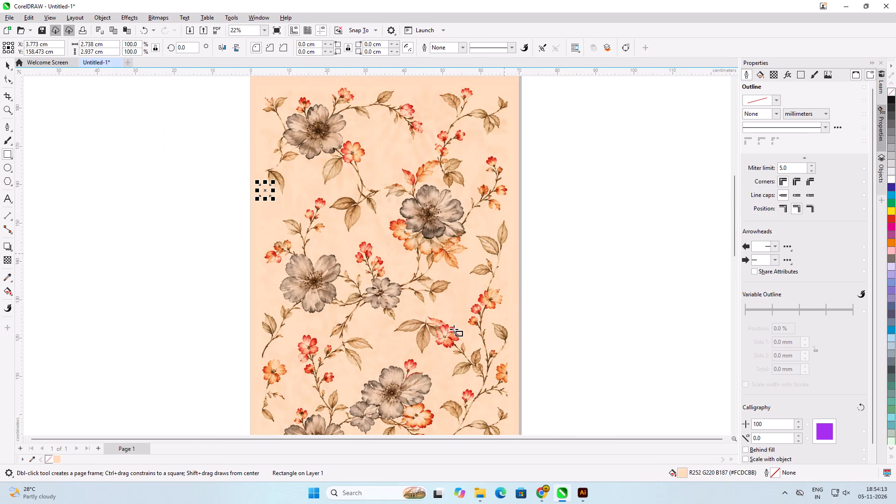
{"action": "scroll", "coordinate": [436, 333], "scroll_direction": "down", "scroll_amount": 4}
Duplicate the curved peach mask from the lowest copy's right-edge leaf onto the matching cut-off leaf in the middle floral copy.
{"action": "left_click", "coordinate": [4, 64]}
{"action": "left_click", "coordinate": [63, 189]}
{"action": "scroll", "coordinate": [462, 411], "scroll_direction": "up", "scroll_amount": 3}
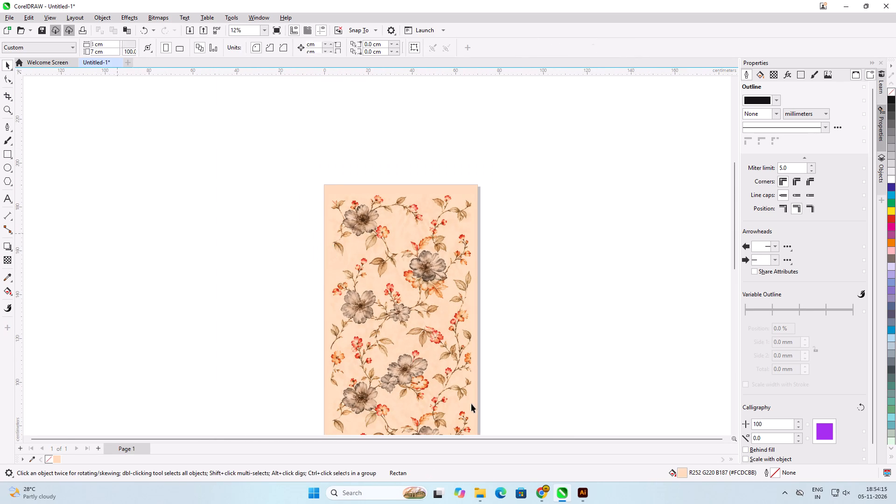
{"action": "scroll", "coordinate": [471, 404], "scroll_direction": "up", "scroll_amount": 2}
{"action": "scroll", "coordinate": [476, 361], "scroll_direction": "up", "scroll_amount": 11}
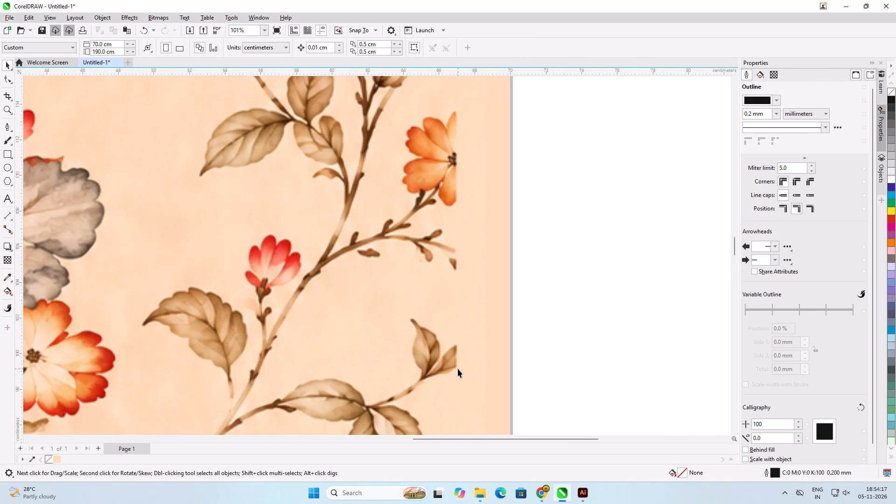
{"action": "left_click", "coordinate": [458, 369]}
{"action": "scroll", "coordinate": [447, 306], "scroll_direction": "down", "scroll_amount": 7}
{"action": "left_click", "coordinate": [513, 336]}
{"action": "scroll", "coordinate": [437, 289], "scroll_direction": "down", "scroll_amount": 10}
{"action": "scroll", "coordinate": [433, 393], "scroll_direction": "up", "scroll_amount": 5}
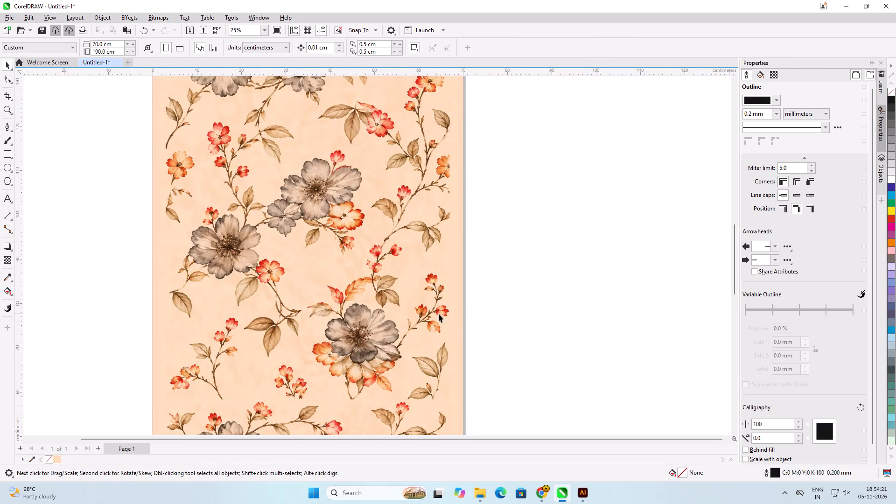
{"action": "scroll", "coordinate": [439, 314], "scroll_direction": "down", "scroll_amount": 4}
{"action": "scroll", "coordinate": [444, 359], "scroll_direction": "up", "scroll_amount": 4}
{"action": "left_click", "coordinate": [442, 390]}
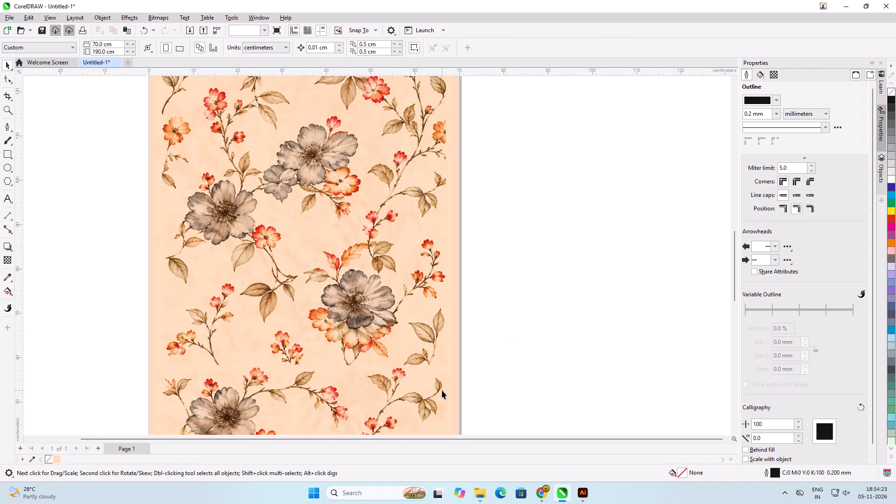
{"action": "left_click_drag", "start_coordinate": [443, 395], "coordinate": [446, 224]}
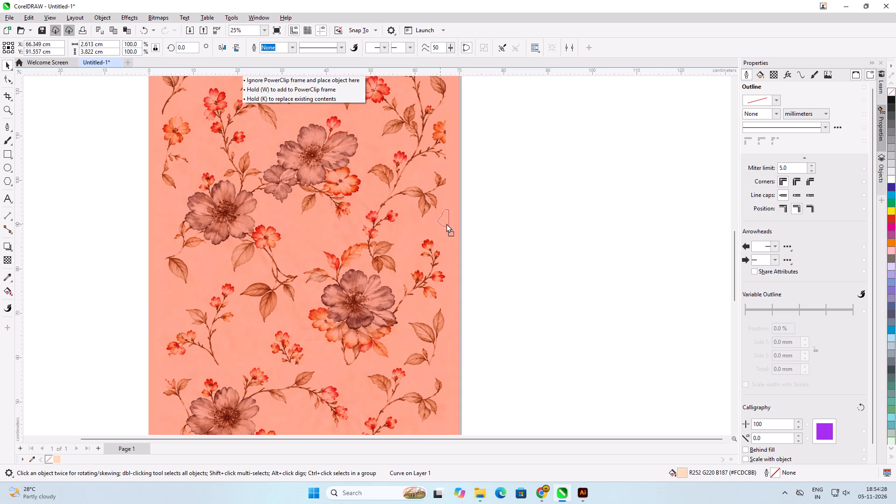
{"action": "left_click_drag", "start_coordinate": [446, 224], "coordinate": [448, 190]}
{"action": "right_click", "coordinate": [448, 190], "text": "shift"}
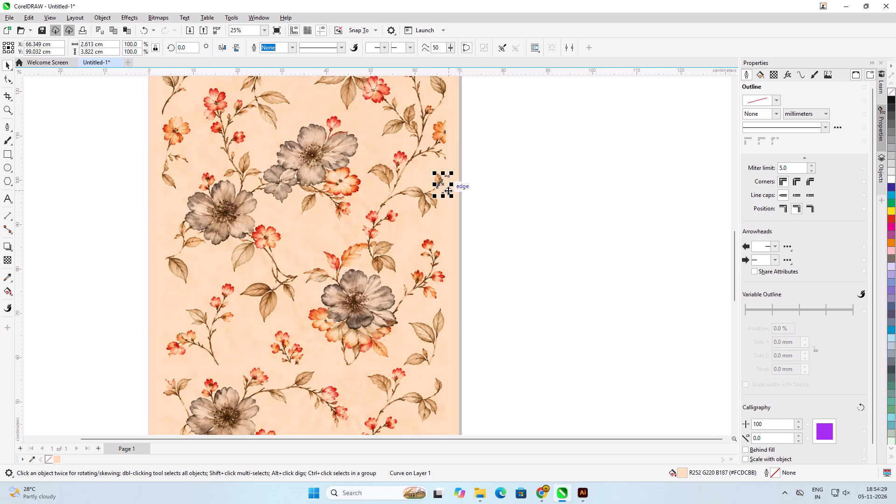
Nudge the duplicated mask vertically to about Y 99.1 cm so its curve follows the middle copy's leaf edge.
{"action": "scroll", "coordinate": [443, 168], "scroll_direction": "up", "scroll_amount": 20}
{"action": "scroll", "coordinate": [403, 256], "scroll_direction": "down", "scroll_amount": 5}
{"action": "scroll", "coordinate": [398, 178], "scroll_direction": "up", "scroll_amount": 6}
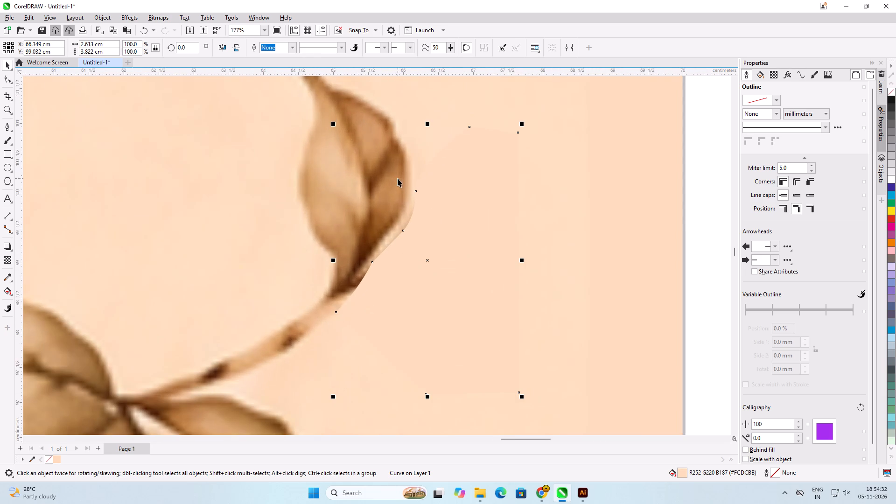
{"action": "key", "text": "Down"}
{"action": "key", "text": "Down"}
{"action": "key", "text": "Down"}
{"action": "key", "text": "Down"}
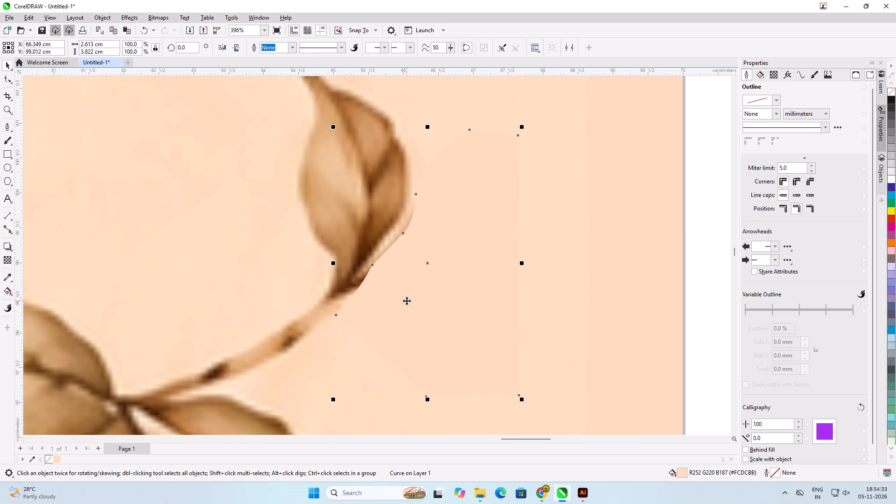
{"action": "key", "text": "Up"}
{"action": "key", "text": "Up"}
{"action": "key", "text": "Up"}
{"action": "key", "text": "Up"}
{"action": "key", "text": "Up"}
{"action": "key", "text": "Up"}
{"action": "key", "text": "Up"}
{"action": "key", "text": "Up"}
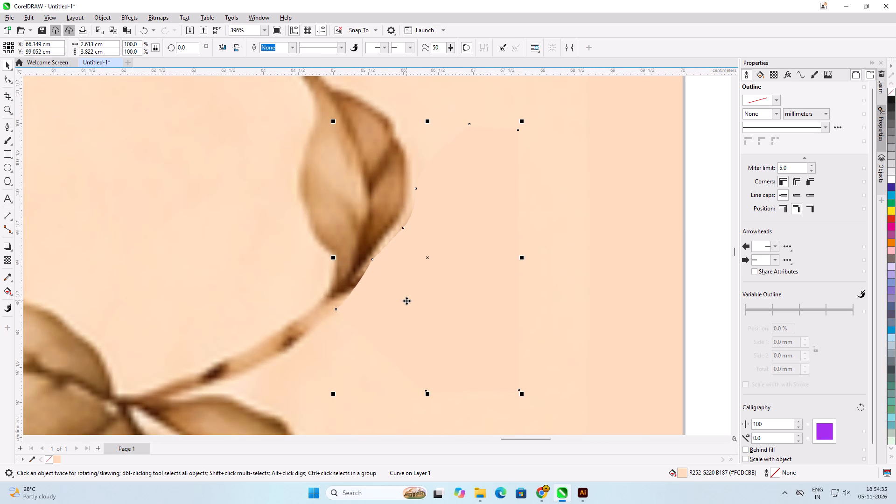
{"action": "key", "text": "Up"}
{"action": "key", "text": "Up"}
{"action": "key", "text": "Up"}
{"action": "key", "text": "Up"}
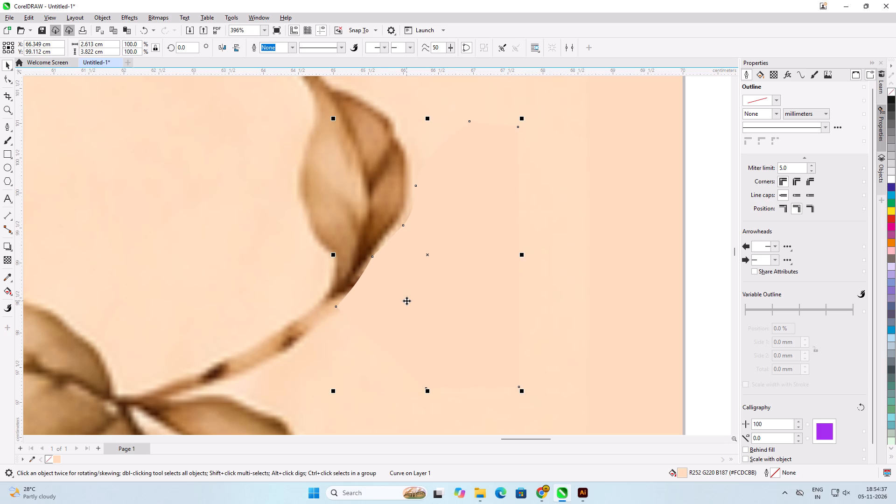
{"action": "key", "text": "Down"}
{"action": "key", "text": "Down"}
{"action": "scroll", "coordinate": [406, 301], "scroll_direction": "down", "scroll_amount": 9}
{"action": "left_click", "coordinate": [634, 300]}
Duplicate the curved peach mask from the middle copy's leaf onto the matching cut-off leaf at the page's upper right.
{"action": "scroll", "coordinate": [421, 321], "scroll_direction": "down", "scroll_amount": 6}
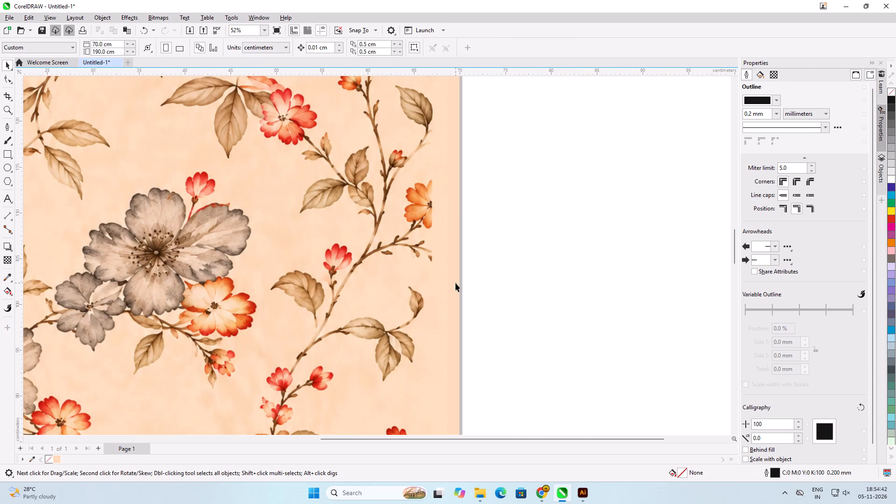
{"action": "scroll", "coordinate": [455, 283], "scroll_direction": "down", "scroll_amount": 3}
{"action": "scroll", "coordinate": [419, 308], "scroll_direction": "down", "scroll_amount": 2}
{"action": "scroll", "coordinate": [422, 257], "scroll_direction": "down", "scroll_amount": 3}
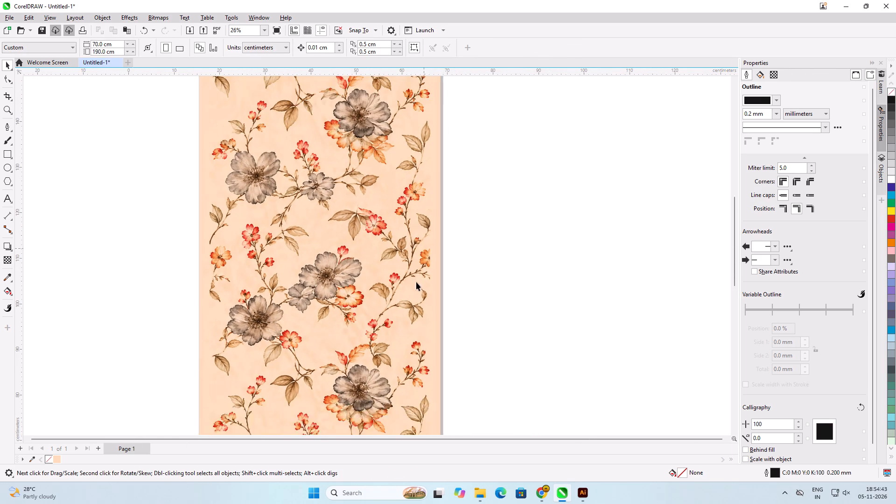
{"action": "scroll", "coordinate": [436, 245], "scroll_direction": "down", "scroll_amount": 4}
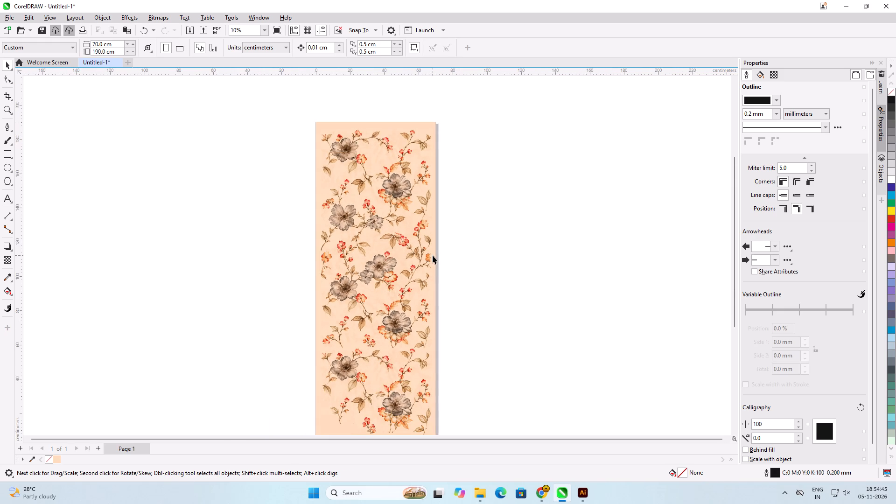
{"action": "scroll", "coordinate": [435, 137], "scroll_direction": "up", "scroll_amount": 5}
{"action": "scroll", "coordinate": [435, 137], "scroll_direction": "down", "scroll_amount": 1}
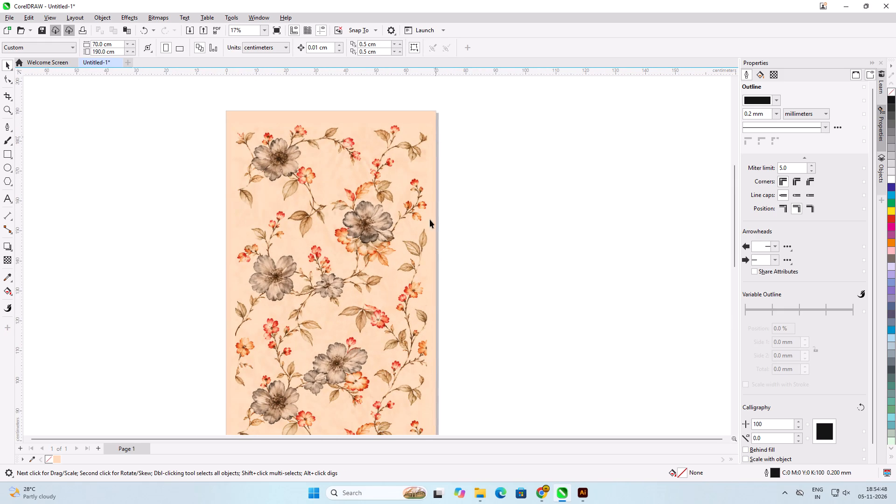
{"action": "left_click", "coordinate": [424, 382]}
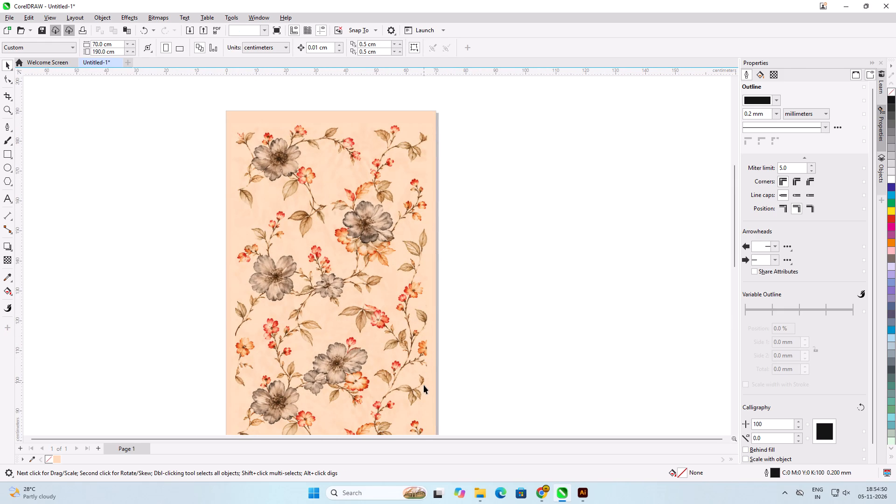
{"action": "left_click", "coordinate": [424, 389]}
{"action": "left_click", "coordinate": [490, 388]}
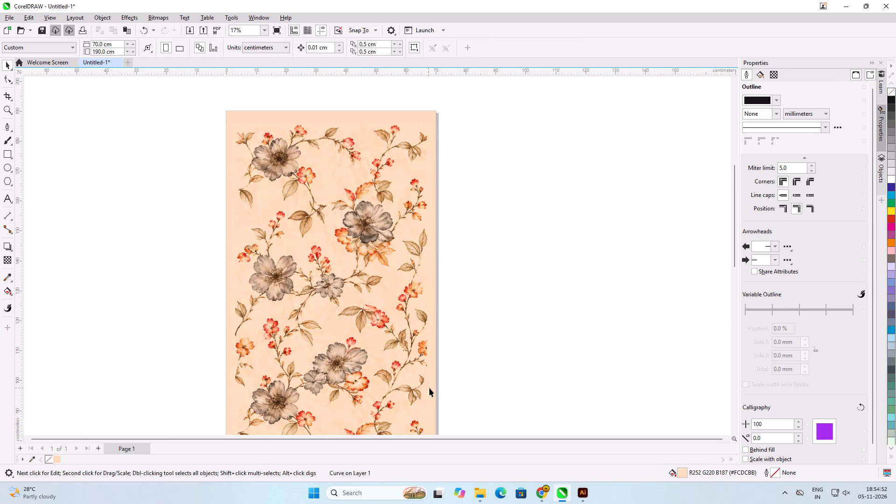
{"action": "left_click", "coordinate": [429, 388]}
{"action": "left_click_drag", "start_coordinate": [426, 386], "coordinate": [431, 268]}
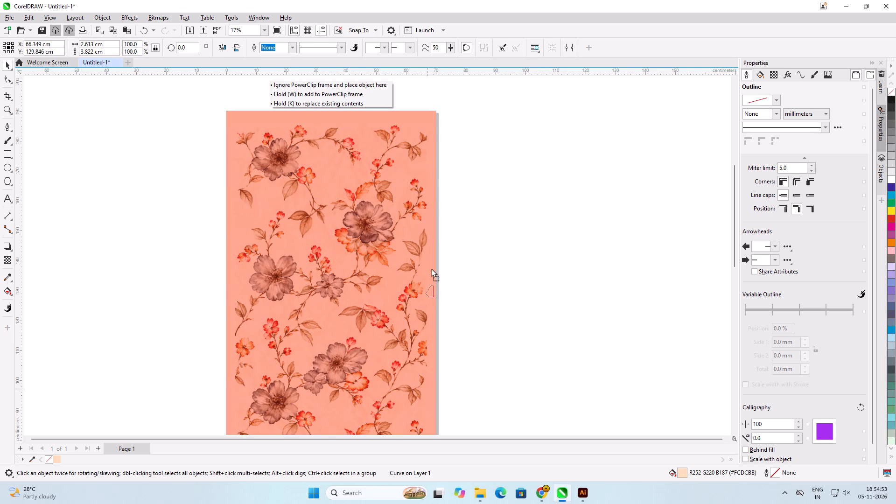
{"action": "left_click_drag", "start_coordinate": [431, 268], "coordinate": [429, 147]}
{"action": "right_click", "coordinate": [429, 147], "text": "shift"}
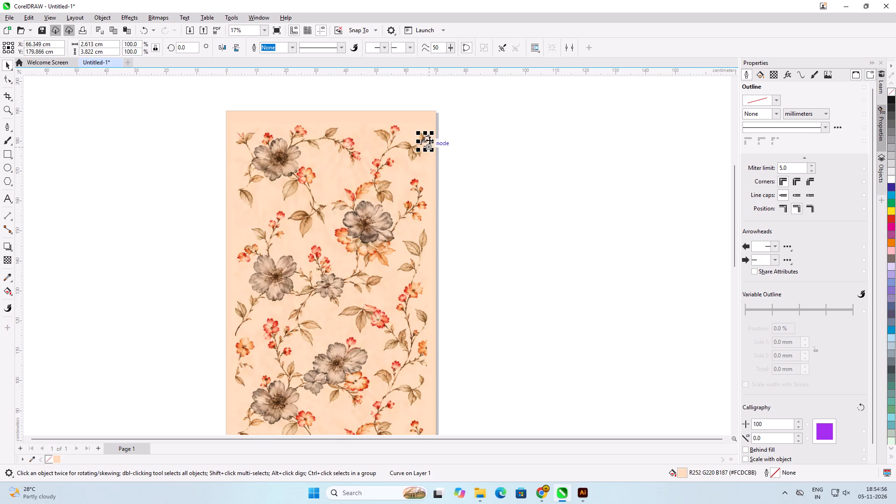
Nudge the new mask up and right to about X 66.41, Y 180.2 cm so its curve follows the top copy's leaf edge.
{"action": "scroll", "coordinate": [421, 129], "scroll_direction": "up", "scroll_amount": 20}
{"action": "scroll", "coordinate": [421, 129], "scroll_direction": "up", "scroll_amount": 4}
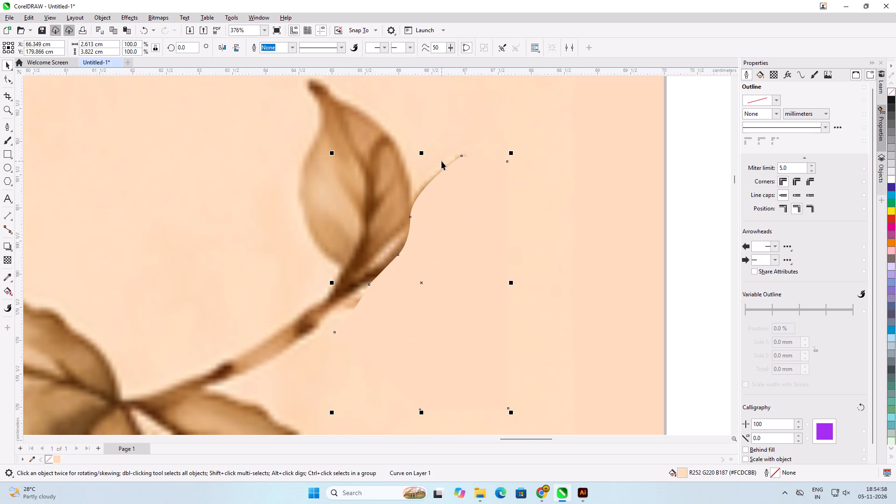
{"action": "key", "text": "Up"}
{"action": "key", "text": "Up"}
{"action": "key", "text": "Up"}
{"action": "key", "text": "Up"}
{"action": "key", "text": "Up"}
{"action": "key", "text": "Up"}
{"action": "key", "text": "Up"}
{"action": "key", "text": "Up"}
{"action": "key", "text": "Up"}
{"action": "key", "text": "Up"}
{"action": "key", "text": "Up"}
{"action": "key", "text": "Up"}
{"action": "key", "text": "Up"}
{"action": "key", "text": "Up"}
{"action": "key", "text": "Up"}
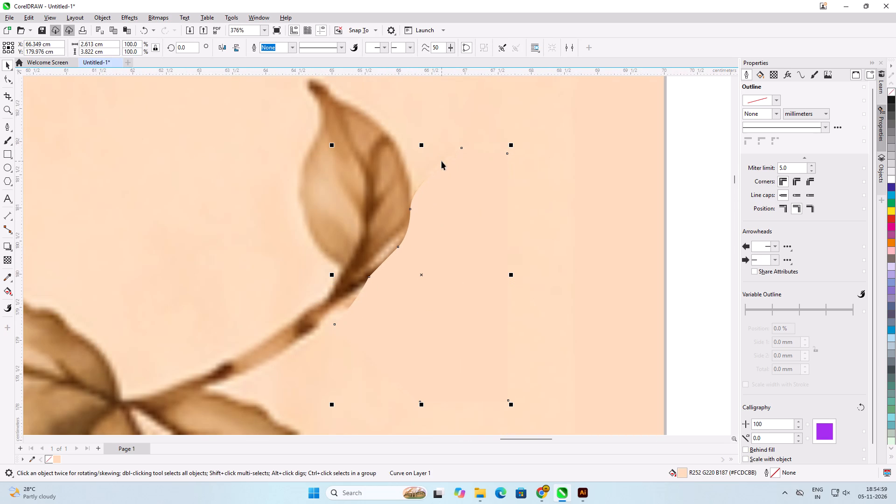
{"action": "key", "text": "Up"}
{"action": "key", "text": "Up"}
{"action": "key", "text": "Up"}
{"action": "key", "text": "Up"}
{"action": "key", "text": "Up"}
{"action": "key", "text": "Up"}
{"action": "key", "text": "Up"}
{"action": "key", "text": "Up"}
{"action": "key", "text": "Up"}
{"action": "key", "text": "Up"}
{"action": "key", "text": "Up"}
{"action": "key", "text": "Up"}
{"action": "key", "text": "Up"}
{"action": "key", "text": "Up"}
{"action": "key", "text": "Up"}
{"action": "key", "text": "Up"}
{"action": "key", "text": "Up"}
{"action": "key", "text": "Up"}
{"action": "key", "text": "Up"}
{"action": "key", "text": "Up"}
{"action": "key", "text": "Up"}
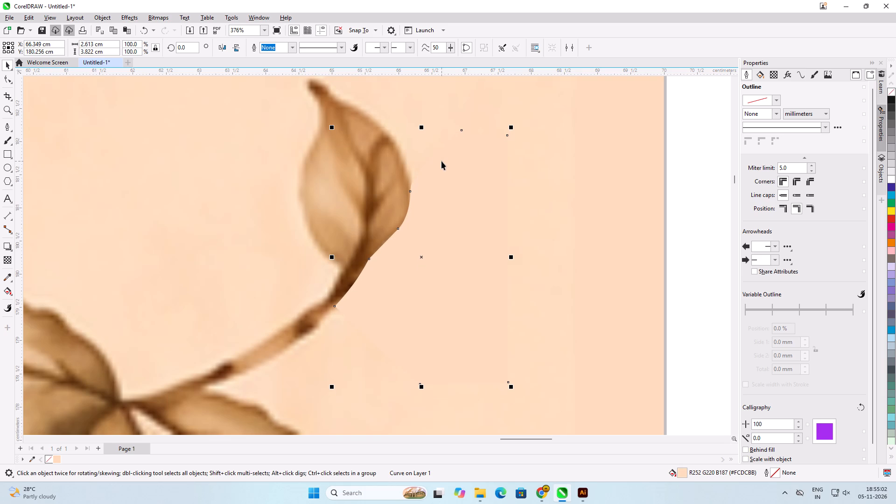
{"action": "key", "text": "Right"}
{"action": "key", "text": "Right"}
{"action": "key", "text": "Right"}
{"action": "key", "text": "Right"}
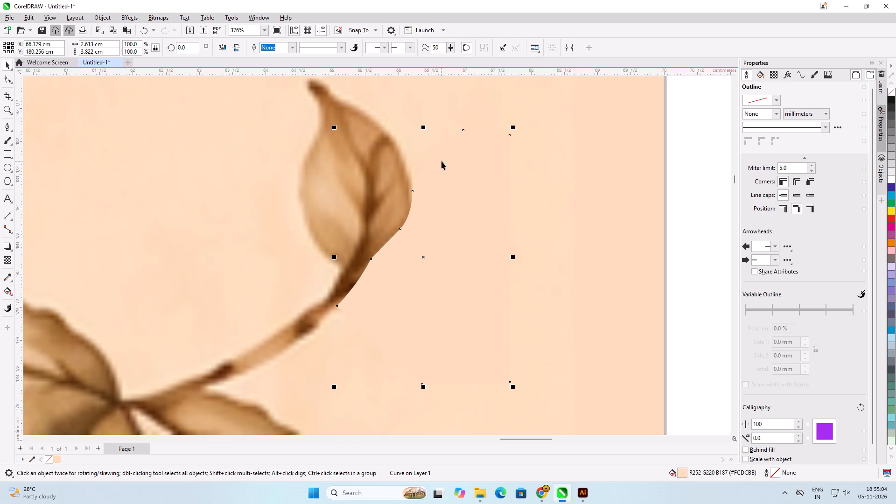
{"action": "key", "text": "Down"}
{"action": "key", "text": "Down"}
{"action": "key", "text": "Down"}
{"action": "key", "text": "Down"}
{"action": "key", "text": "Down"}
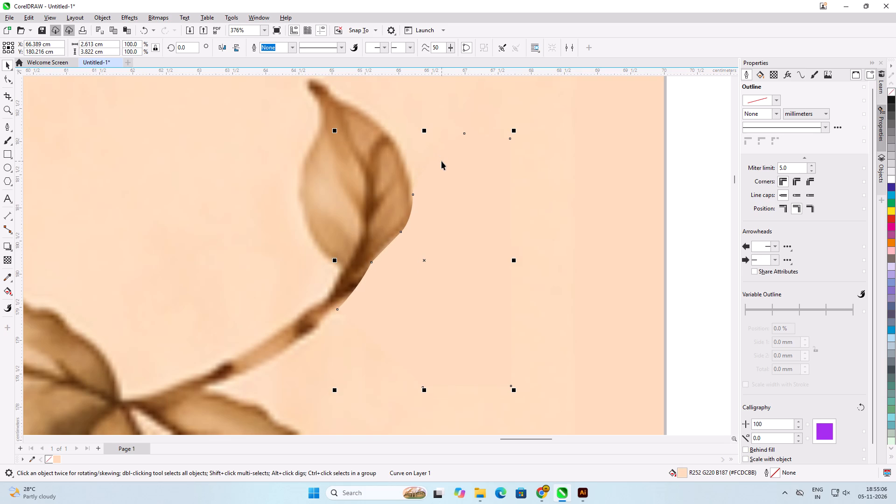
{"action": "key", "text": "Down"}
{"action": "key", "text": "Up"}
{"action": "key", "text": "Up"}
{"action": "key", "text": "Right"}
{"action": "key", "text": "Right"}
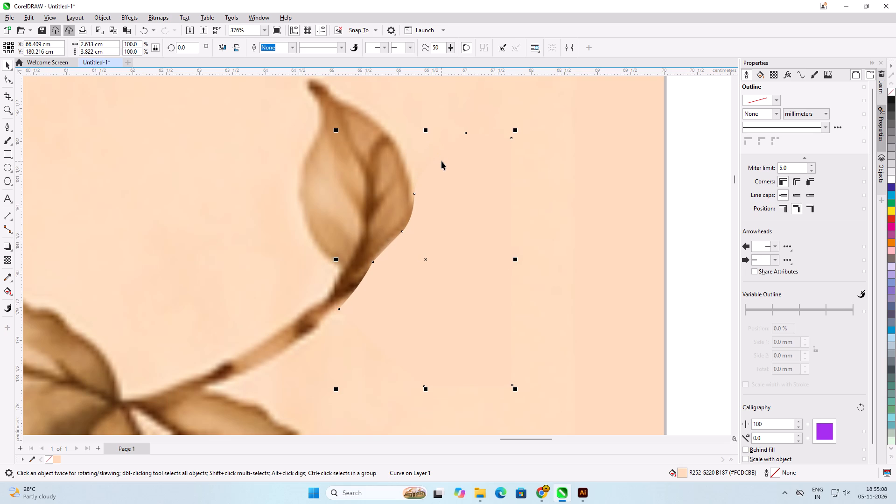
{"action": "key", "text": "Up"}
{"action": "key", "text": "Up"}
{"action": "key", "text": "Up"}
{"action": "scroll", "coordinate": [441, 165], "scroll_direction": "up", "scroll_amount": 1}
{"action": "scroll", "coordinate": [441, 170], "scroll_direction": "down", "scroll_amount": 7}
{"action": "left_click", "coordinate": [584, 226]}
{"action": "scroll", "coordinate": [576, 225], "scroll_direction": "down", "scroll_amount": 8}
{"action": "scroll", "coordinate": [430, 183], "scroll_direction": "down", "scroll_amount": 5}
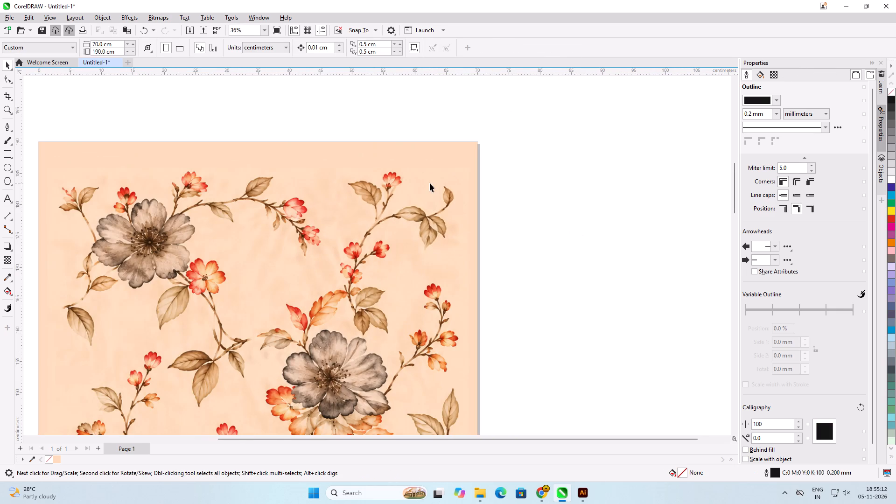
Draw a closed Pen shape about 9.7 x 11.1 cm around the cut-off orange flower and its twigs near the page's middle right edge.
{"action": "scroll", "coordinate": [539, 372], "scroll_direction": "down", "scroll_amount": 7}
{"action": "scroll", "coordinate": [519, 386], "scroll_direction": "up", "scroll_amount": 3}
{"action": "scroll", "coordinate": [419, 382], "scroll_direction": "up", "scroll_amount": 5}
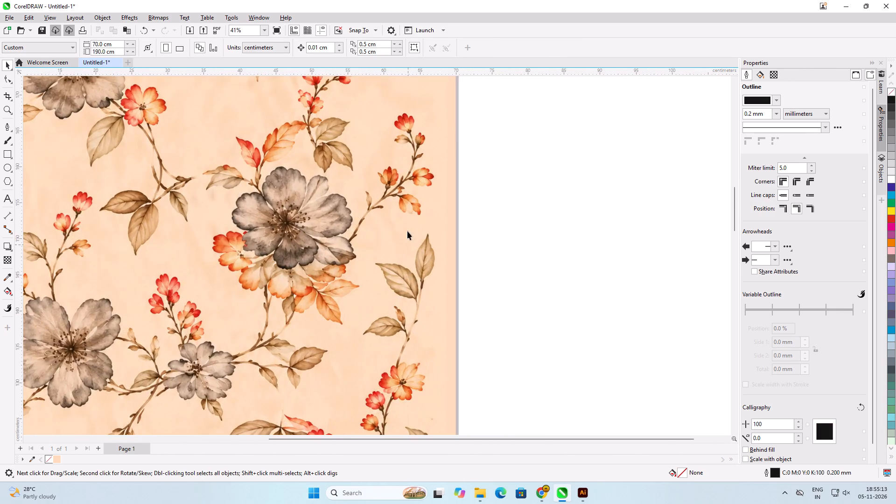
{"action": "scroll", "coordinate": [407, 231], "scroll_direction": "down", "scroll_amount": 6}
{"action": "scroll", "coordinate": [433, 356], "scroll_direction": "up", "scroll_amount": 12}
{"action": "scroll", "coordinate": [386, 266], "scroll_direction": "down", "scroll_amount": 7}
{"action": "scroll", "coordinate": [385, 335], "scroll_direction": "up", "scroll_amount": 6}
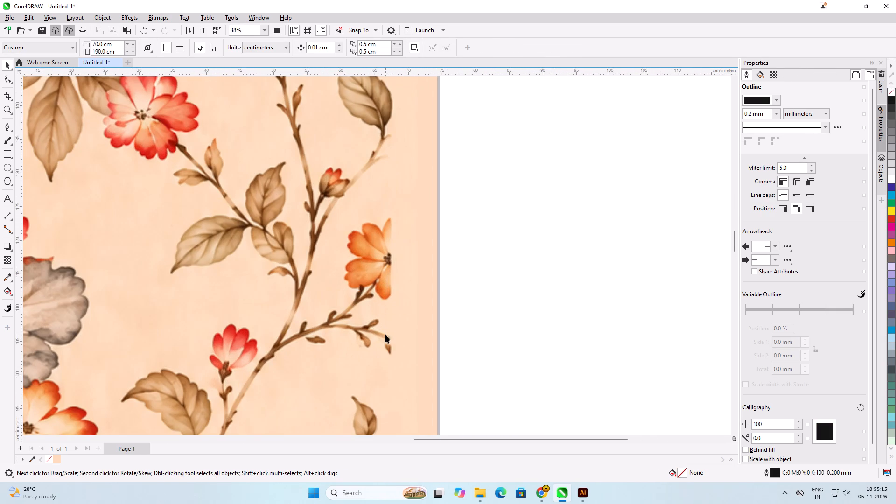
{"action": "scroll", "coordinate": [413, 290], "scroll_direction": "down", "scroll_amount": 6}
{"action": "scroll", "coordinate": [372, 319], "scroll_direction": "up", "scroll_amount": 5}
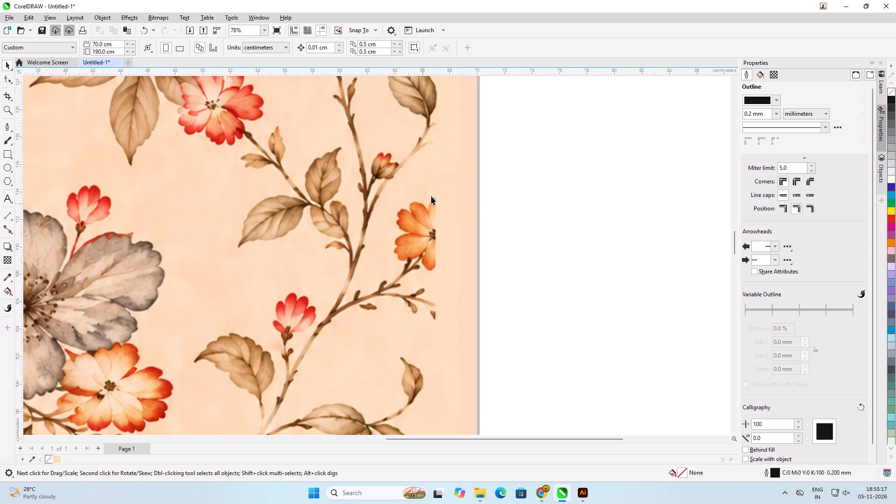
{"action": "scroll", "coordinate": [435, 235], "scroll_direction": "up", "scroll_amount": 3}
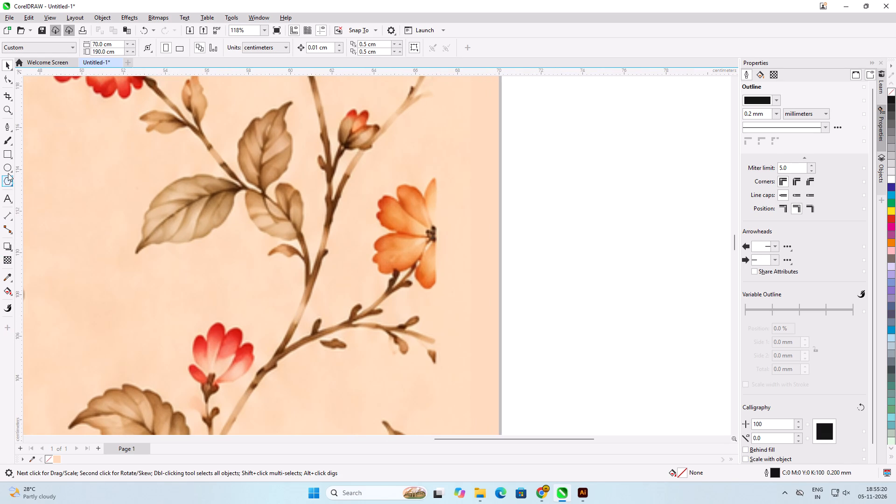
{"action": "left_click", "coordinate": [6, 126]}
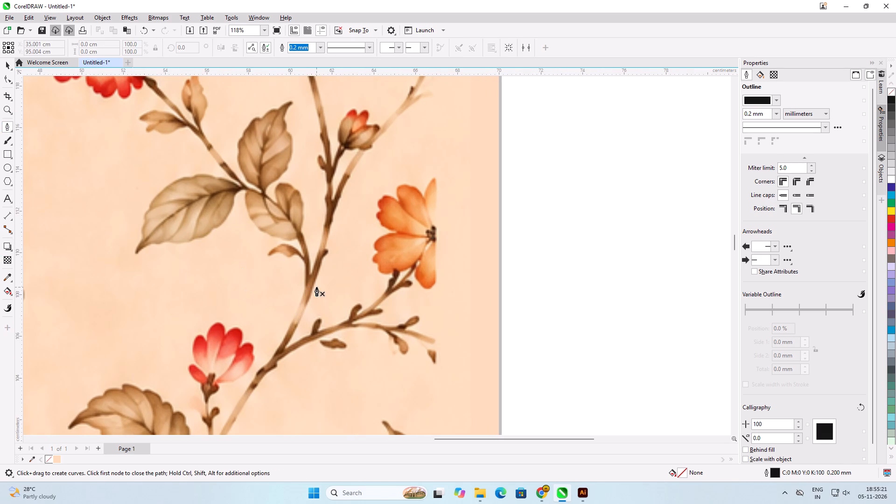
{"action": "left_click", "coordinate": [364, 189]}
{"action": "left_click", "coordinate": [335, 282]}
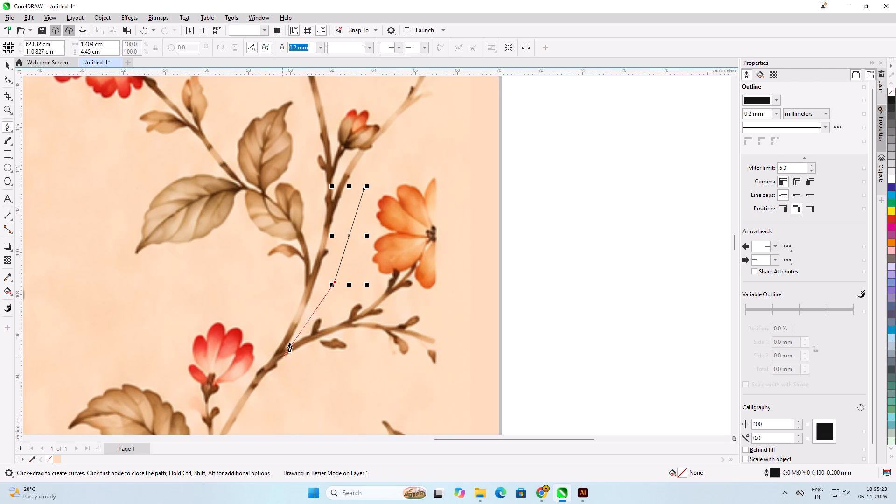
{"action": "left_click", "coordinate": [289, 341]}
{"action": "scroll", "coordinate": [285, 363], "scroll_direction": "up", "scroll_amount": 12}
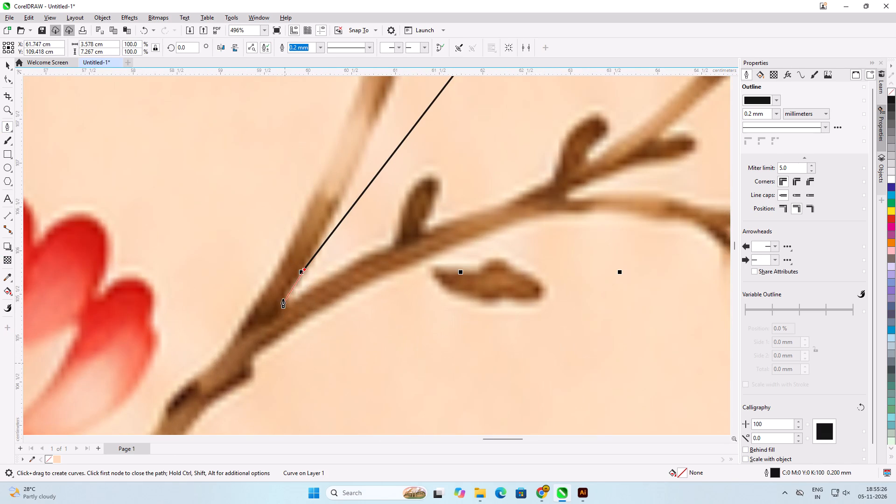
{"action": "left_click", "coordinate": [283, 299]}
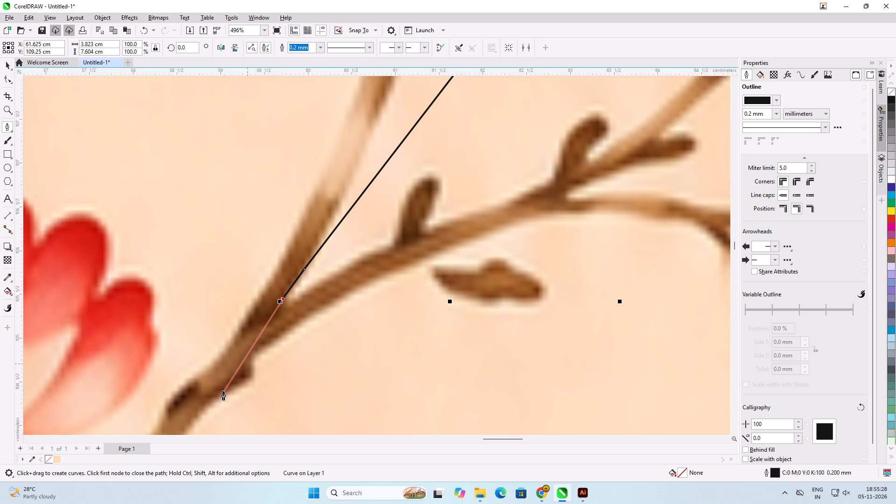
{"action": "left_click", "coordinate": [196, 426]}
{"action": "scroll", "coordinate": [263, 216], "scroll_direction": "down", "scroll_amount": 5}
{"action": "left_click", "coordinate": [234, 366]}
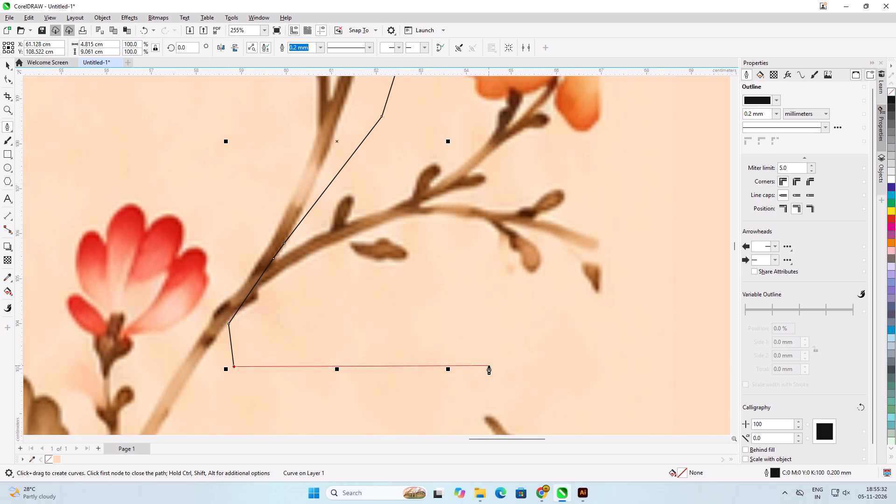
{"action": "left_click", "coordinate": [489, 365]}
{"action": "left_click", "coordinate": [635, 365]}
{"action": "scroll", "coordinate": [402, 365], "scroll_direction": "down", "scroll_amount": 6}
{"action": "left_click", "coordinate": [519, 139]}
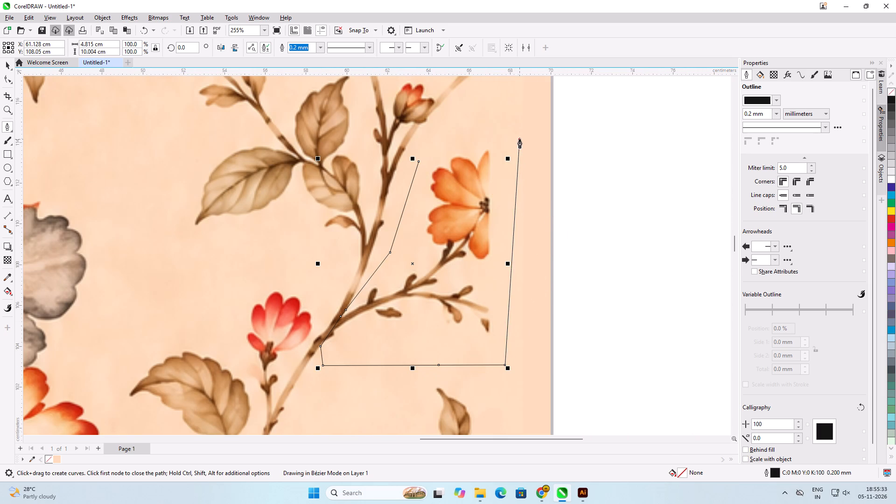
{"action": "left_click", "coordinate": [418, 161]}
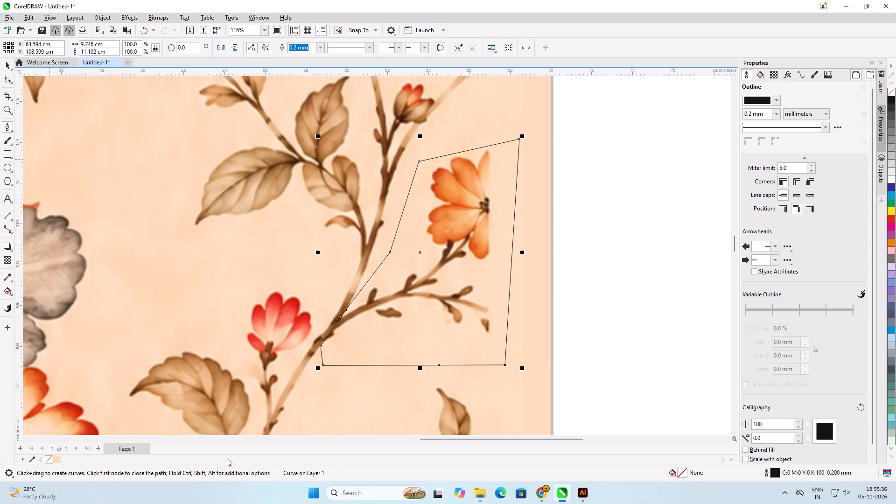
Fill the new shape with the peach background colour #FCDCBB and remove its outline.
{"action": "left_click", "coordinate": [55, 462]}
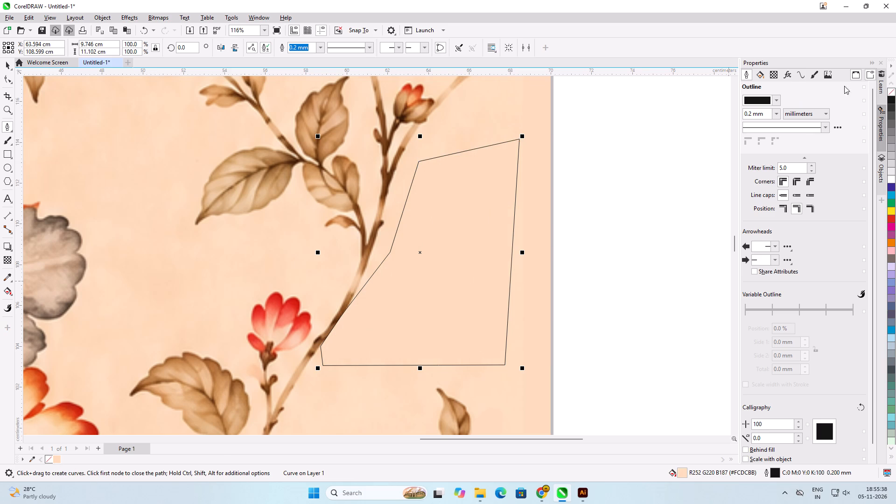
{"action": "right_click", "coordinate": [892, 94]}
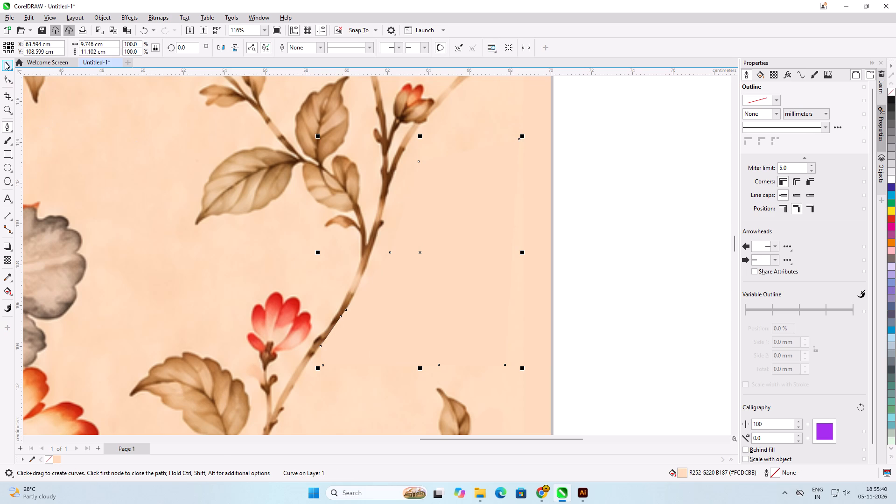
{"action": "left_click", "coordinate": [5, 62]}
{"action": "left_click", "coordinate": [633, 305]}
Group all the objects of the floral design on the page.
{"action": "scroll", "coordinate": [496, 242], "scroll_direction": "down", "scroll_amount": 7}
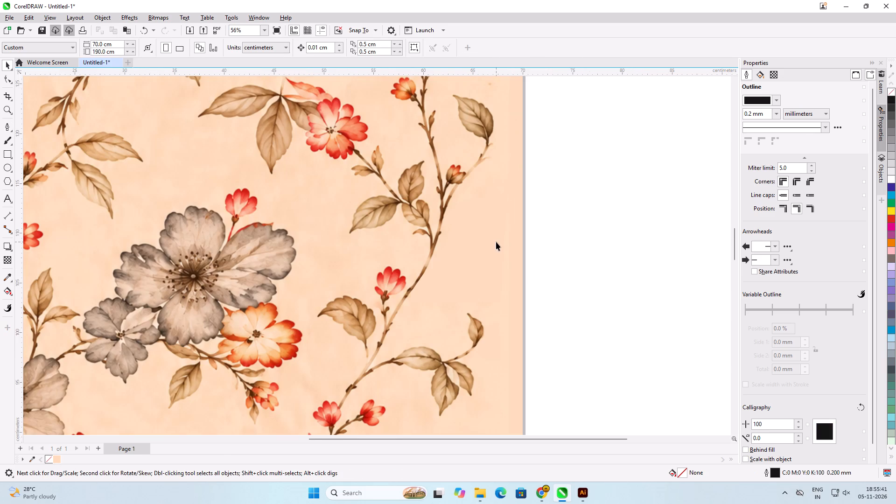
{"action": "scroll", "coordinate": [496, 242], "scroll_direction": "down", "scroll_amount": 7}
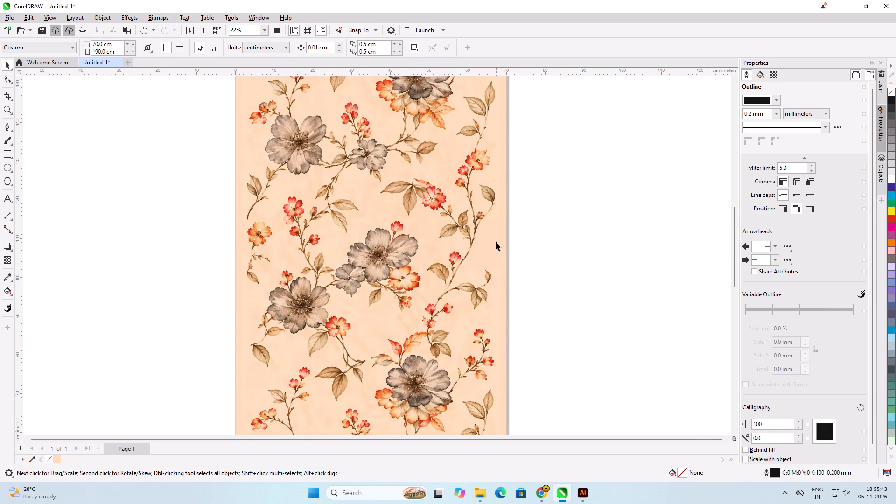
{"action": "scroll", "coordinate": [496, 242], "scroll_direction": "down", "scroll_amount": 4}
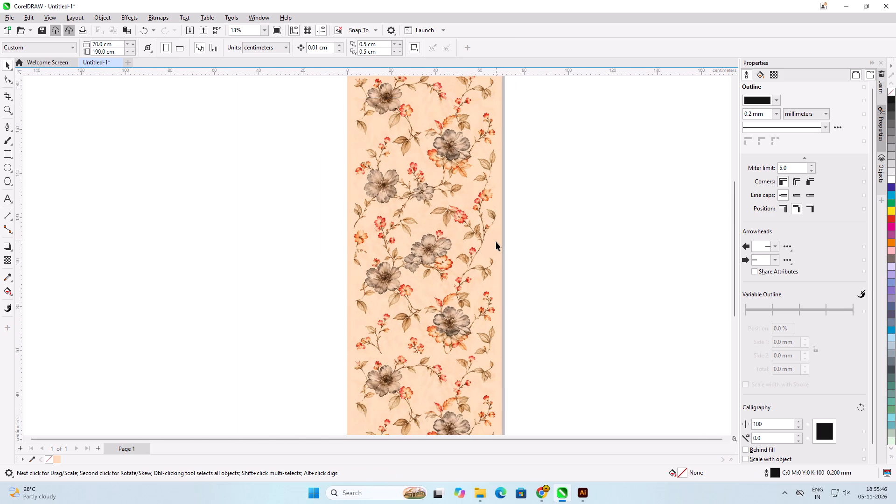
{"action": "scroll", "coordinate": [496, 242], "scroll_direction": "down", "scroll_amount": 1}
{"action": "scroll", "coordinate": [364, 158], "scroll_direction": "down", "scroll_amount": 1}
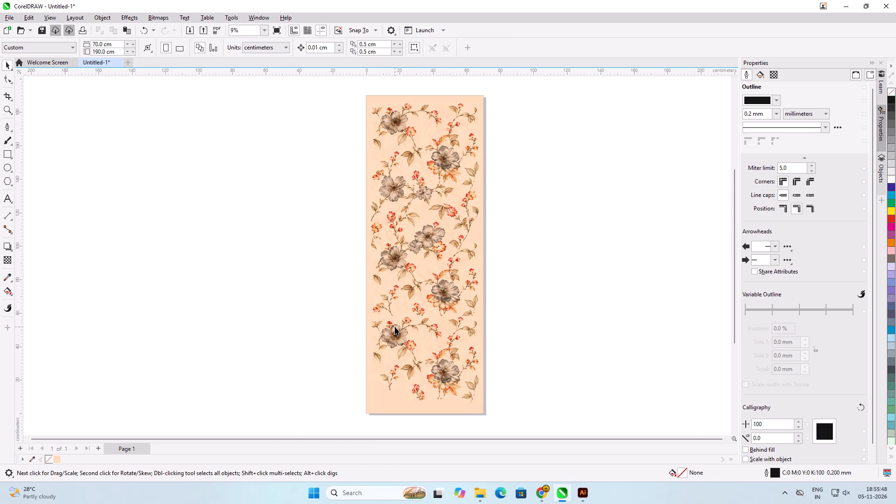
{"action": "left_click", "coordinate": [509, 184]}
{"action": "key", "text": "ctrl+a"}
{"action": "key", "text": "ctrl+g"}
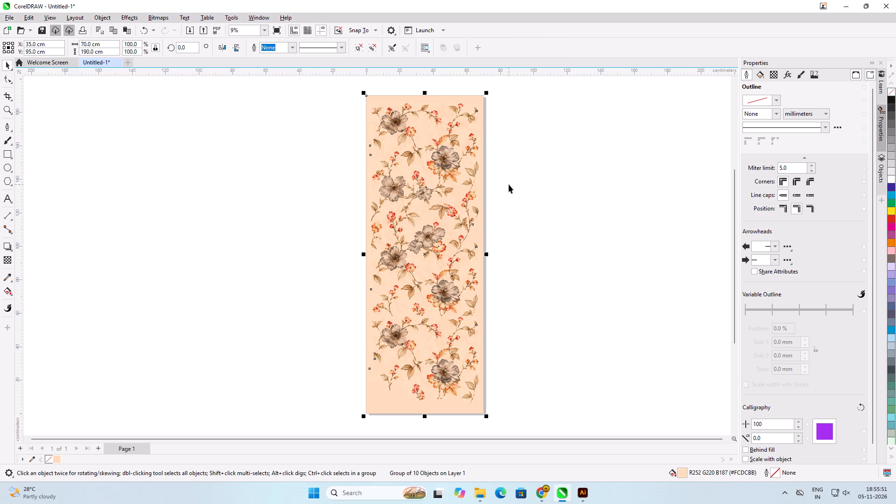
Start exporting the design as a JPEG to Downloads under the file name Untitled-2.
{"action": "key", "text": "ctrl+e"}
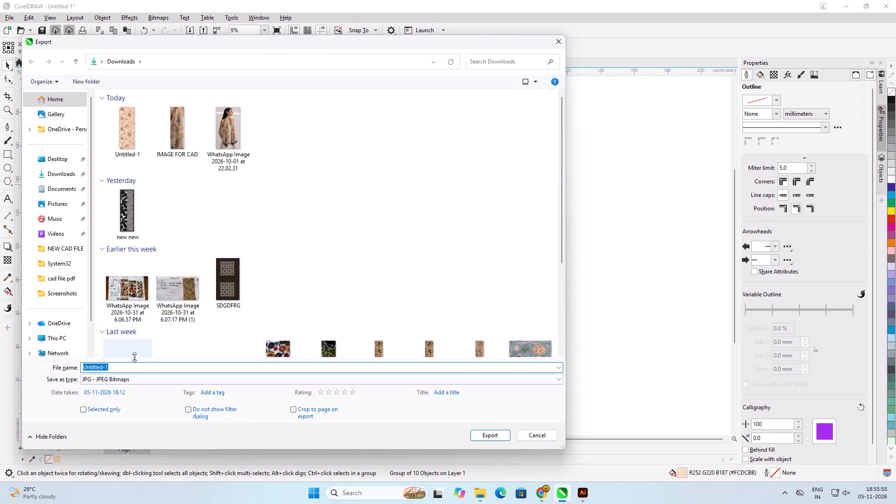
{"action": "left_click", "coordinate": [123, 370]}
{"action": "left_click_drag", "start_coordinate": [115, 368], "coordinate": [105, 367]}
{"action": "key", "text": "2"}
{"action": "key", "text": "Return"}
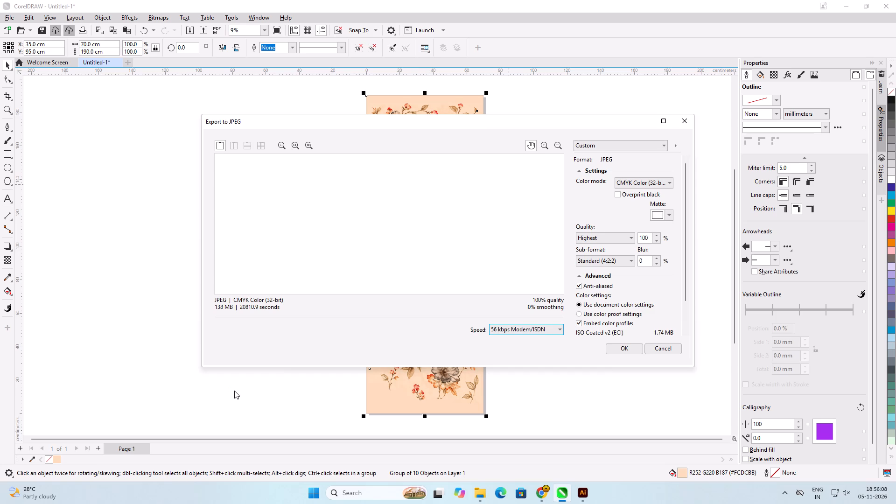
{"action": "scroll", "coordinate": [234, 391], "scroll_direction": "up", "scroll_amount": 1}
Switch to Adobe Illustrator and create a new document from the Letter preset.
{"action": "left_click", "coordinate": [587, 493]}
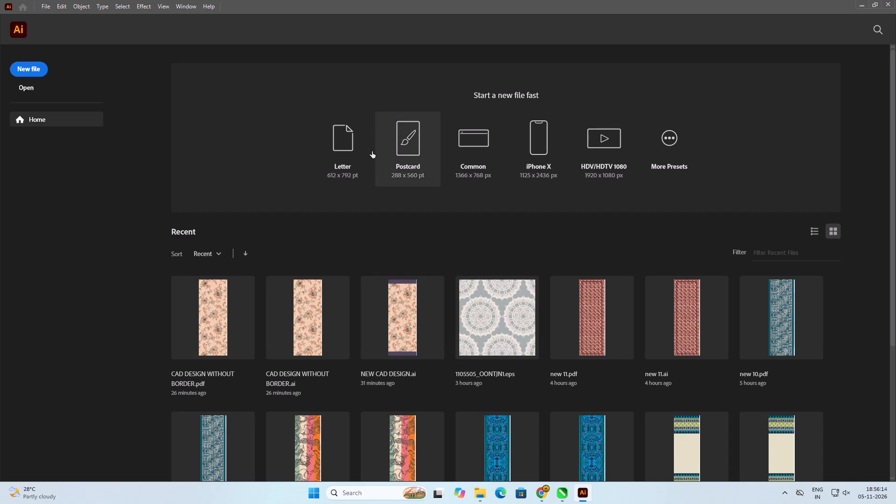
{"action": "left_click", "coordinate": [339, 145]}
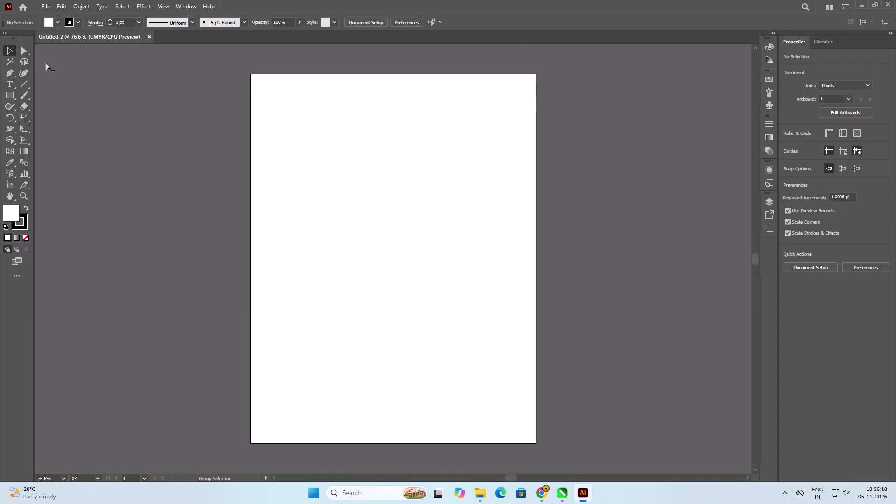
Set the new document's units to centimeters.
{"action": "key", "text": "ctrl+alt+p"}
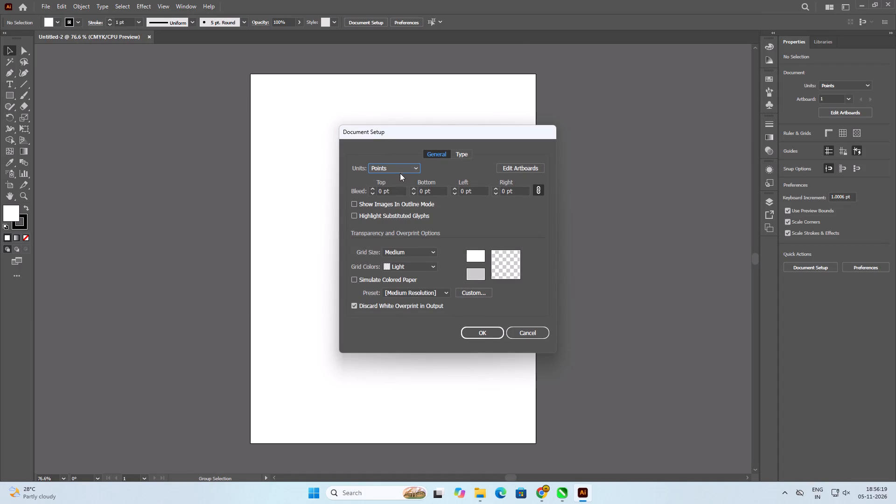
{"action": "left_click", "coordinate": [401, 166]}
{"action": "left_click", "coordinate": [387, 247]}
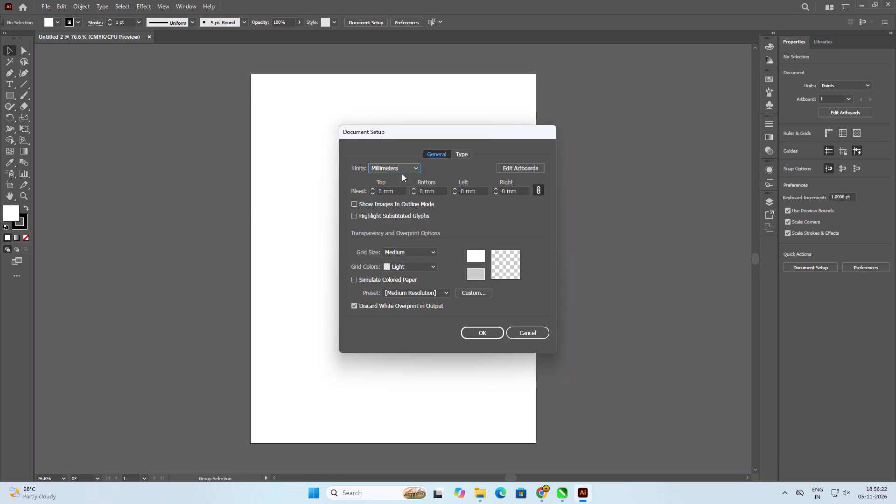
{"action": "left_click", "coordinate": [403, 168]}
{"action": "left_click", "coordinate": [389, 261]}
{"action": "left_click", "coordinate": [515, 161]}
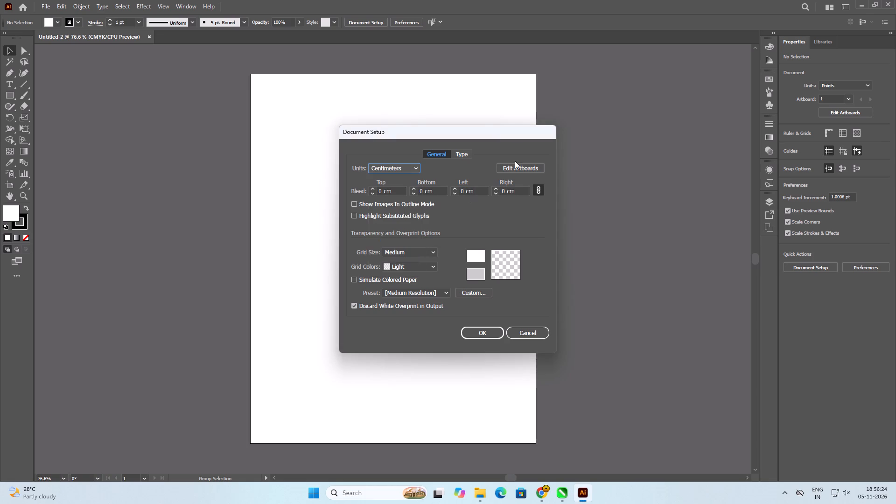
Resize the artboard to 70 cm wide by 190 cm high, fit it in view and leave artboard editing.
{"action": "left_click", "coordinate": [514, 166]}
{"action": "left_click", "coordinate": [373, 18]}
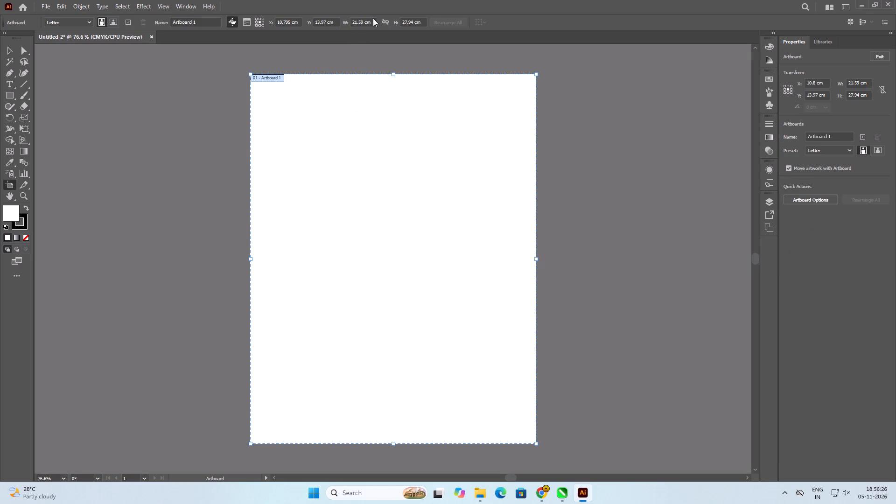
{"action": "left_click", "coordinate": [372, 22]}
{"action": "key", "text": "ctrl+a"}
{"action": "type", "text": "70"}
{"action": "key", "text": "Tab"}
{"action": "type", "text": "19"}
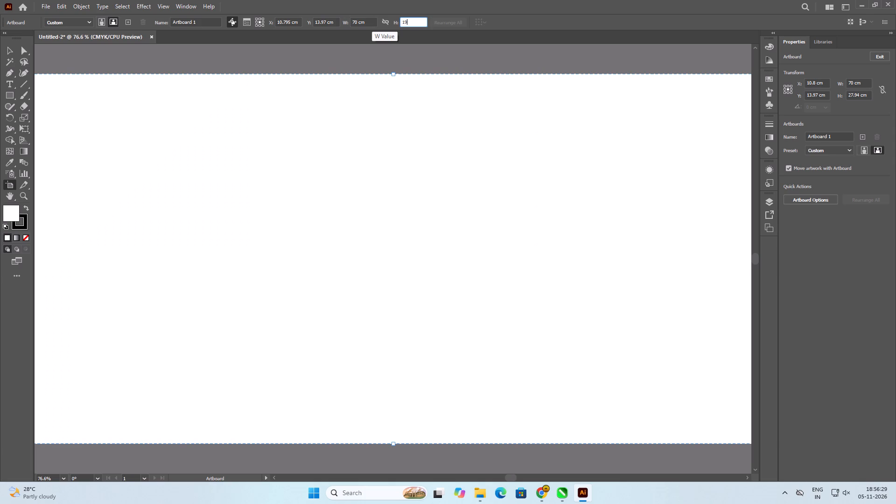
{"action": "key", "text": "0"}
{"action": "key", "text": "Return"}
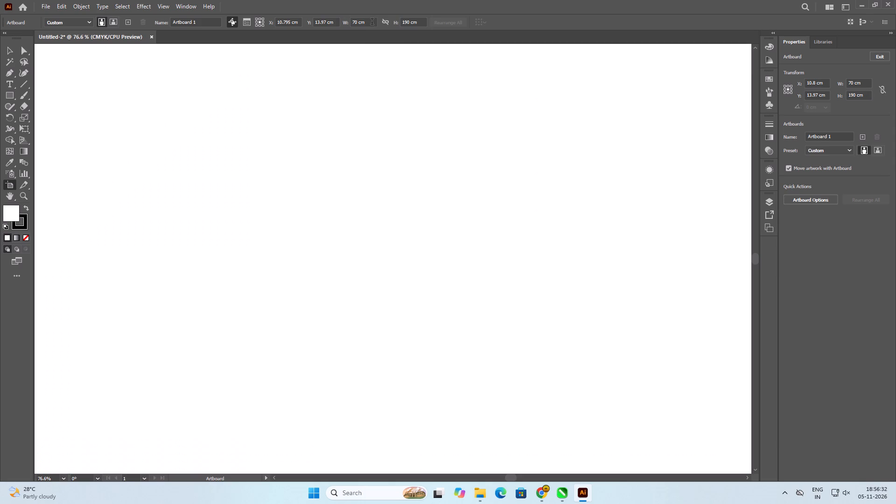
{"action": "key", "text": "ctrl+0"}
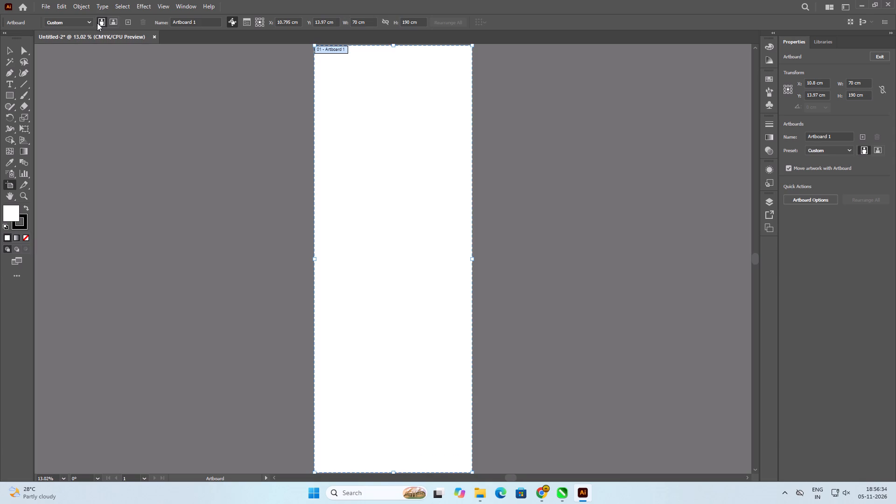
{"action": "key", "text": "v"}
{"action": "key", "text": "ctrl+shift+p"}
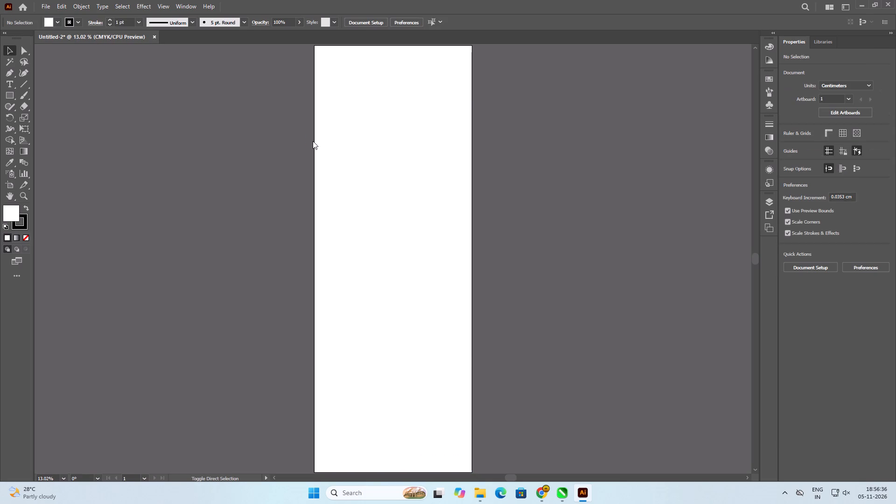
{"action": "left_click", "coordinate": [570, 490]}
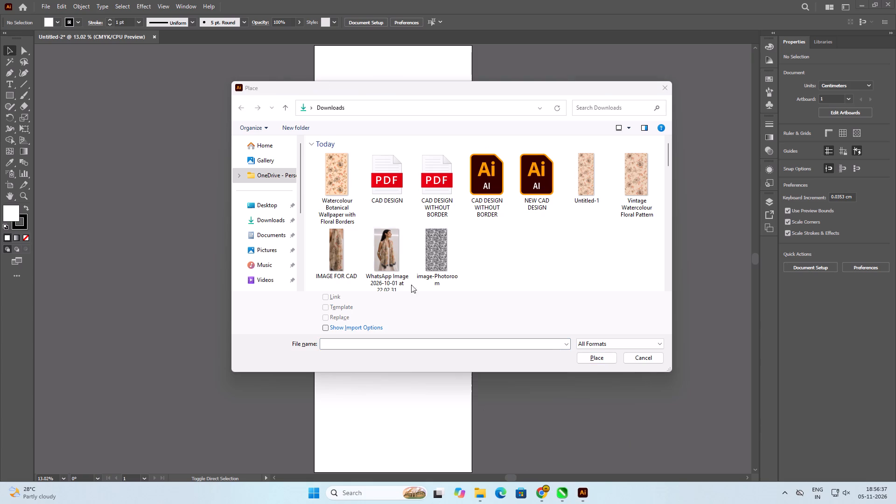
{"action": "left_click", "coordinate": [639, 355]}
Switch back to the open JPEG export settings in CorelDRAW.
{"action": "left_click", "coordinate": [861, 2]}
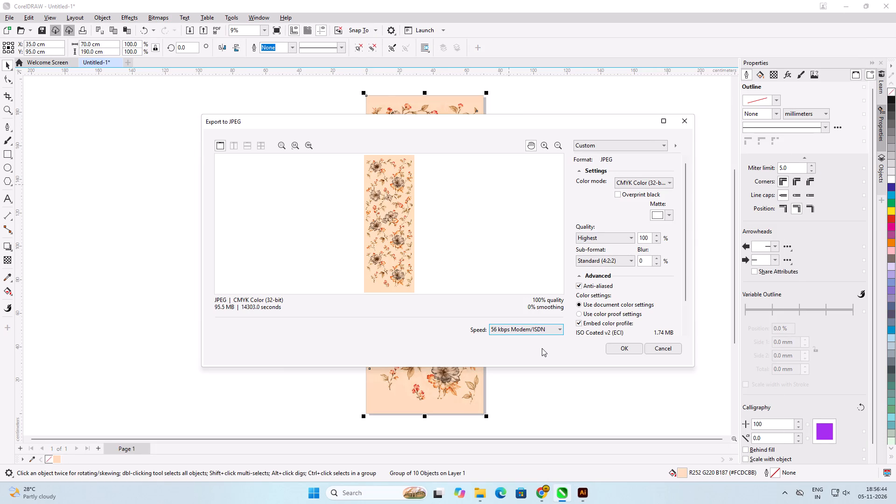
Complete the JPEG export in CMYK color at Highest quality, 100%.
{"action": "left_click", "coordinate": [619, 348]}
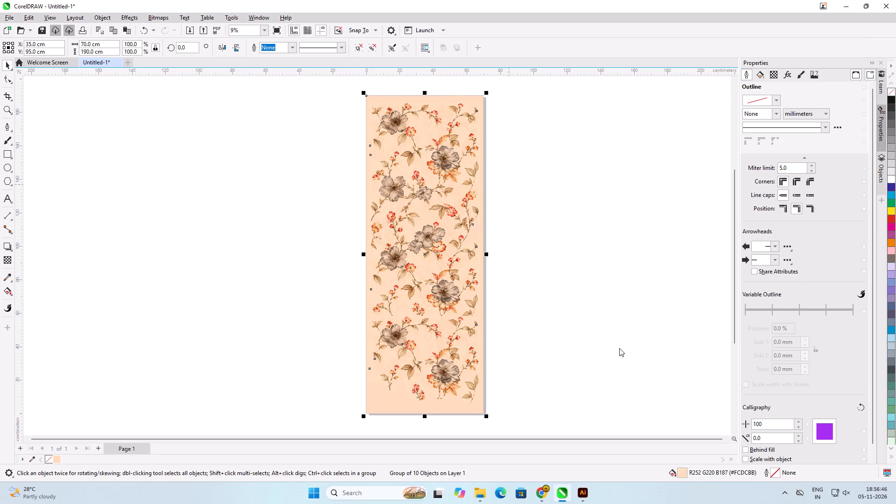
Switch to Adobe Illustrator and place the exported Untitled-2 JPEG on the artboard at its original size, accepting the color profile notice.
{"action": "left_click", "coordinate": [582, 494]}
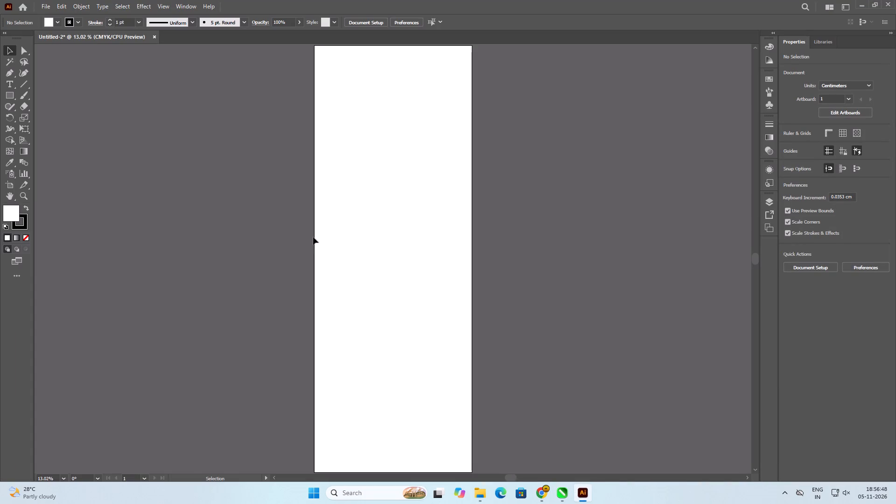
{"action": "key", "text": "ctrl+shift+p"}
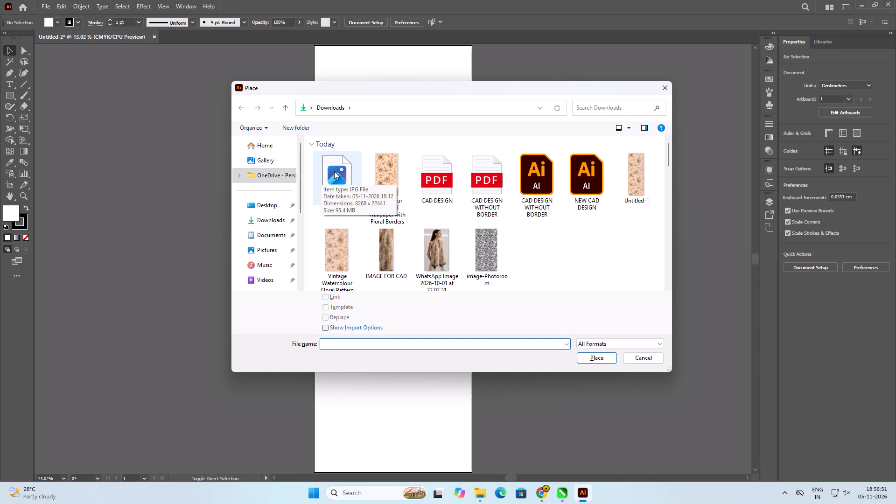
{"action": "left_click", "coordinate": [334, 171]}
{"action": "double_click", "coordinate": [334, 171]}
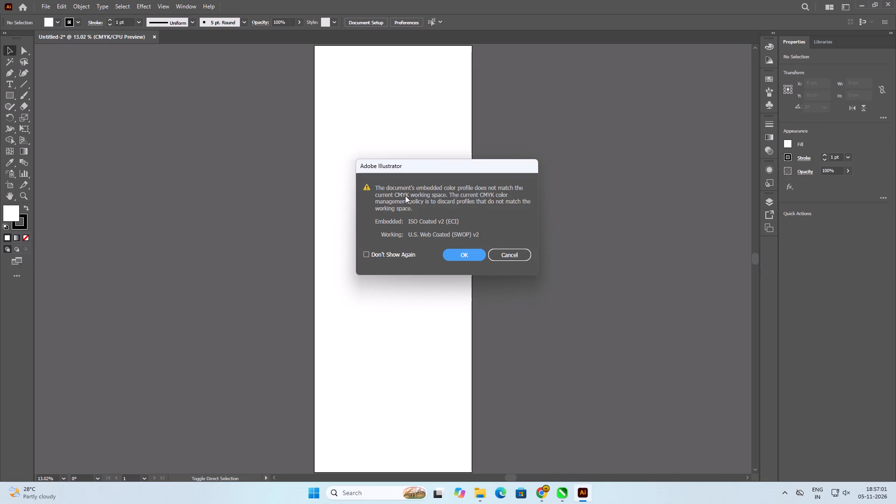
{"action": "left_click", "coordinate": [448, 251]}
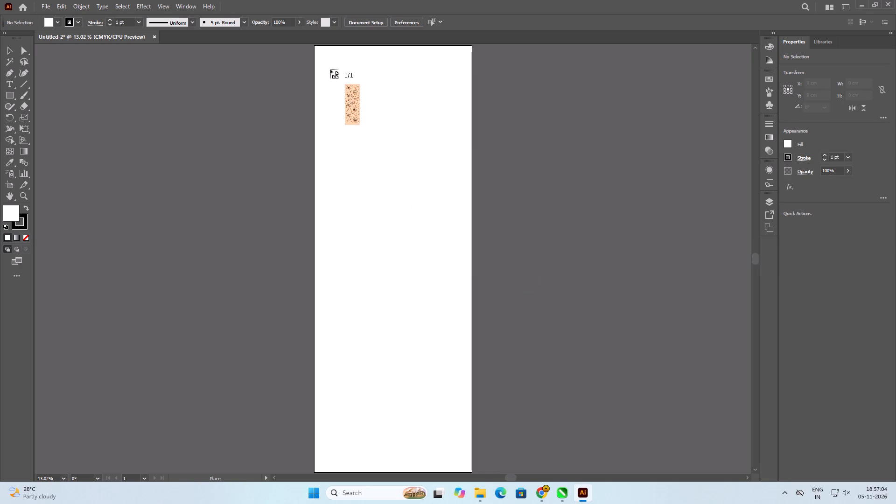
{"action": "left_click", "coordinate": [318, 45]}
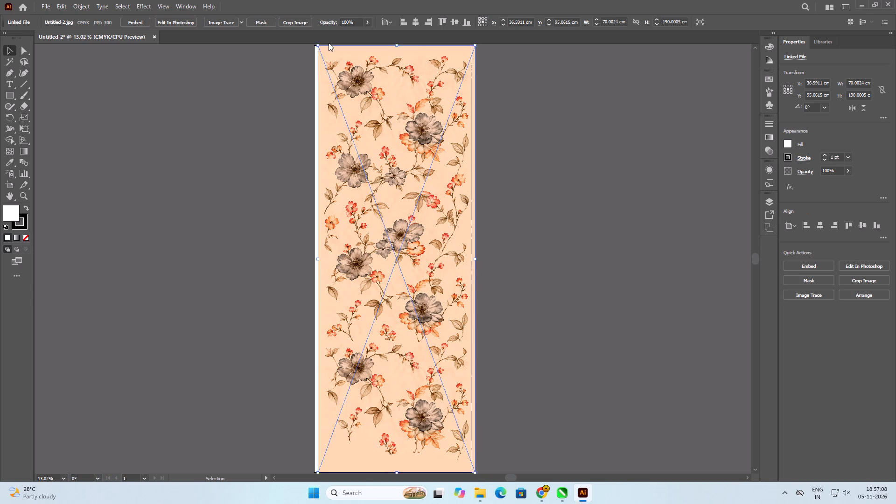
Align the placed floral image to the artboard's left and top edges and deselect it.
{"action": "left_click", "coordinate": [400, 22]}
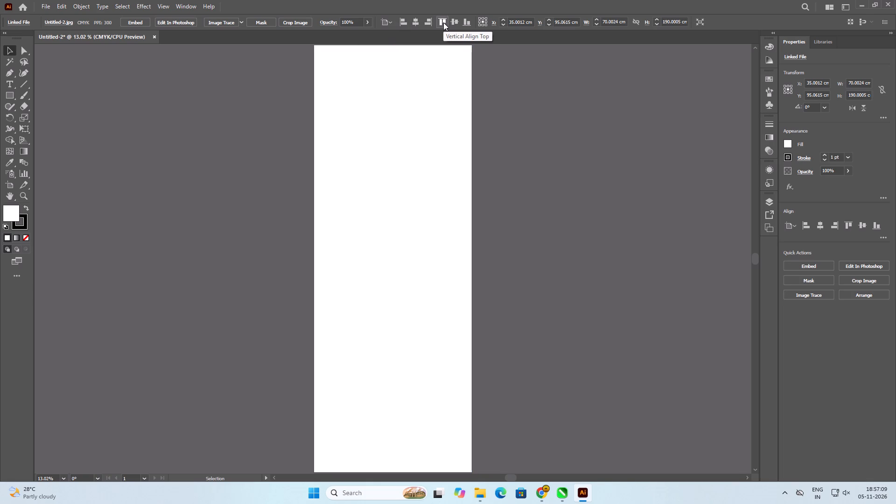
{"action": "left_click", "coordinate": [443, 22]}
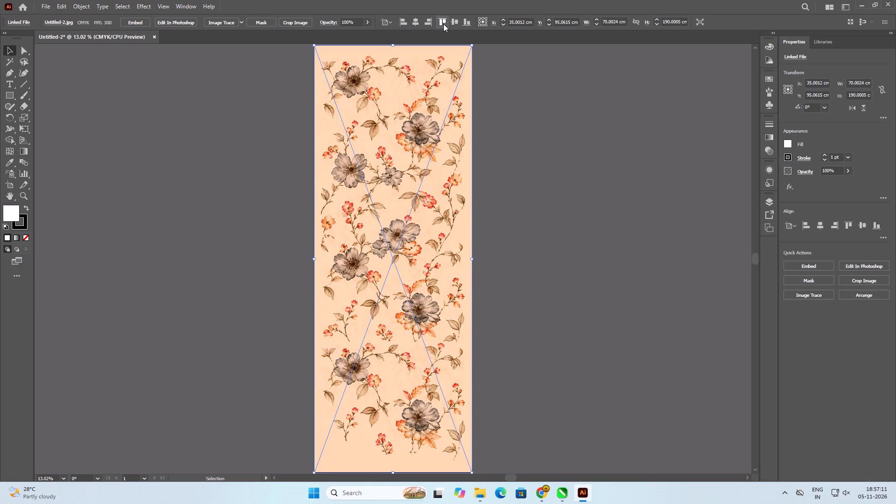
{"action": "left_click", "coordinate": [540, 184]}
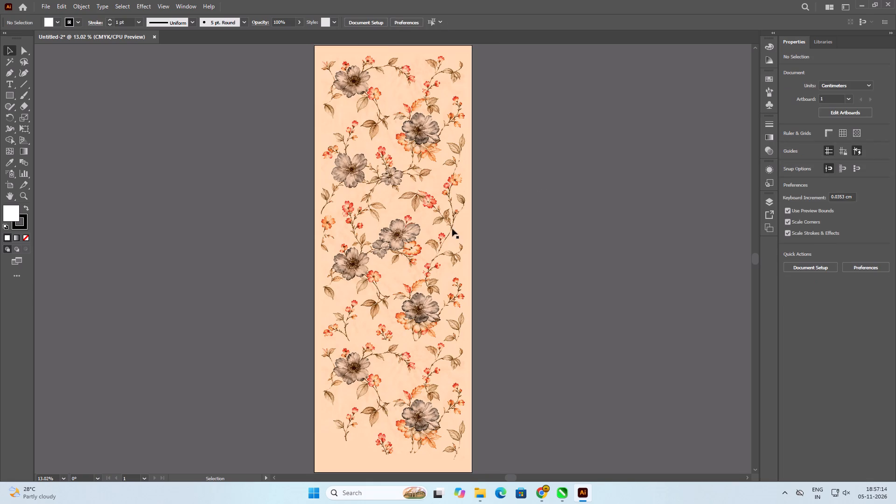
Image-trace the placed floral design with the High Fidelity Photo preset.
{"action": "left_click", "coordinate": [330, 77]}
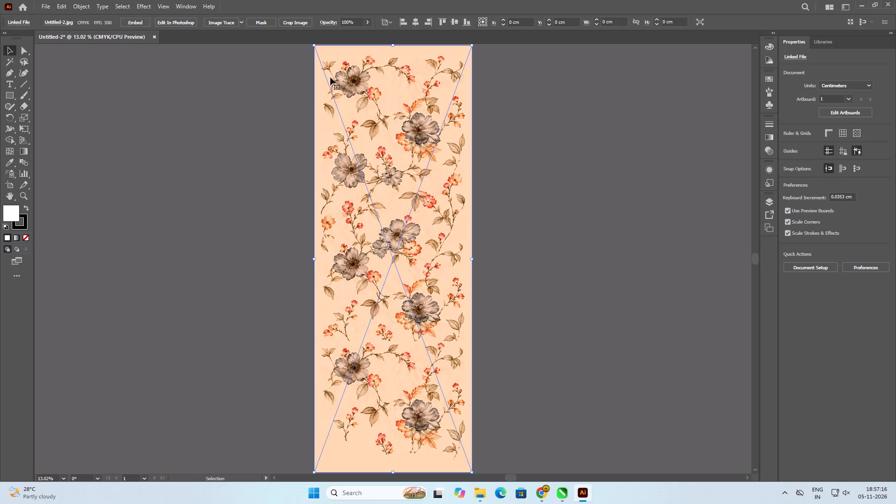
{"action": "left_click", "coordinate": [240, 23]}
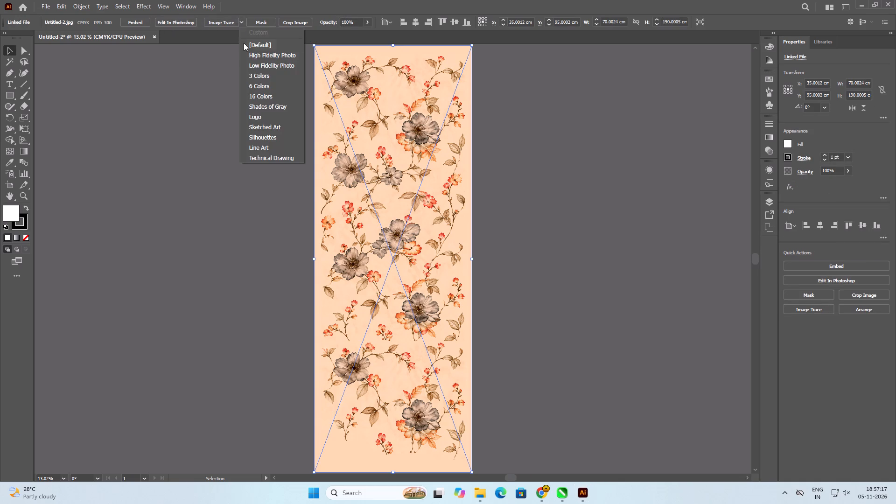
{"action": "left_click", "coordinate": [255, 53]}
{"action": "left_click", "coordinate": [509, 253]}
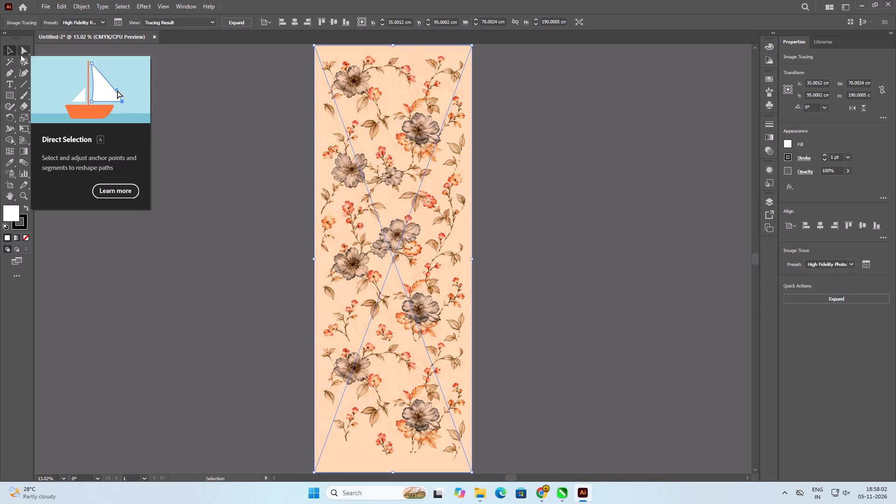
{"action": "left_click", "coordinate": [645, 273]}
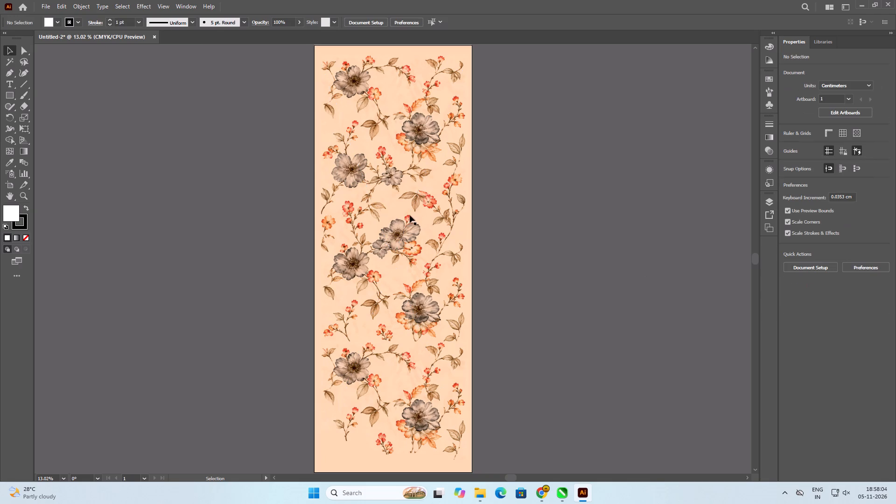
Expand the floral image tracing into editable vector paths and deselect it.
{"action": "scroll", "coordinate": [381, 87], "scroll_direction": "up", "scroll_amount": 1}
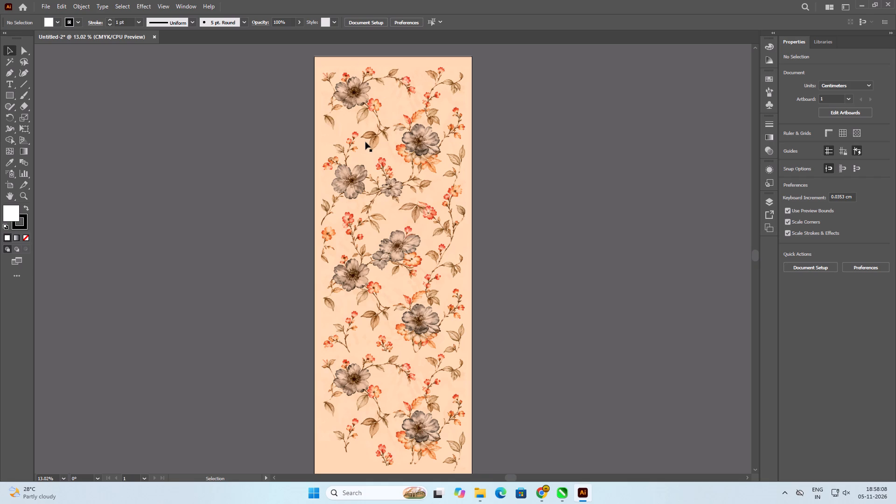
{"action": "left_click", "coordinate": [366, 158]}
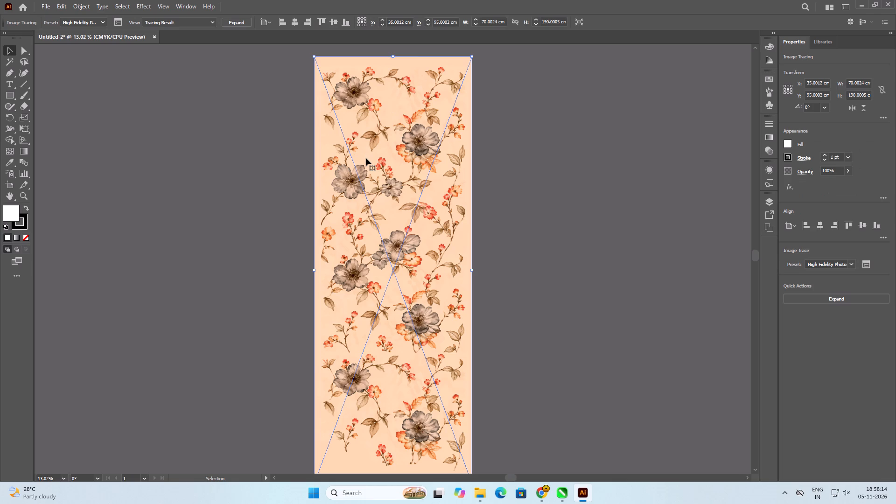
{"action": "left_click", "coordinate": [504, 167]}
{"action": "left_click", "coordinate": [352, 112]}
{"action": "left_click", "coordinate": [239, 24]}
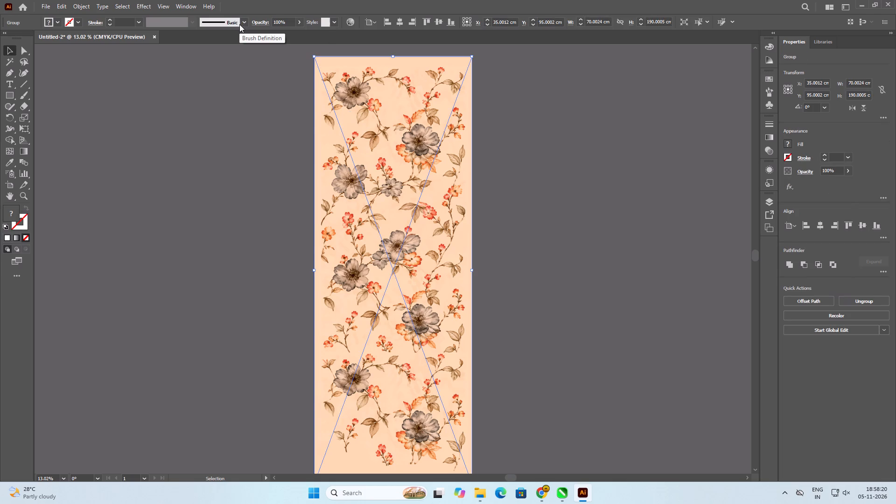
{"action": "left_click", "coordinate": [527, 151]}
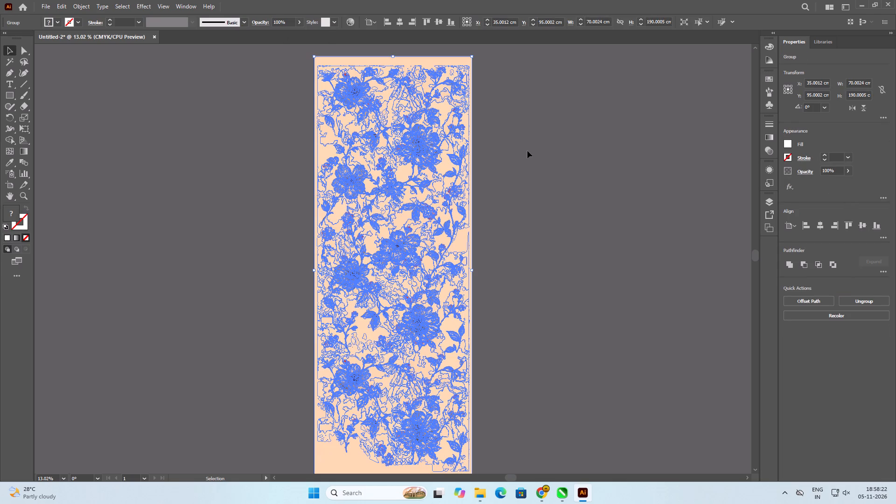
Save the traced design in Downloads as an Adobe Illustrator file named NEW CAD DESIGN 2.
{"action": "key", "text": "ctrl+shift+s"}
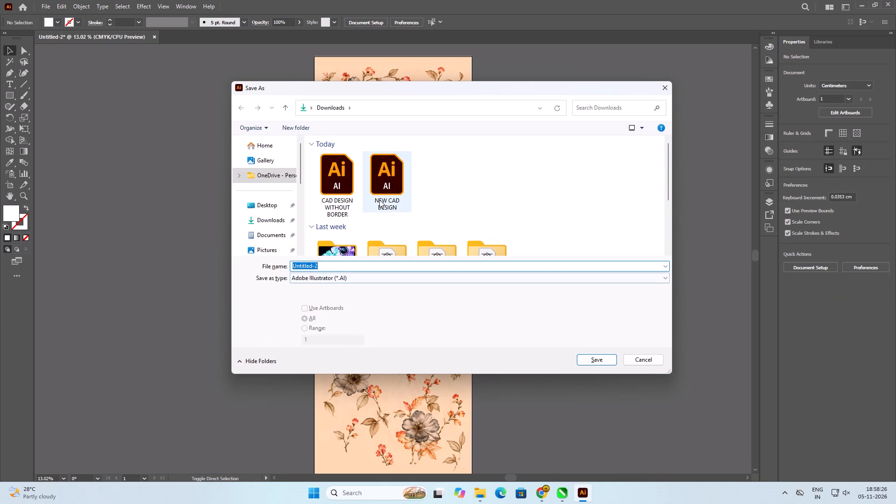
{"action": "left_click", "coordinate": [316, 204]}
{"action": "left_click", "coordinate": [372, 195]}
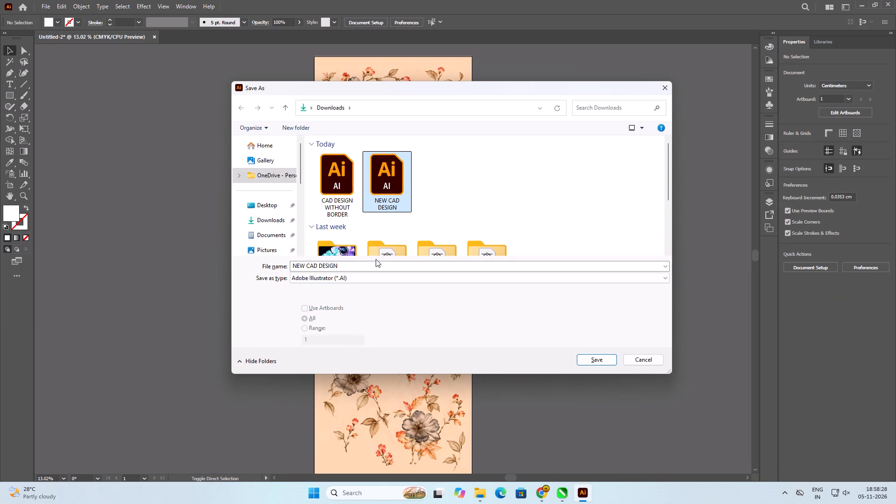
{"action": "double_click", "coordinate": [343, 266]}
{"action": "left_click", "coordinate": [343, 266]}
{"action": "key", "text": "space"}
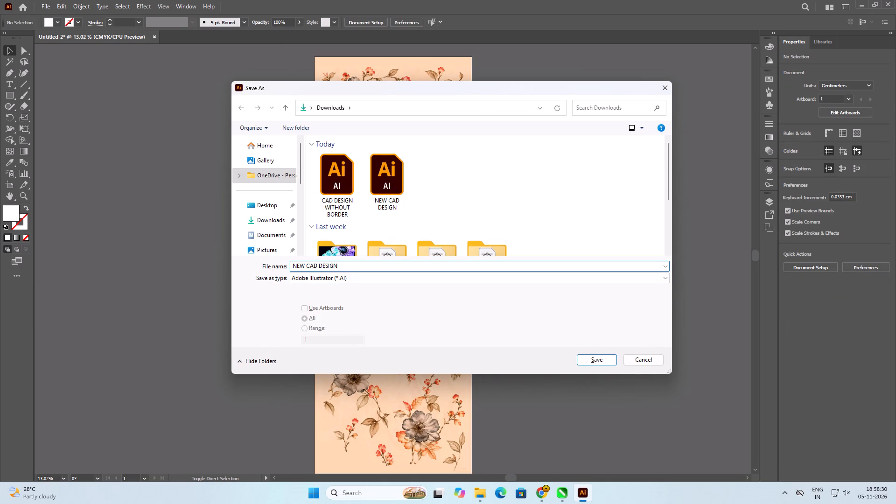
{"action": "type", "text": "2"}
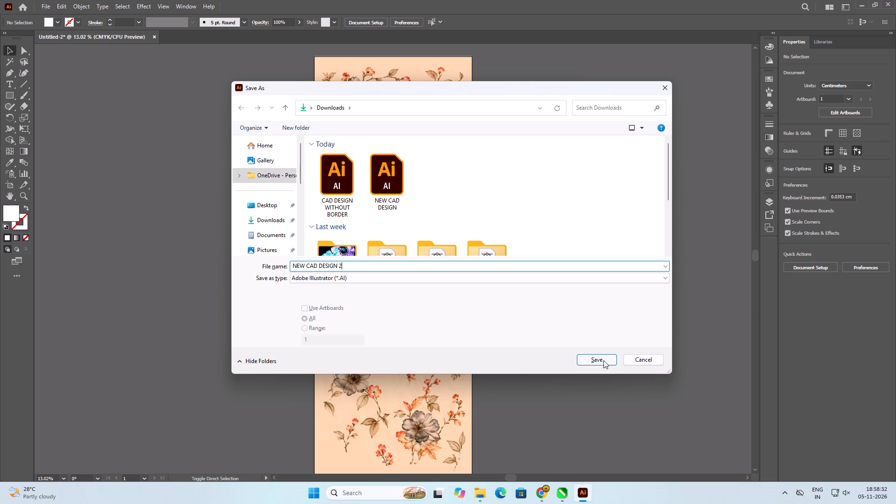
{"action": "left_click", "coordinate": [603, 360]}
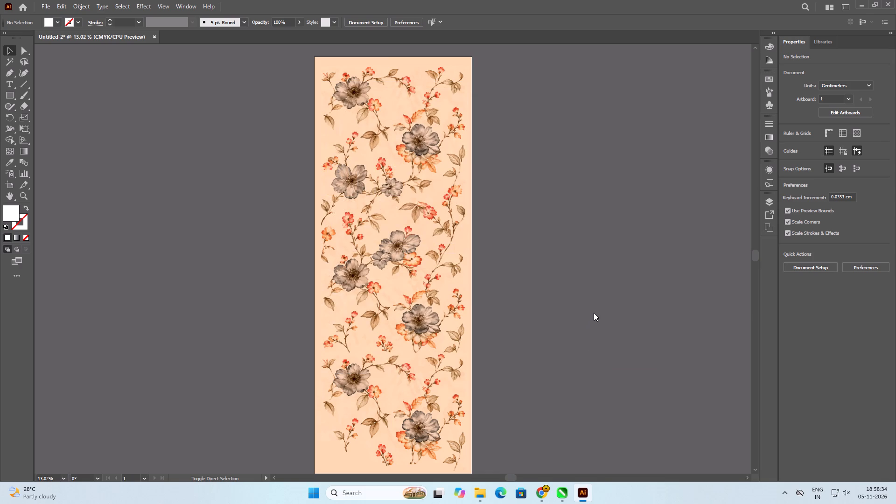
{"action": "left_click", "coordinate": [492, 375]}
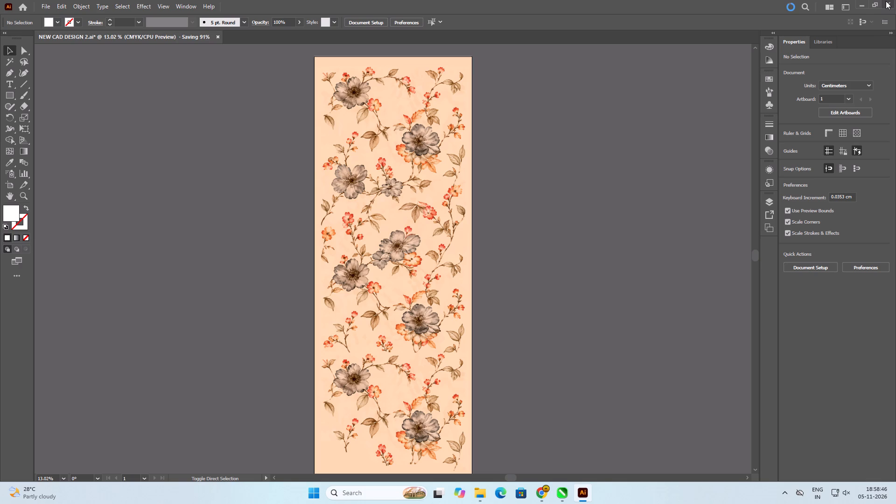
{"action": "left_click", "coordinate": [497, 189]}
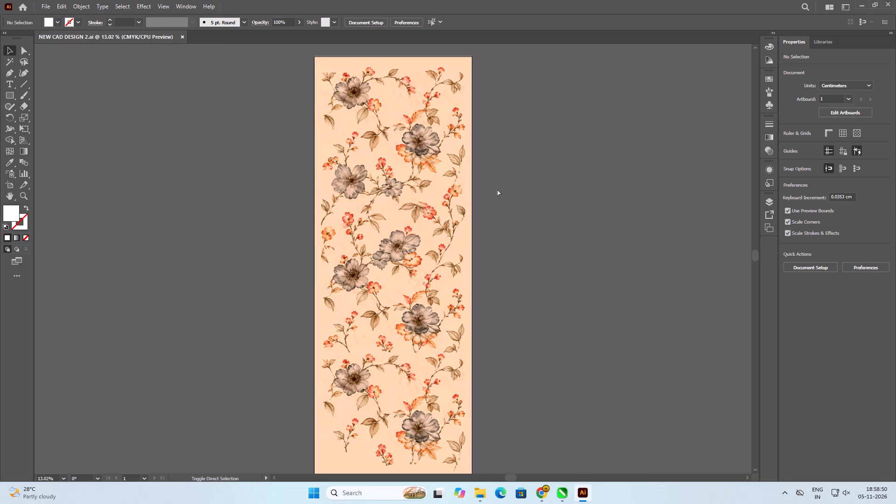
Save a copy of the design as Adobe PDF named NEW CAD DESIGN 2, using the Illustrator Default preset.
{"action": "key", "text": "ctrl+shift+s"}
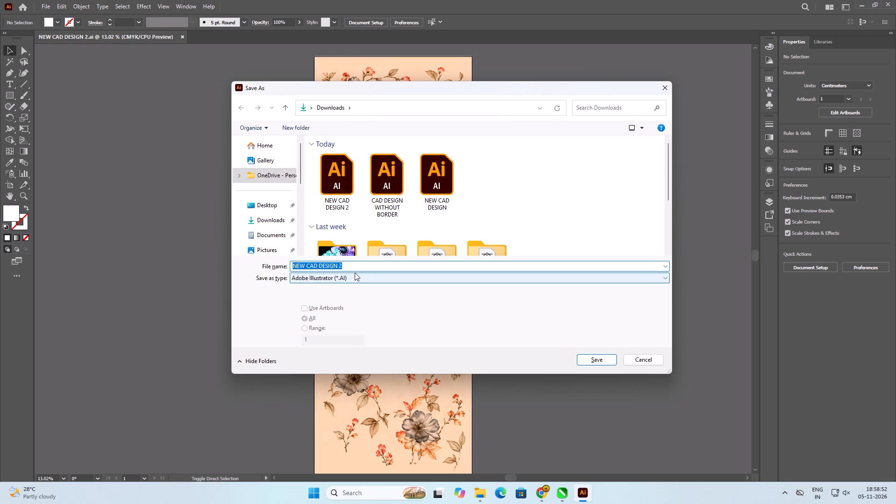
{"action": "left_click", "coordinate": [354, 274]}
{"action": "left_click", "coordinate": [324, 293]}
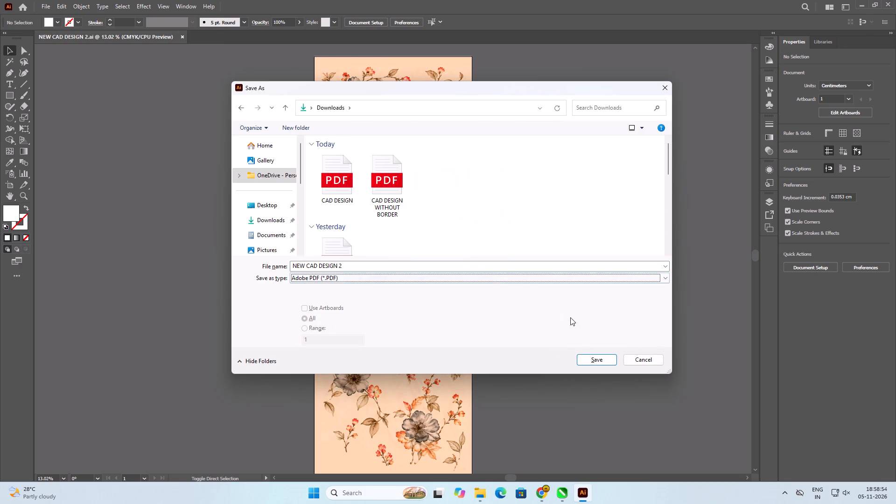
{"action": "left_click", "coordinate": [593, 362]}
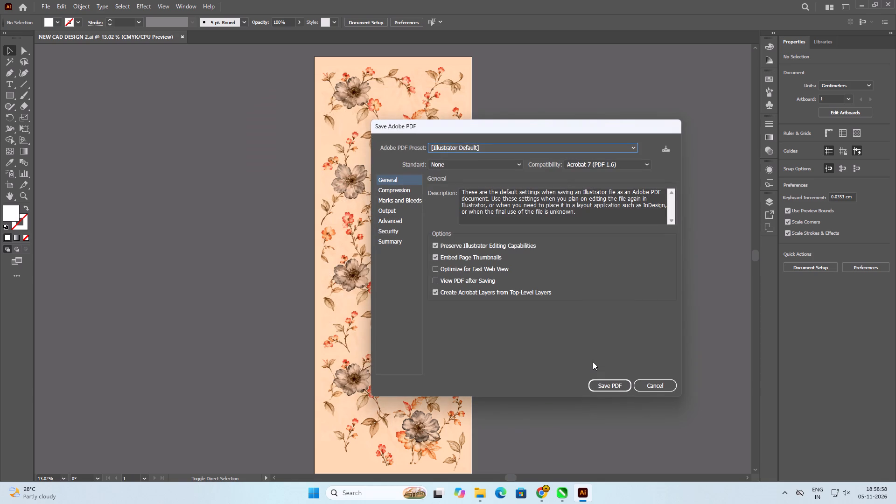
{"action": "left_click", "coordinate": [602, 389]}
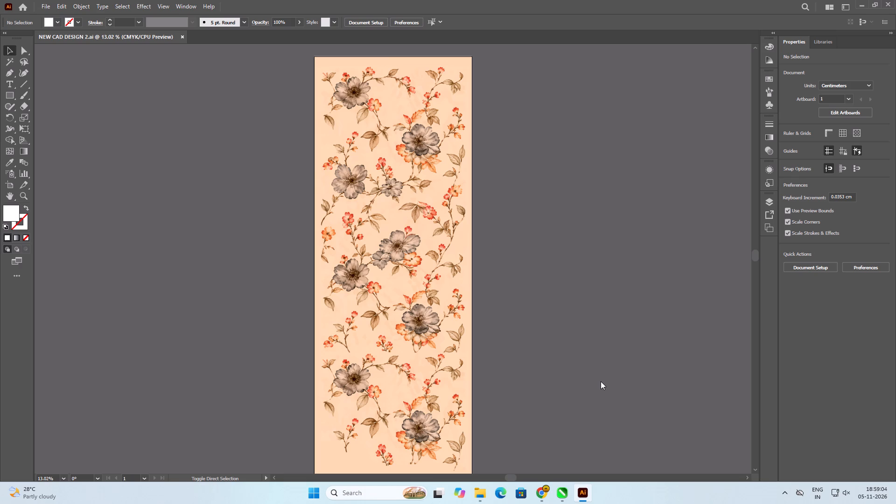
{"action": "left_click", "coordinate": [601, 381]}
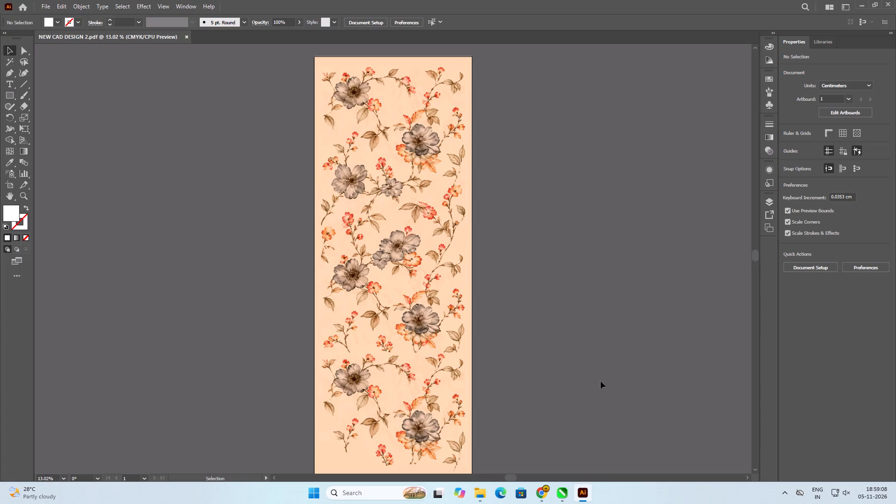
{"action": "left_click", "coordinate": [601, 381]}
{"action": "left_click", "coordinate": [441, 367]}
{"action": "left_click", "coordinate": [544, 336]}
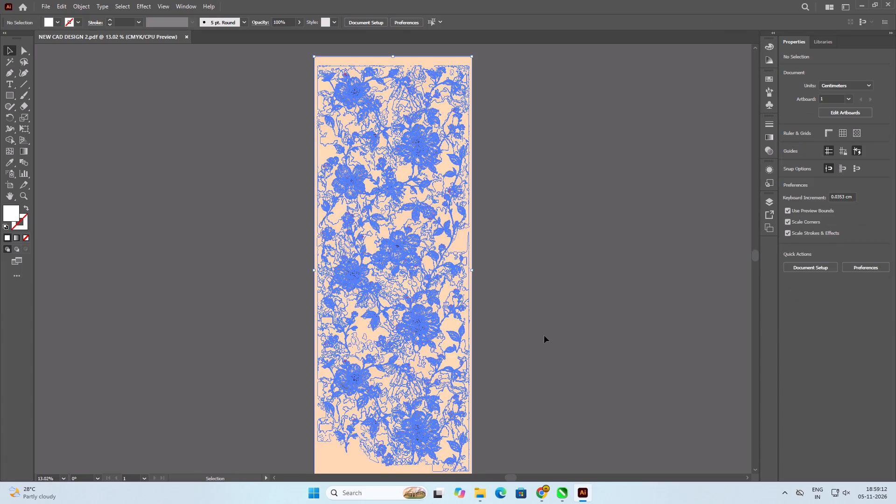
Close Illustrator, dismiss CorelDRAW's licensing message and close CorelDRAW.
{"action": "key", "text": "alt+F4"}
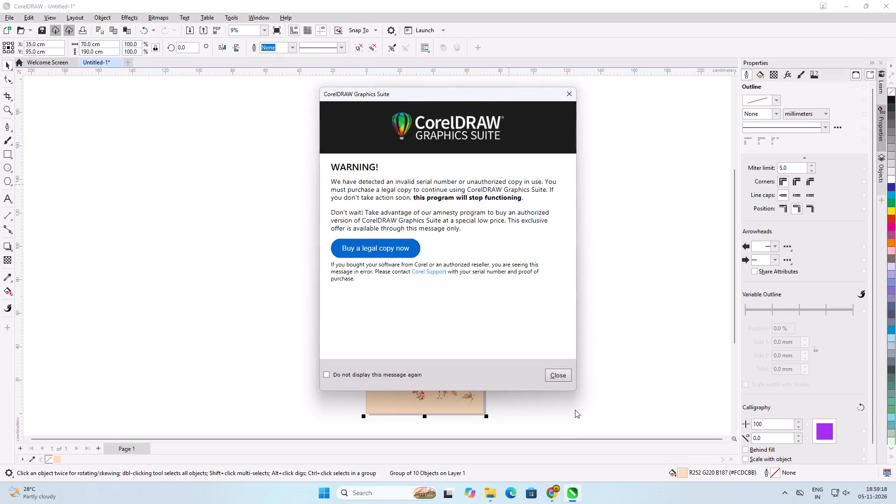
{"action": "left_click", "coordinate": [566, 376]}
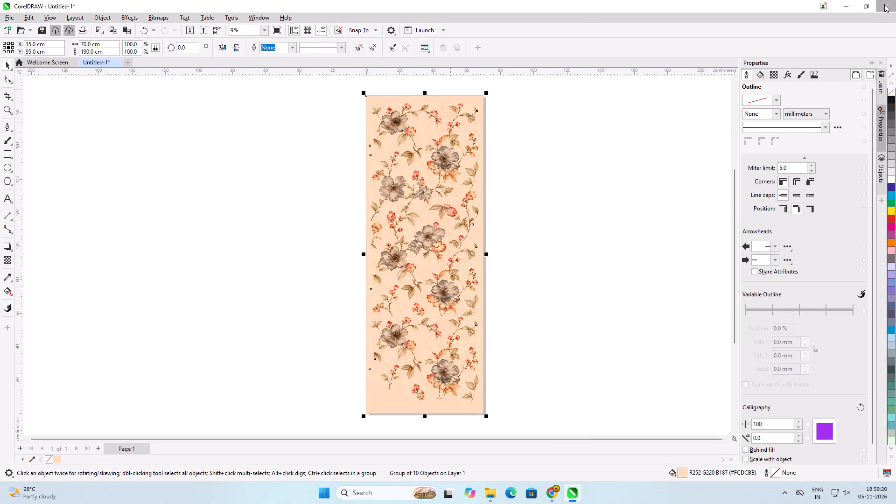
{"action": "left_click", "coordinate": [884, 4]}
{"action": "left_click", "coordinate": [461, 270]}
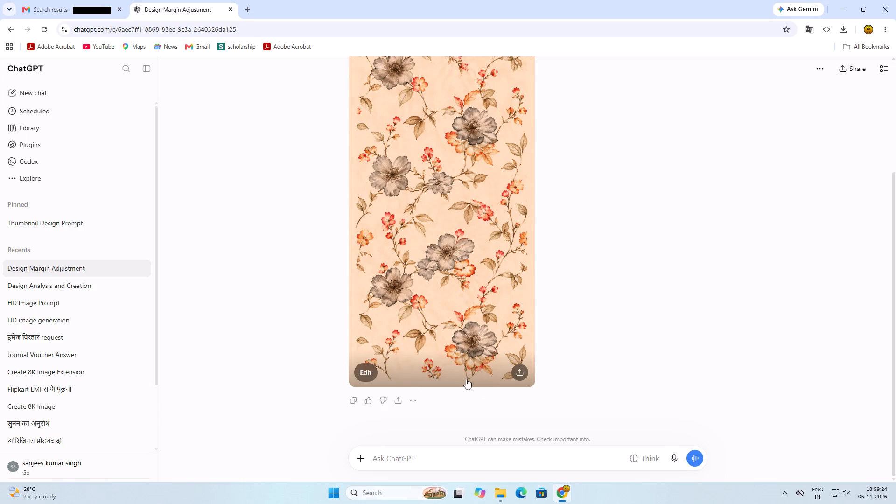
Close the Chrome browser and the Downloads folder window.
{"action": "left_click", "coordinate": [895, 0]}
{"action": "left_click", "coordinate": [895, 0]}
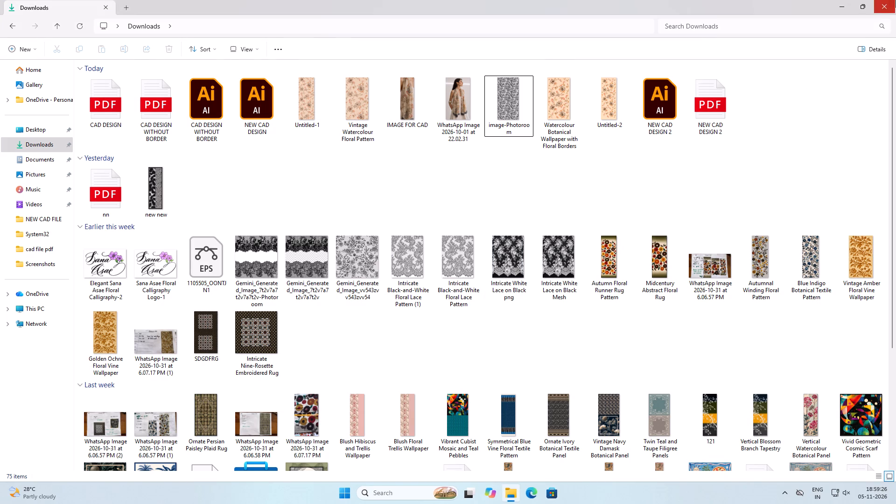
{"action": "left_click", "coordinate": [469, 249]}
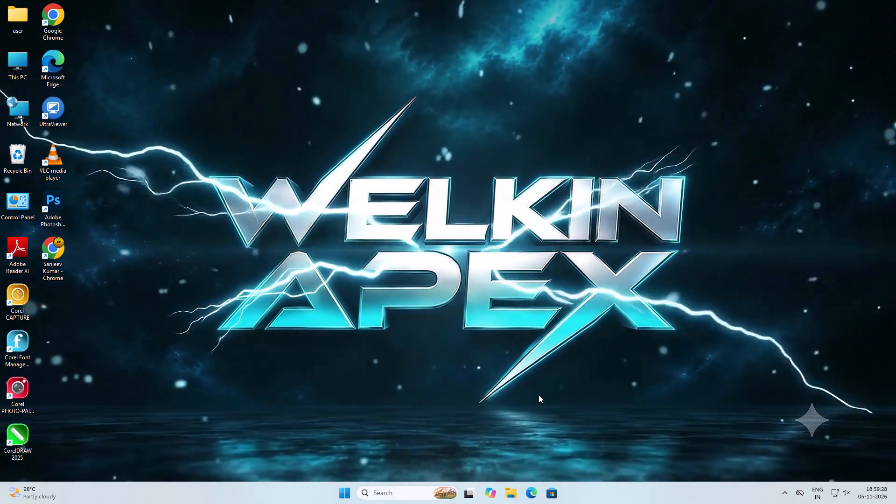
Refresh the desktop and open the Shut Down Windows dialog.
{"action": "left_click", "coordinate": [539, 395]}
{"action": "right_click", "coordinate": [537, 394]}
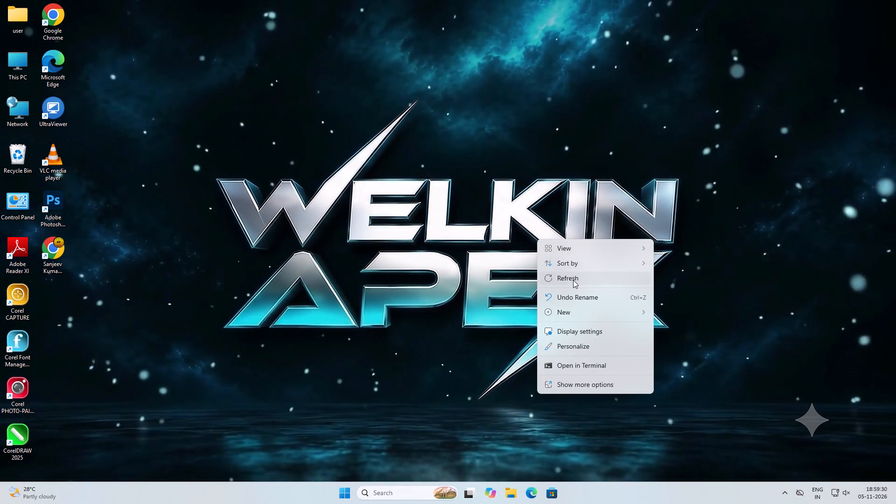
{"action": "left_click", "coordinate": [573, 280]}
{"action": "key", "text": "alt+F4"}
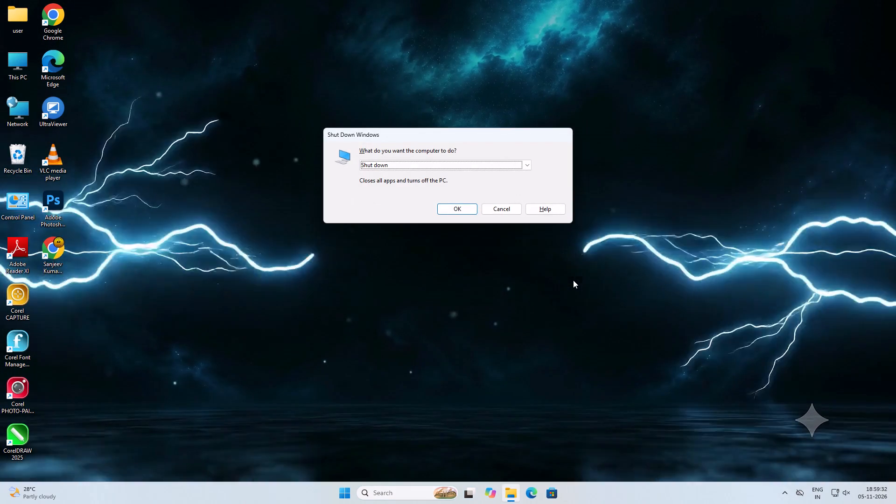